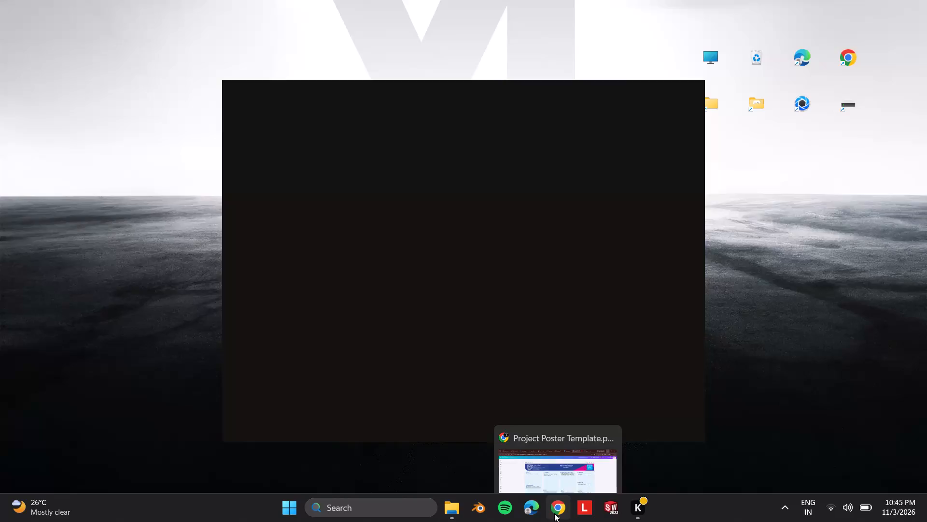
Switch to the Project Poster Template design in Canva and delete all elements from page 2.
click(554, 513)
click(857, 240)
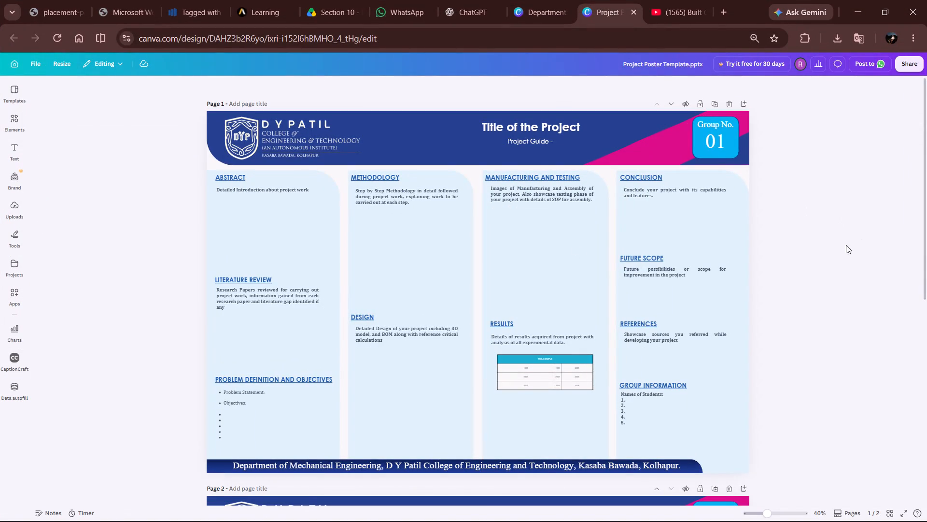
scroll(665, 285, down, 7)
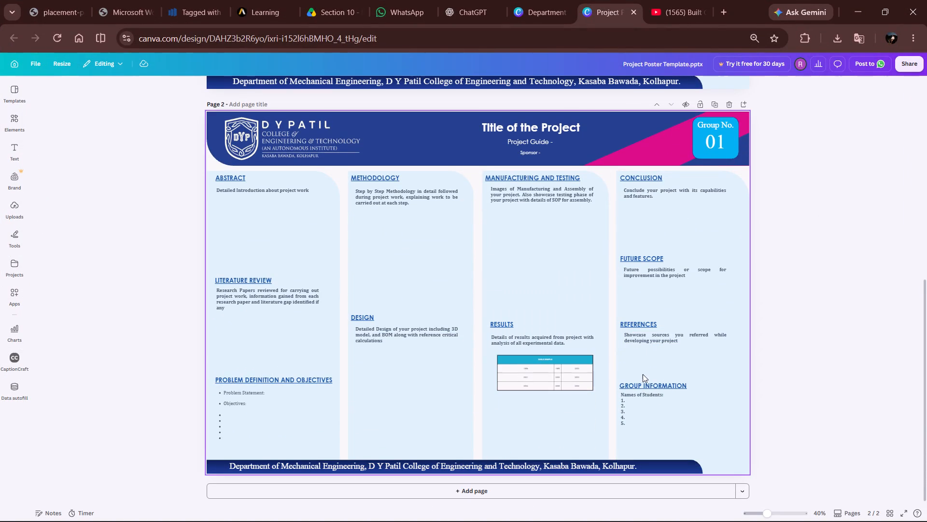
key(ctrl+a)
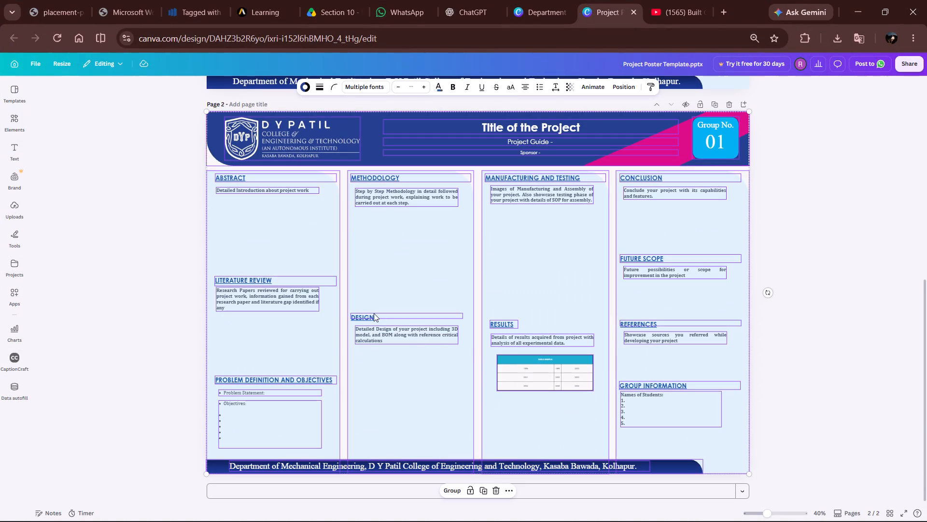
click(168, 246)
click(181, 89)
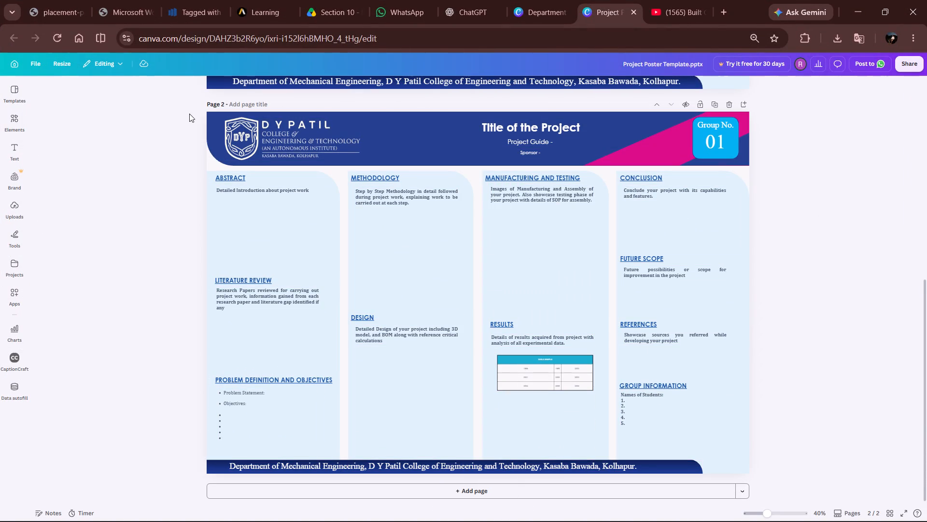
drag(190, 114, 812, 480)
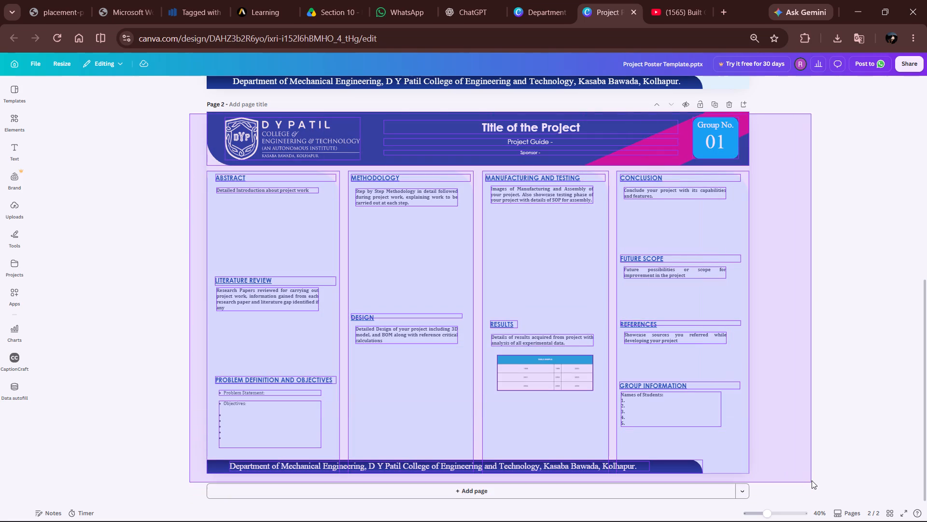
drag(812, 480, 813, 478)
key(Delete)
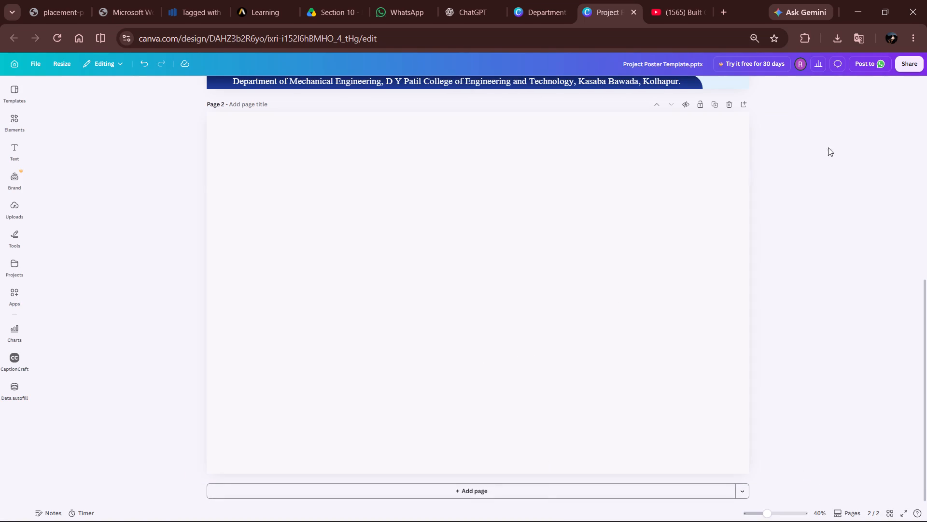
Open the Trailing_Arm_Suspension_Poster presentation from the Downloads folder and enable editing.
click(459, 517)
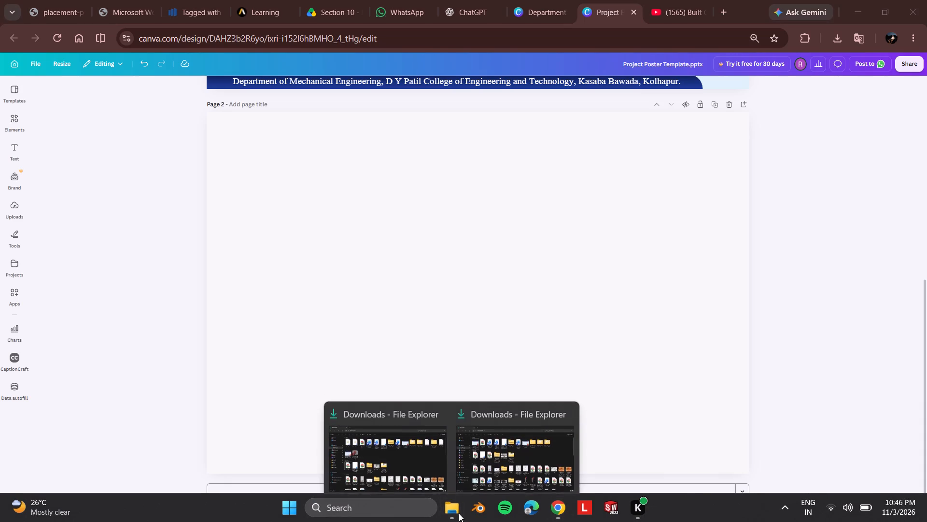
click(573, 407)
click(473, 422)
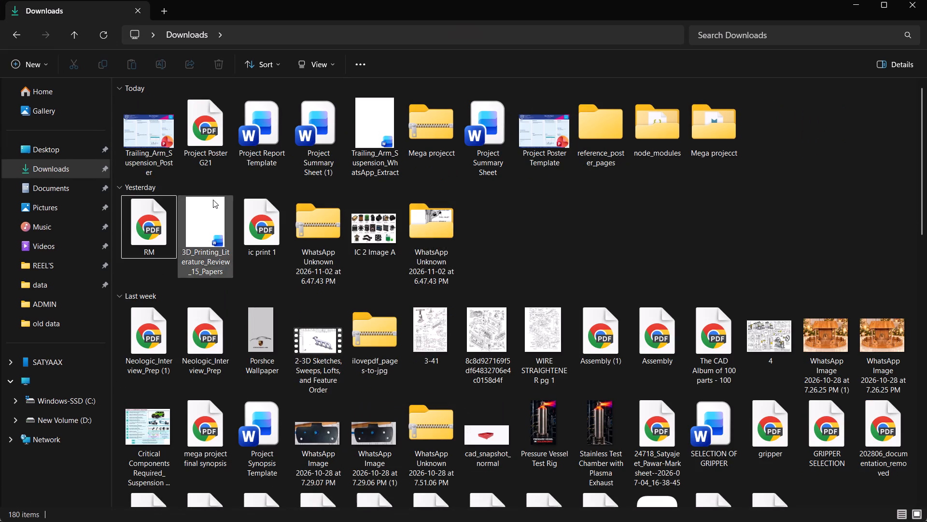
double_click(144, 125)
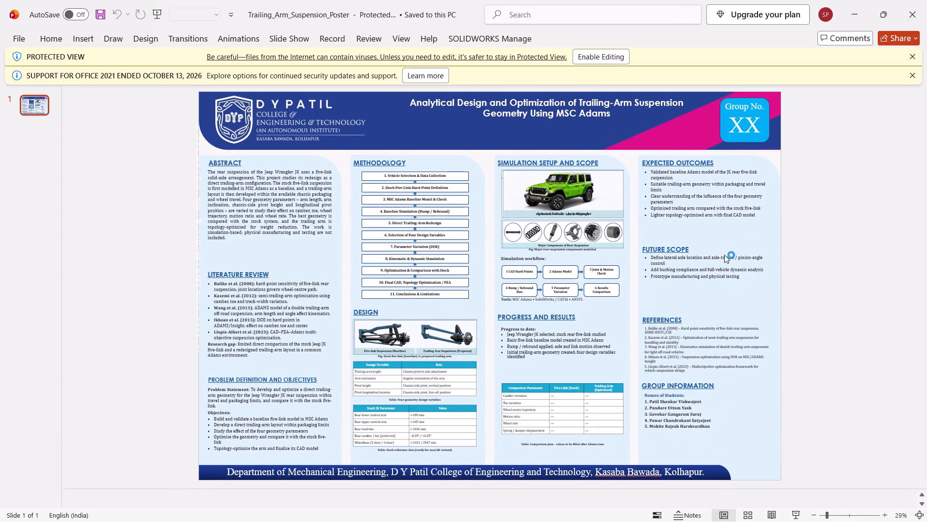
click(596, 50)
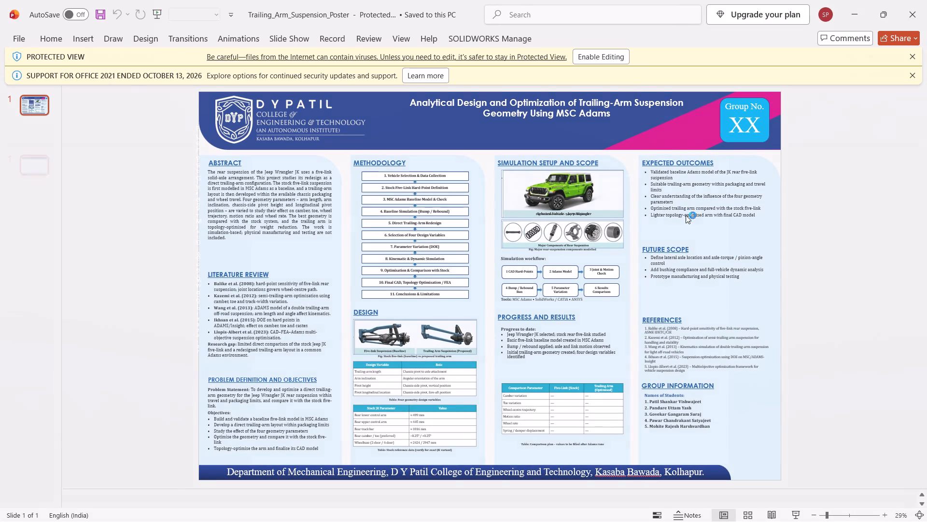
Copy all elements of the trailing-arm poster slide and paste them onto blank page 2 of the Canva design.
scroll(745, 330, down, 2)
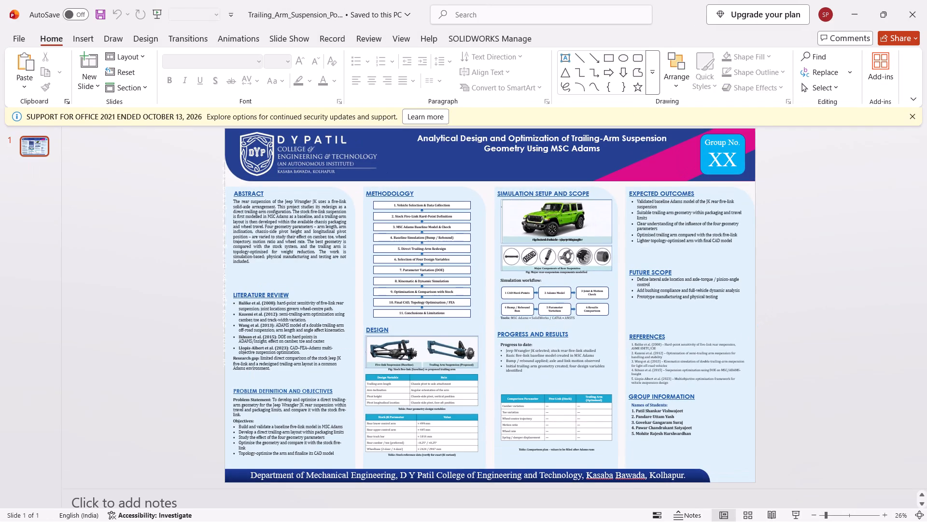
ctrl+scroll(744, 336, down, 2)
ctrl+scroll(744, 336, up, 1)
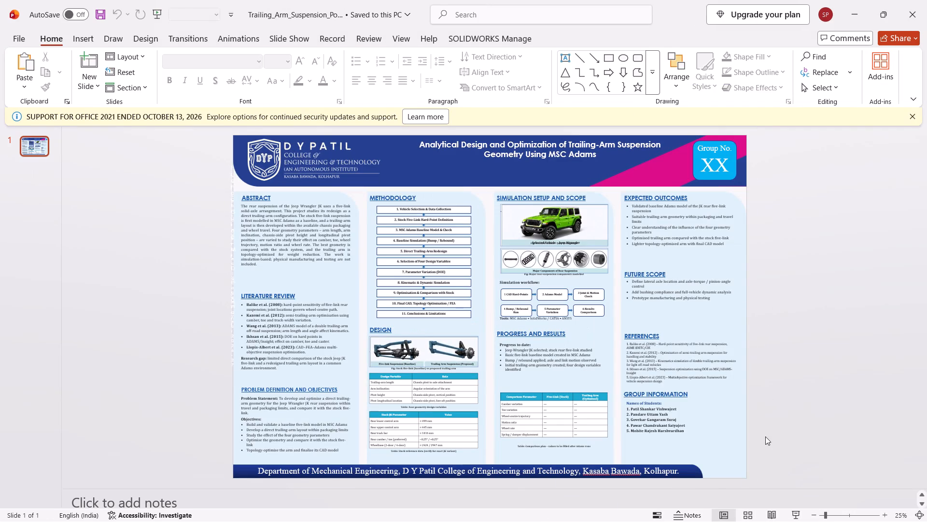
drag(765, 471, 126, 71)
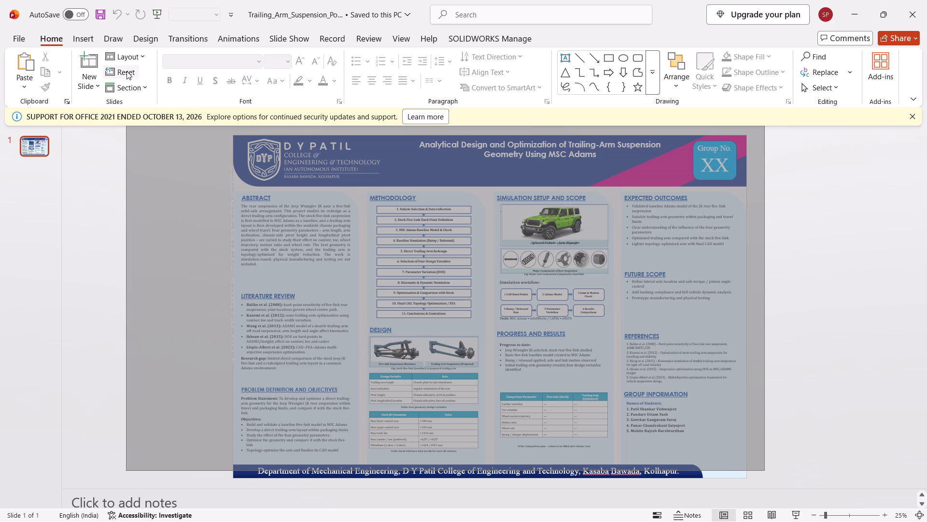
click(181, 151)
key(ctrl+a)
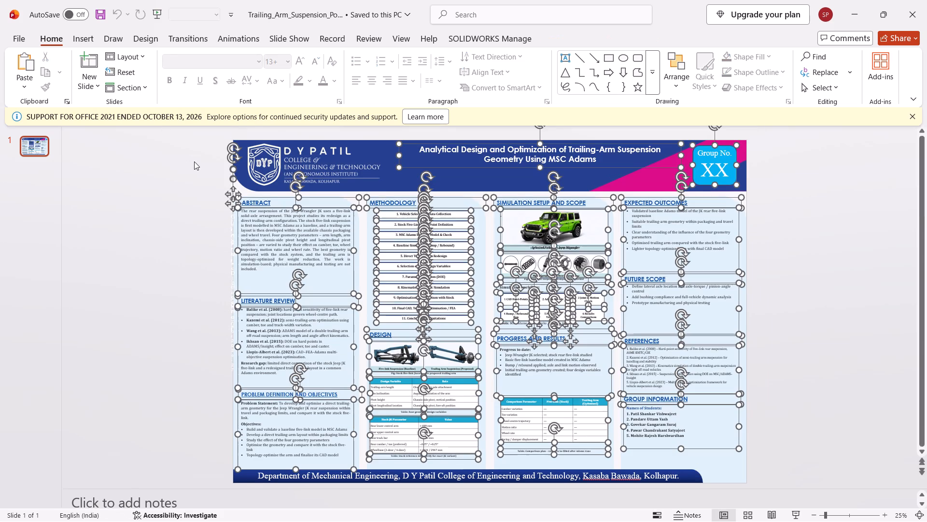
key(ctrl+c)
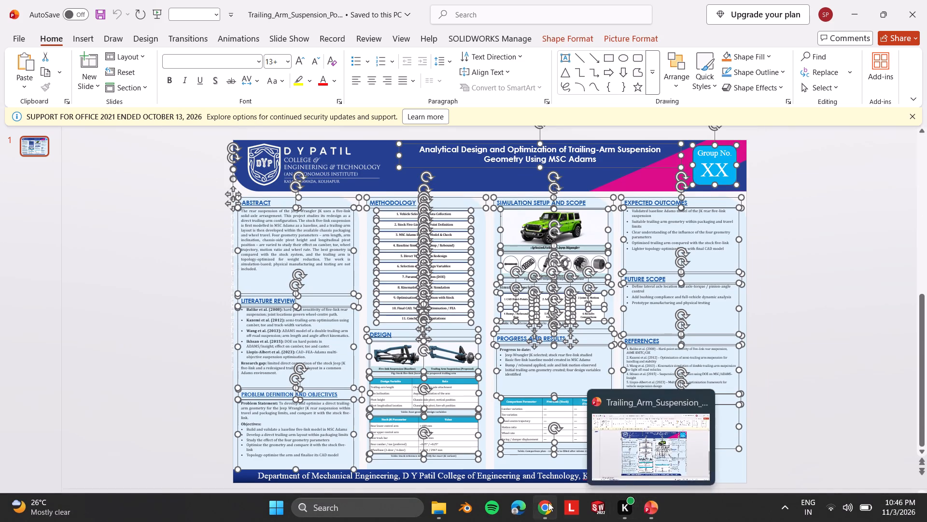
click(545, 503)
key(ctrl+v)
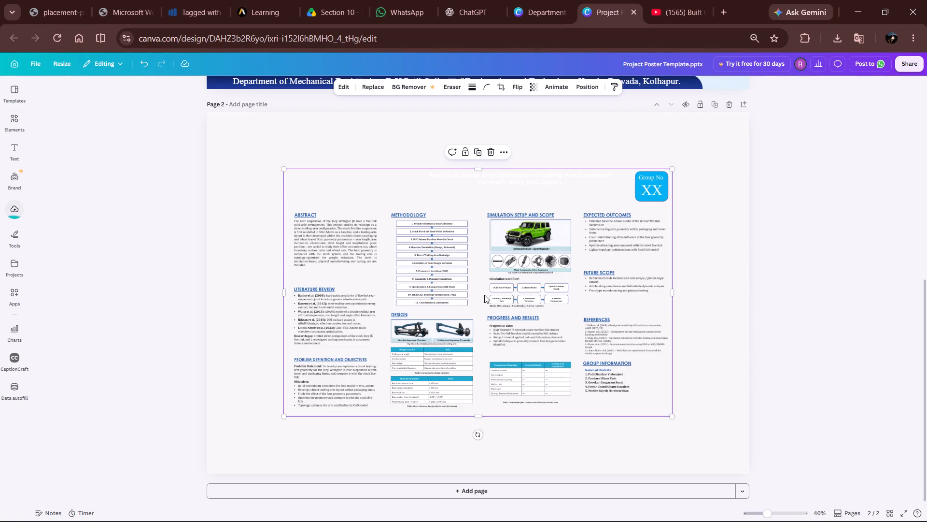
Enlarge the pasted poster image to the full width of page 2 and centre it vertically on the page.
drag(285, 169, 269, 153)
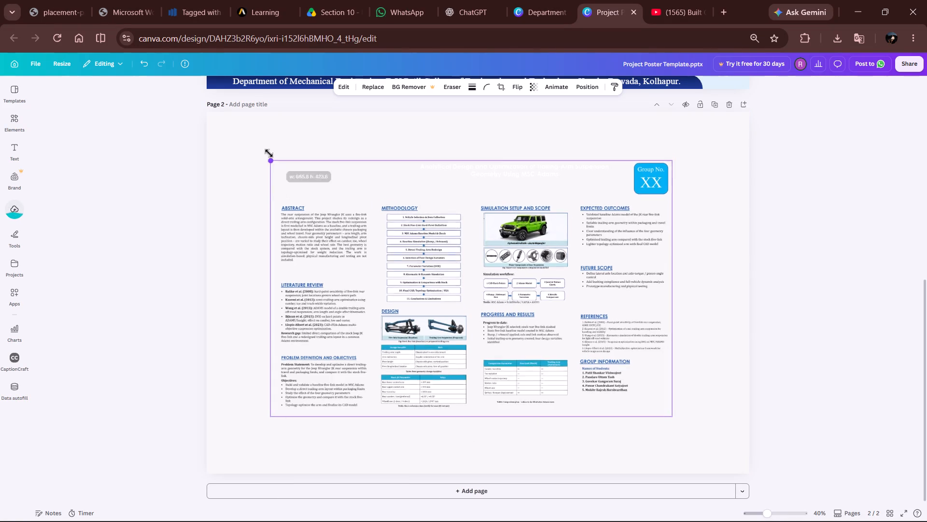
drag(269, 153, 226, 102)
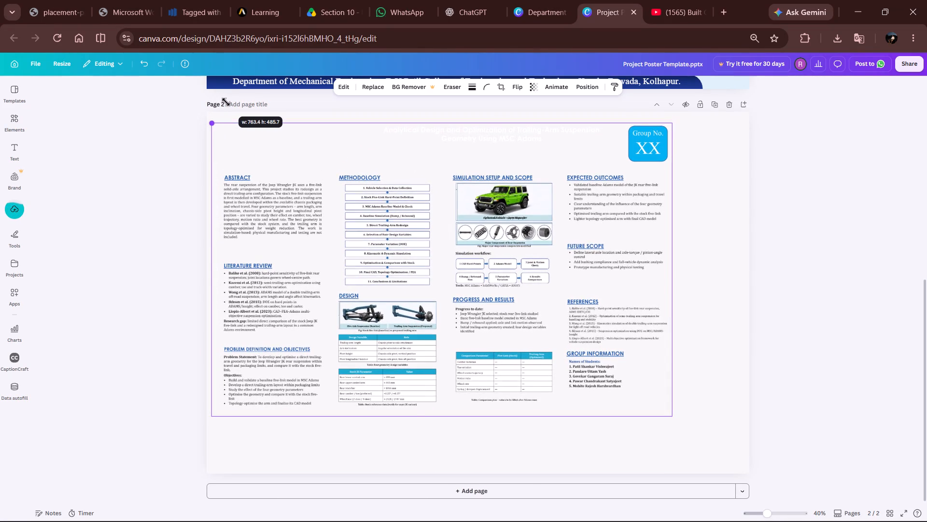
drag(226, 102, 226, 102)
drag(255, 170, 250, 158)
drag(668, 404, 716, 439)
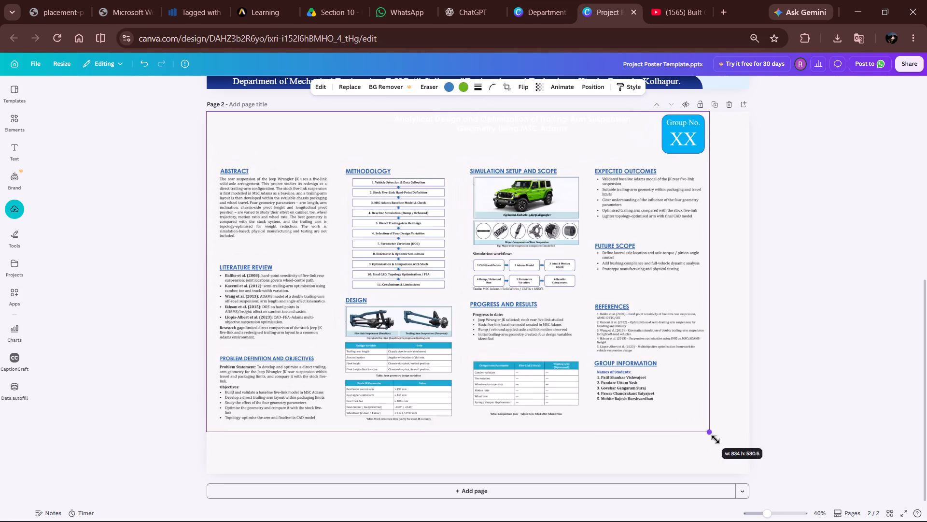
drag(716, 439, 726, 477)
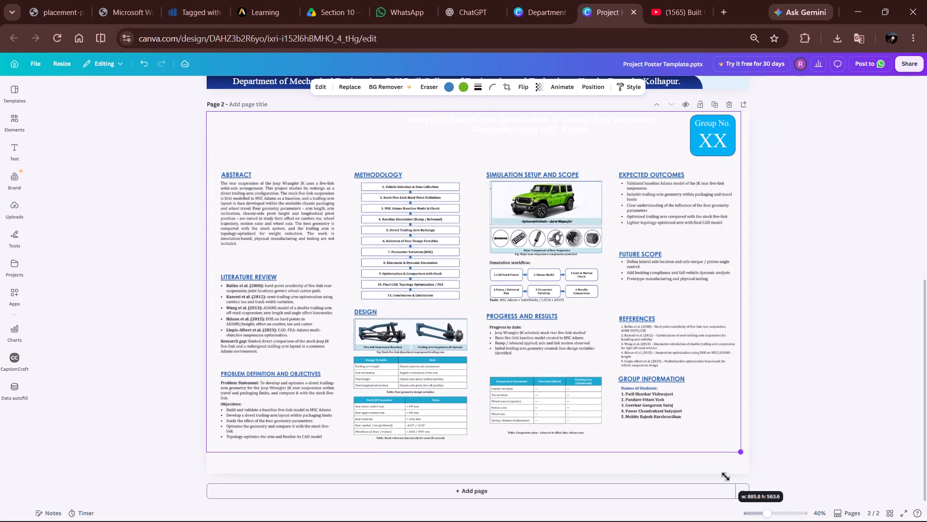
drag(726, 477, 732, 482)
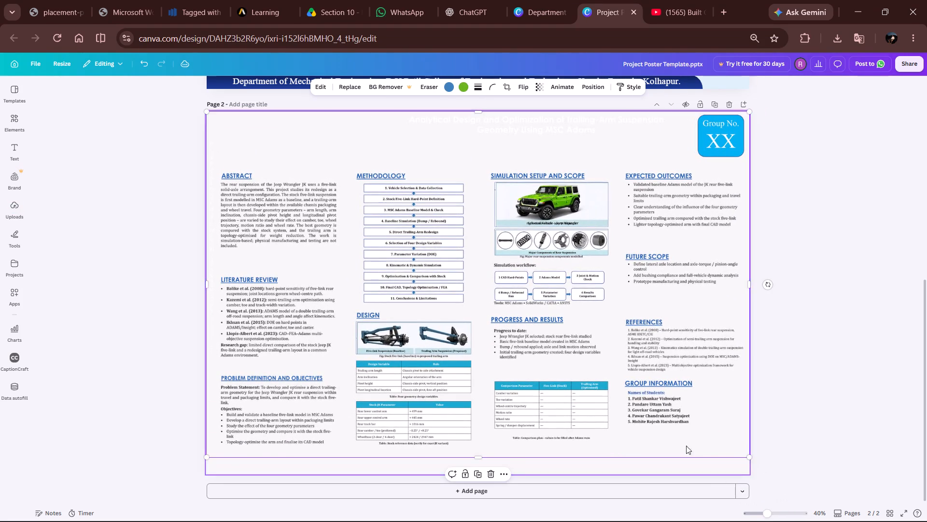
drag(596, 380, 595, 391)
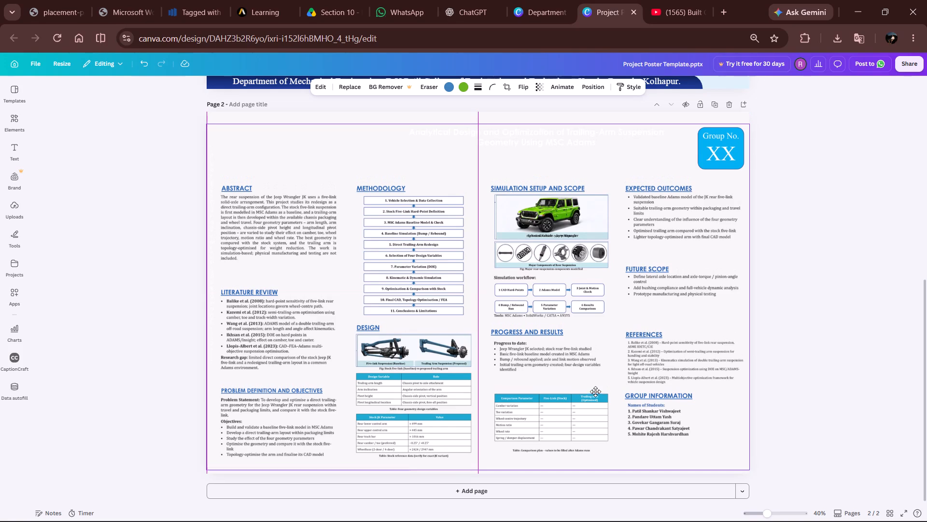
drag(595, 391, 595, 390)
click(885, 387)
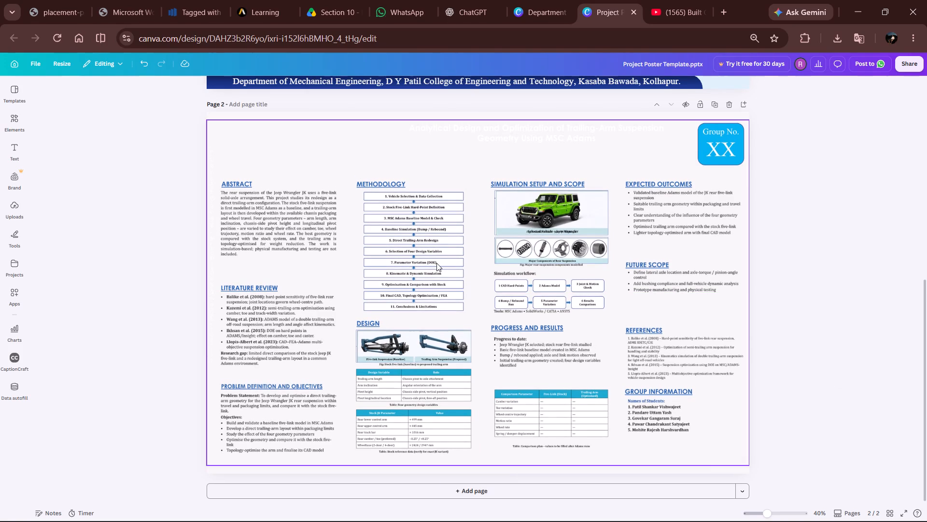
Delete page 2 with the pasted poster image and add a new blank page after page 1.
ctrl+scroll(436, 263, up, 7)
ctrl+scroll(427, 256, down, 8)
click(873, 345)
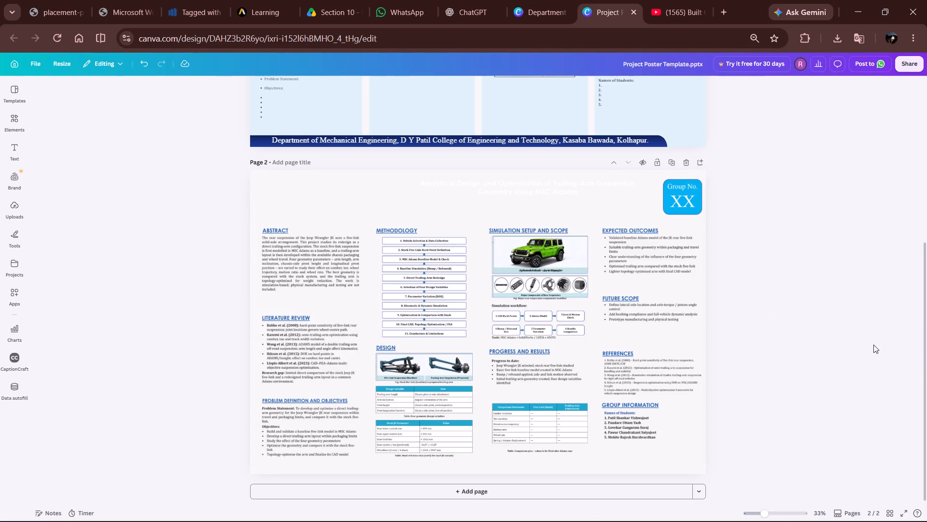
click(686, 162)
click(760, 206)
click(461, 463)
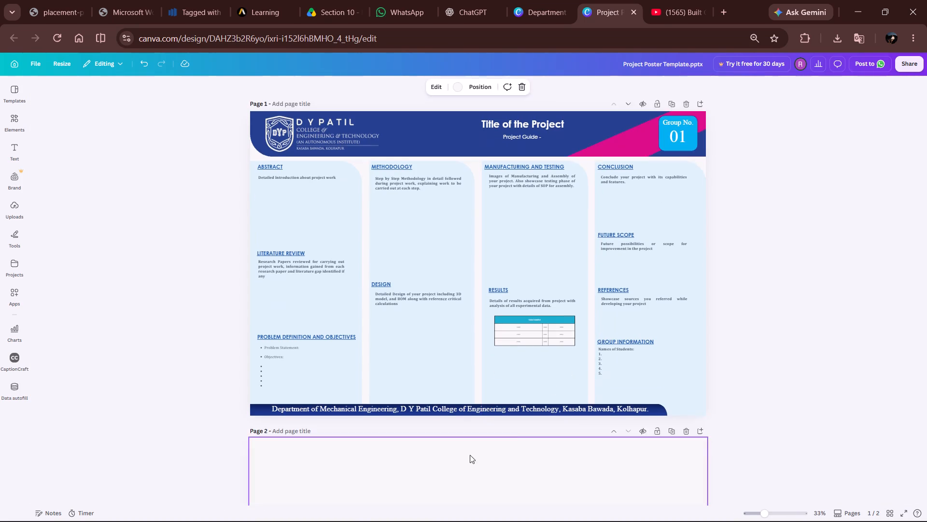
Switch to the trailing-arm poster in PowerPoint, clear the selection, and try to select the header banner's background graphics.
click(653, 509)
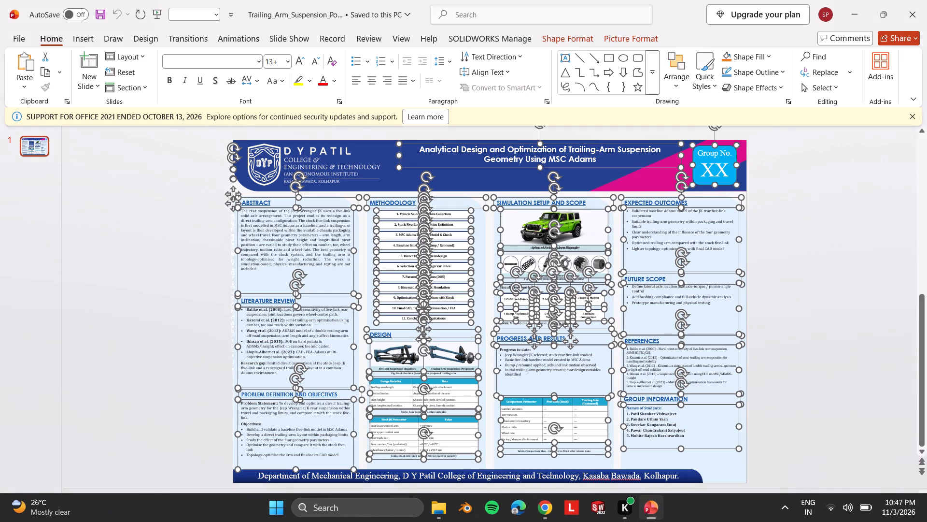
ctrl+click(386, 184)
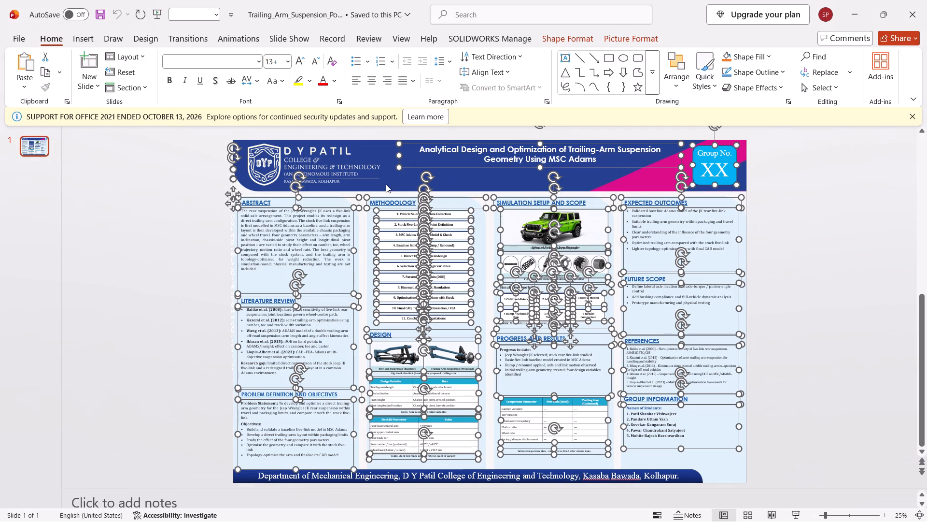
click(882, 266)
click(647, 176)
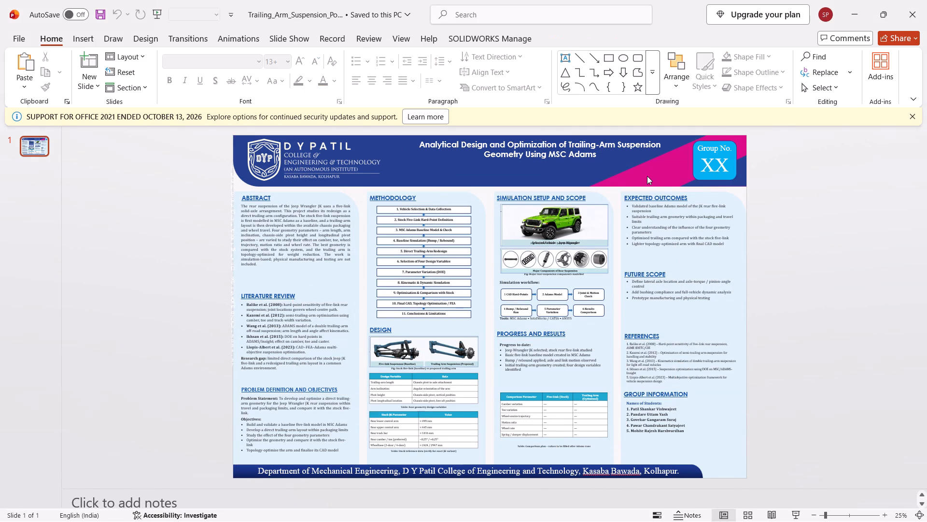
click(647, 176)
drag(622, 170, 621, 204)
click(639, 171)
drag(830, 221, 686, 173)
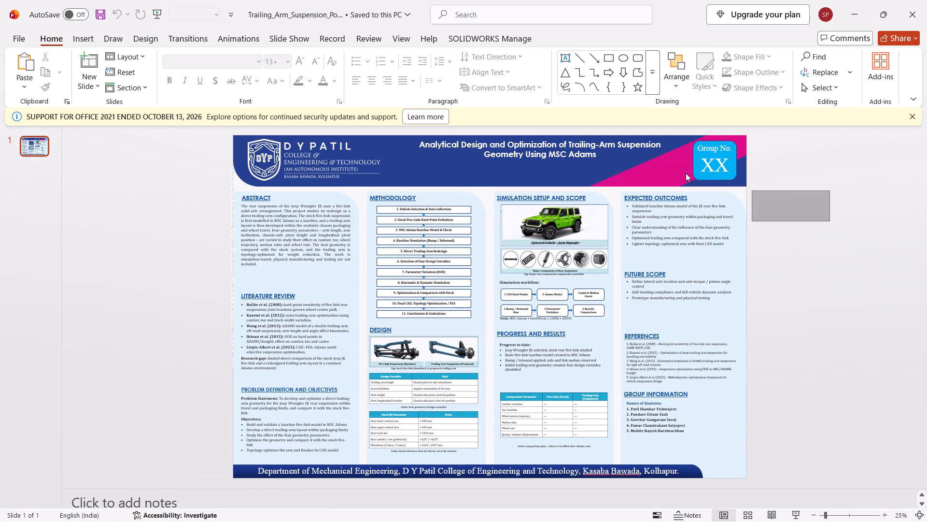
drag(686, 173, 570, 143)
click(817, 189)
Examine the methodology, simulation setup and workflow sections of the poster slide up close.
ctrl+scroll(713, 197, up, 5)
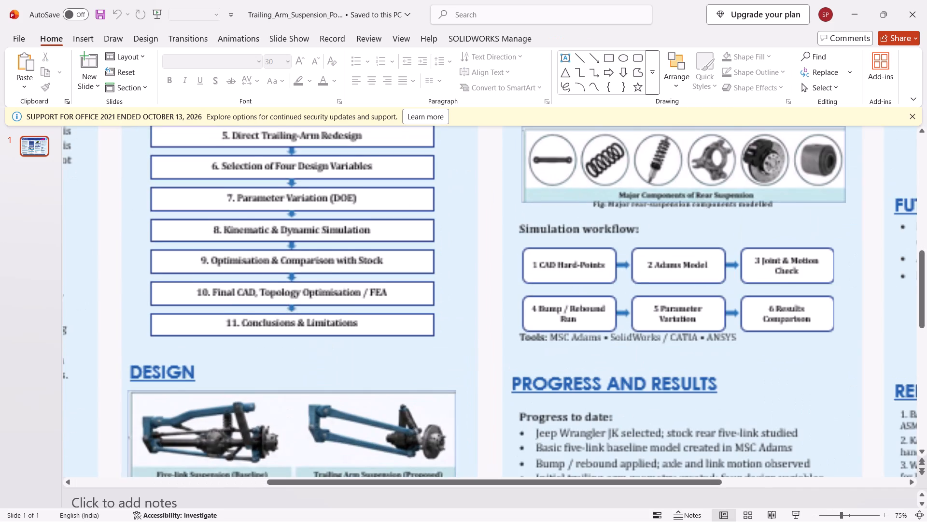
click(513, 267)
double_click(513, 268)
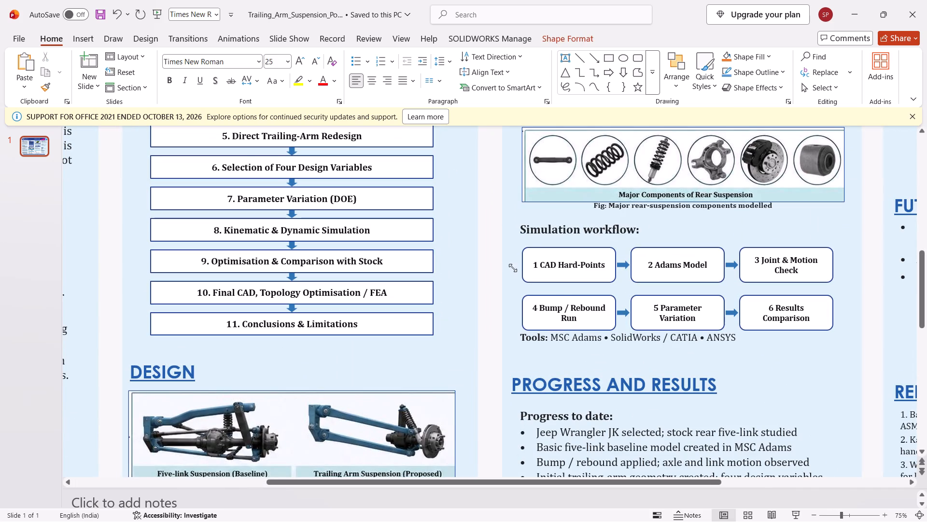
click(491, 284)
scroll(491, 284, up, 4)
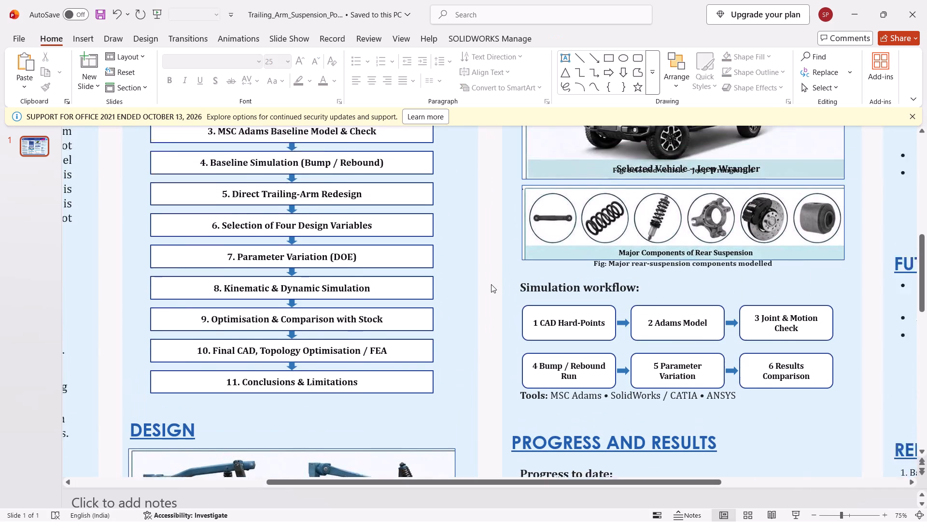
scroll(491, 284, up, 10)
ctrl+scroll(491, 284, down, 3)
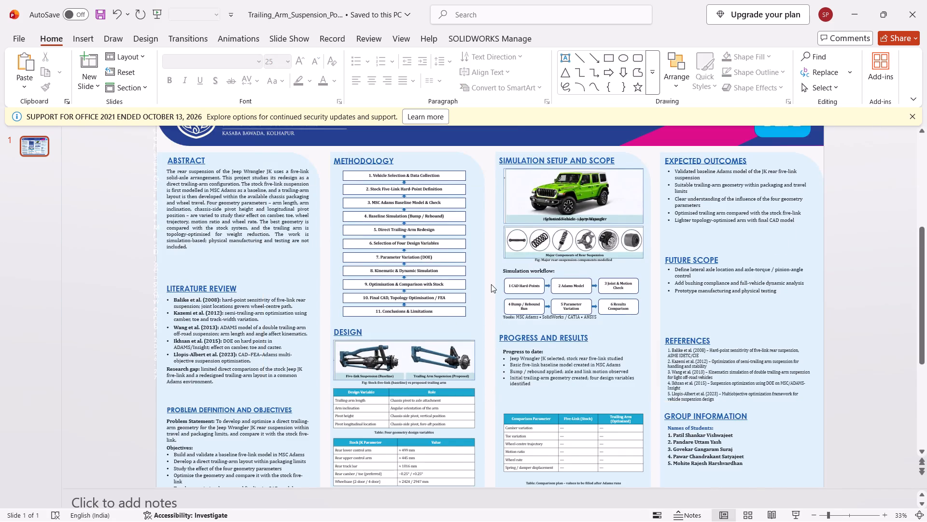
ctrl+scroll(491, 284, down, 2)
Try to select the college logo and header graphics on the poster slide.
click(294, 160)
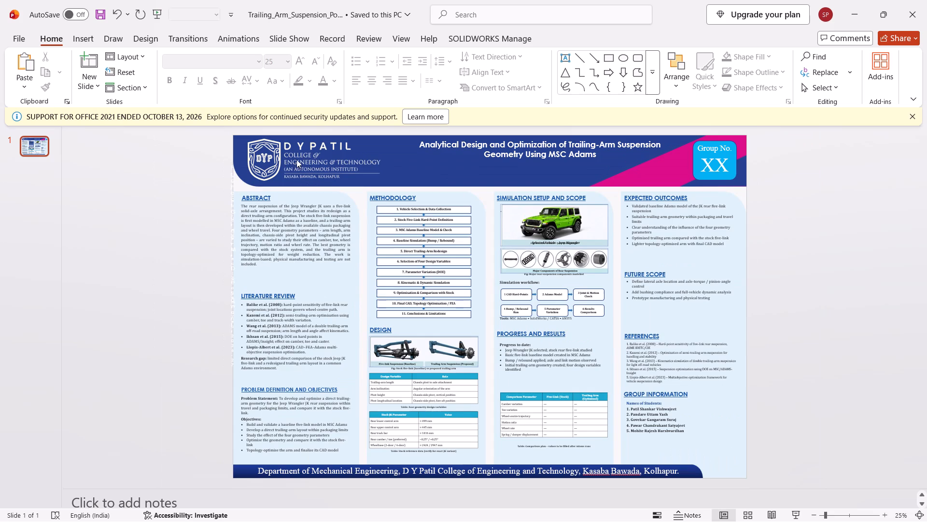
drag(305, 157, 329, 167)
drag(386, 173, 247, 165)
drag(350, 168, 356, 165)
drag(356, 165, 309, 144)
Examine the methodology, simulation workflow and design sections of the poster slide up close.
ctrl+scroll(474, 215, up, 4)
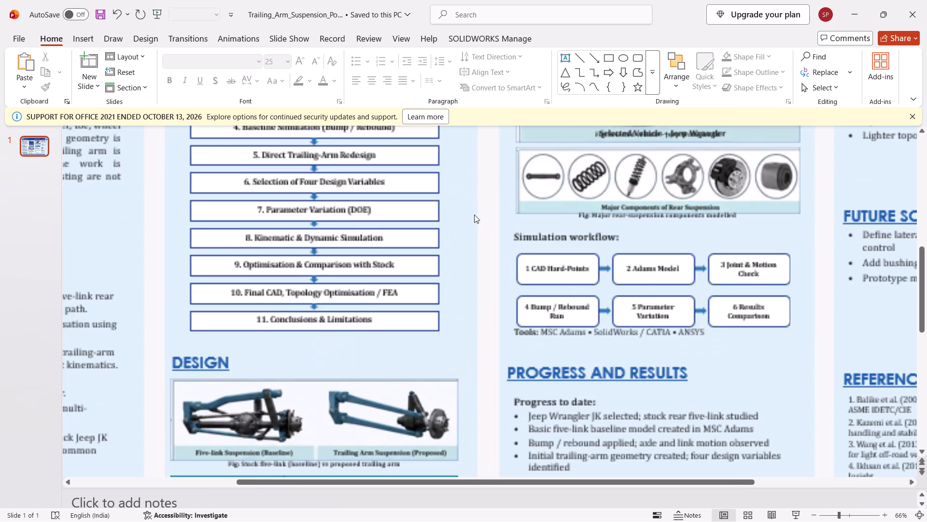
drag(471, 228, 348, 264)
scroll(200, 234, up, 2)
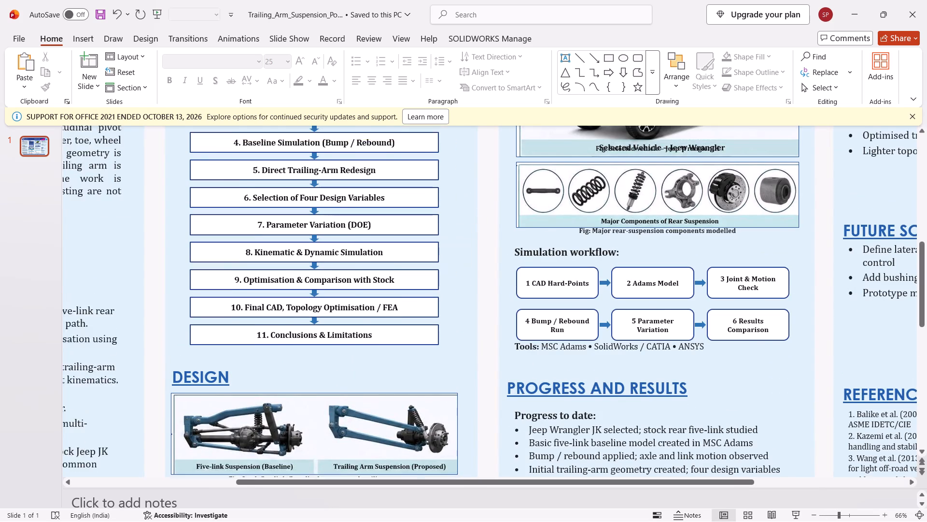
scroll(200, 234, up, 10)
scroll(245, 231, down, 3)
ctrl+scroll(245, 231, down, 3)
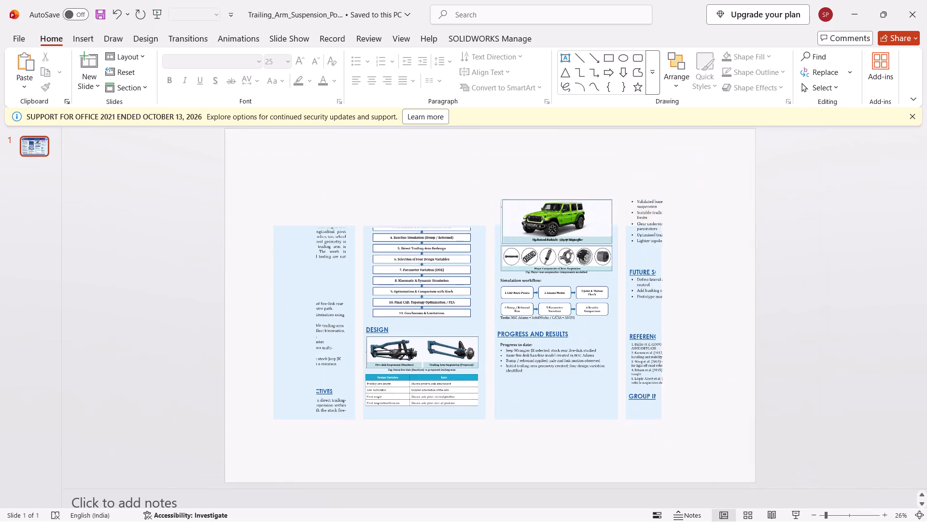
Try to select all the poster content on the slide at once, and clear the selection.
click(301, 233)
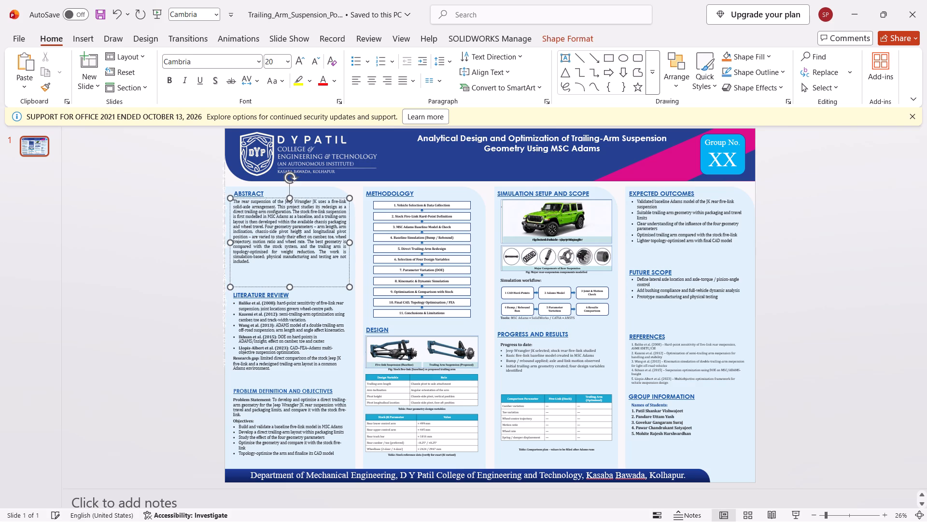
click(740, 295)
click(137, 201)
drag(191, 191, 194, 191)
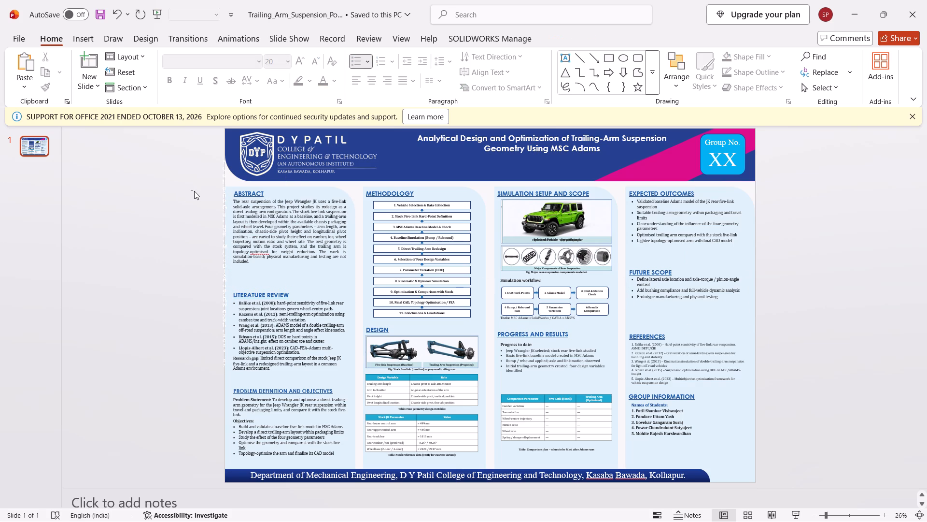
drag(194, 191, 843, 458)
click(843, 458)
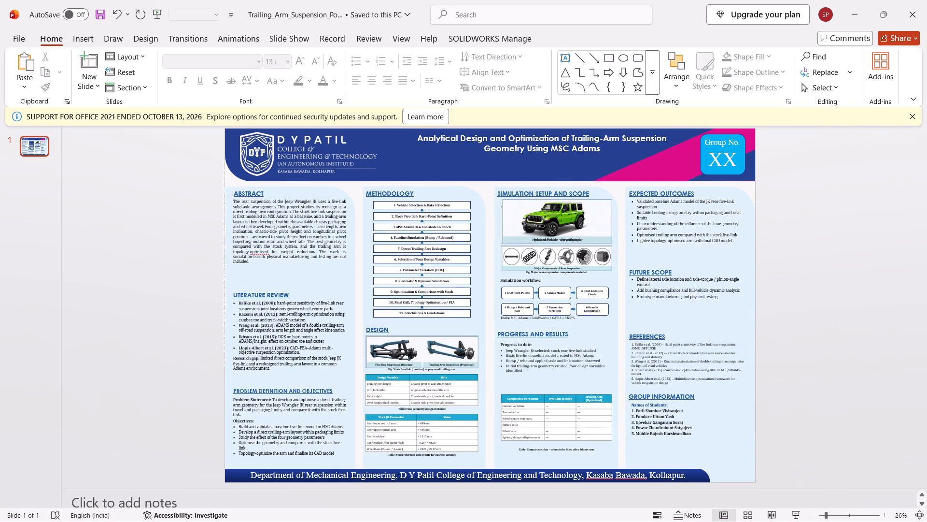
Copy the headings and body text of Abstract, Literature Review, and Problem Definition and Objectives together from the slide.
ctrl+click(290, 223)
ctrl+click(241, 193)
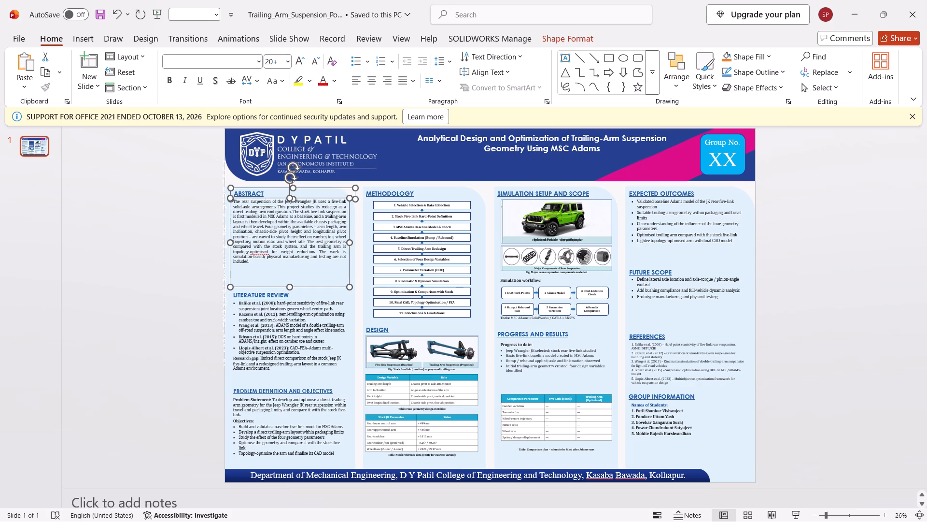
ctrl+click(266, 296)
ctrl+click(272, 314)
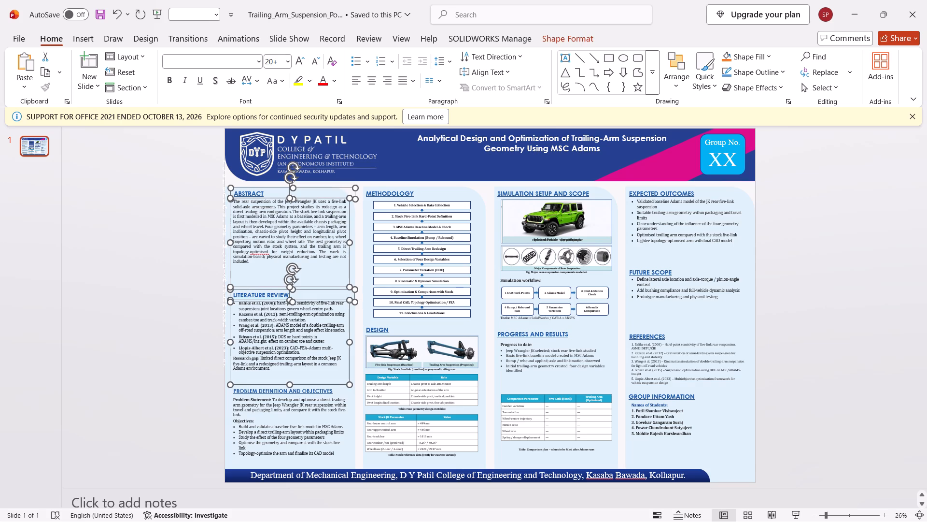
ctrl+click(275, 391)
ctrl+click(275, 407)
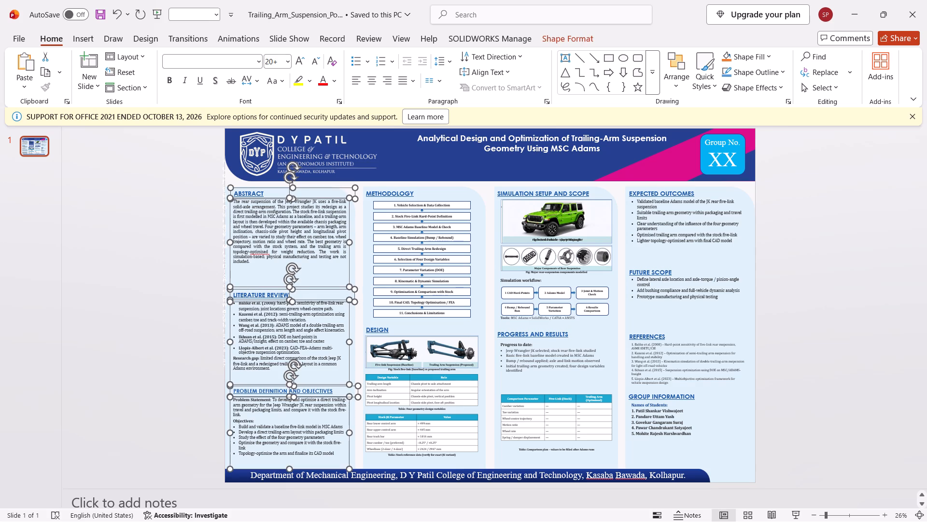
key(ctrl+c)
Show PowerPoint beside the Canva design and lock the background panel of page 1's first column.
click(806, 51)
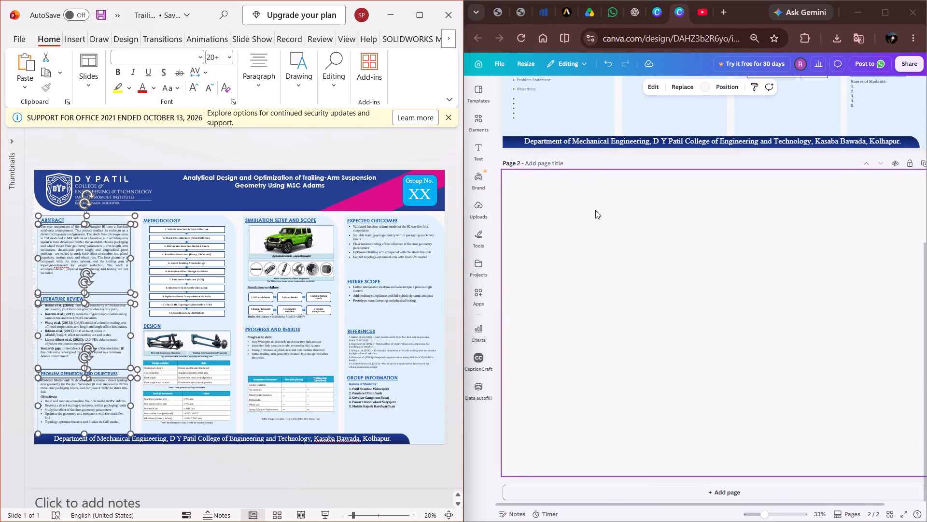
scroll(616, 185, up, 7)
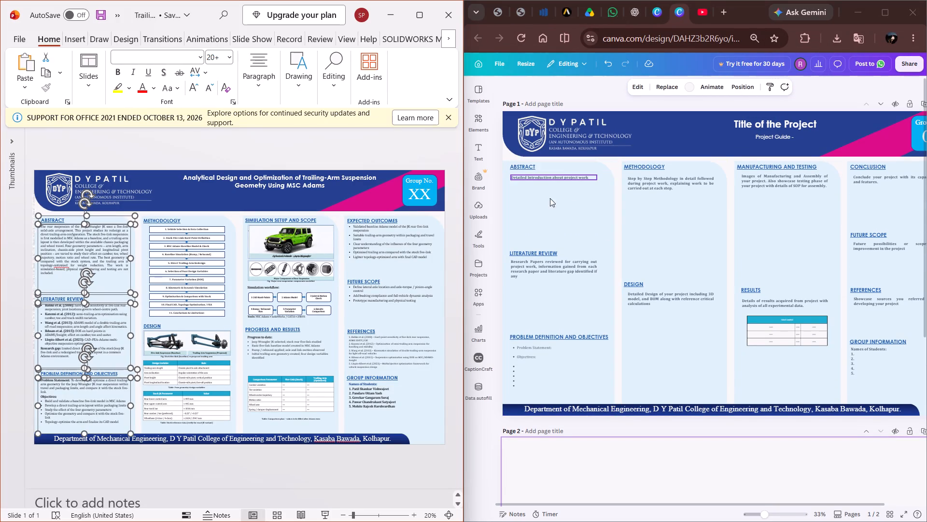
click(547, 211)
click(552, 140)
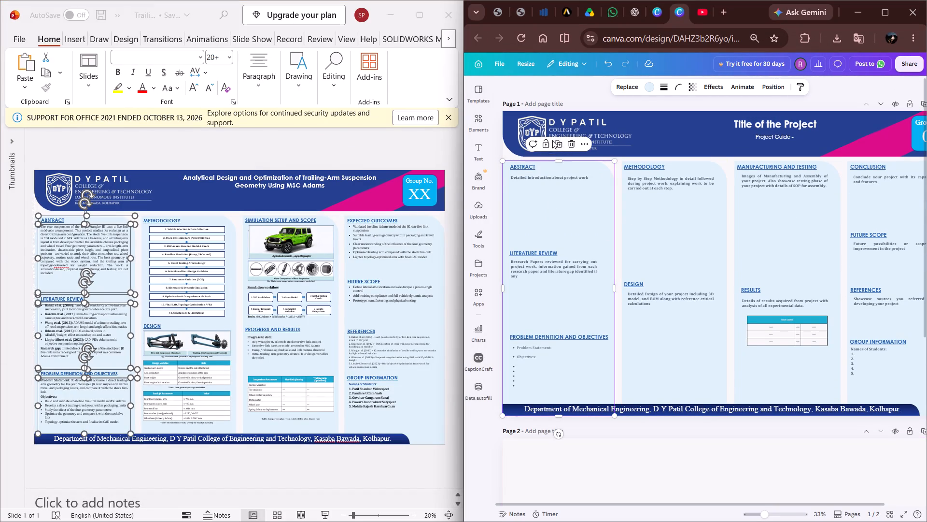
click(546, 138)
click(546, 216)
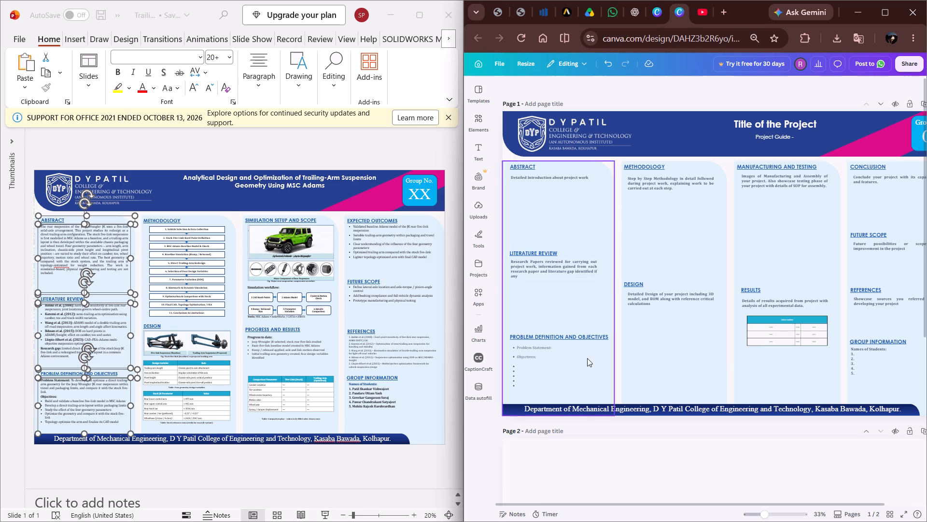
Delete all the placeholder headings and text in page 1's first column, from Abstract to Problem Definition and Objectives.
drag(609, 394, 569, 341)
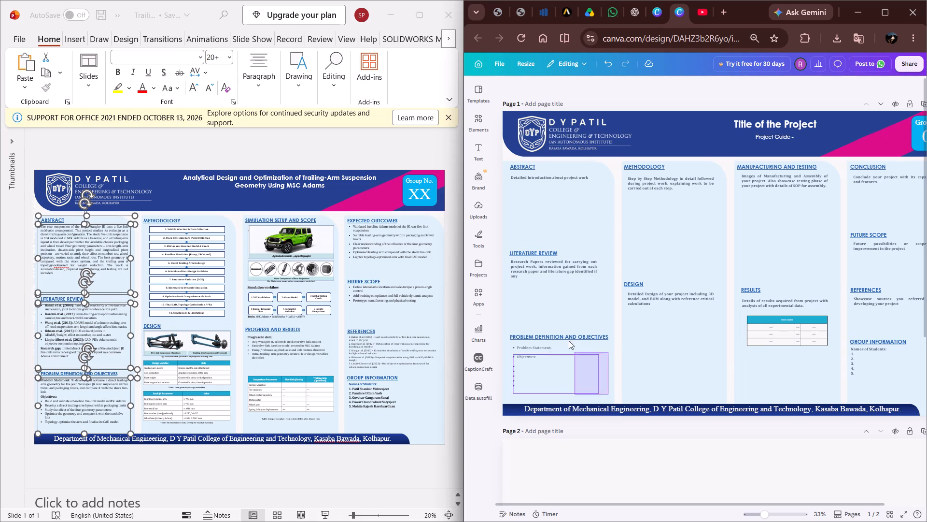
drag(569, 341, 505, 160)
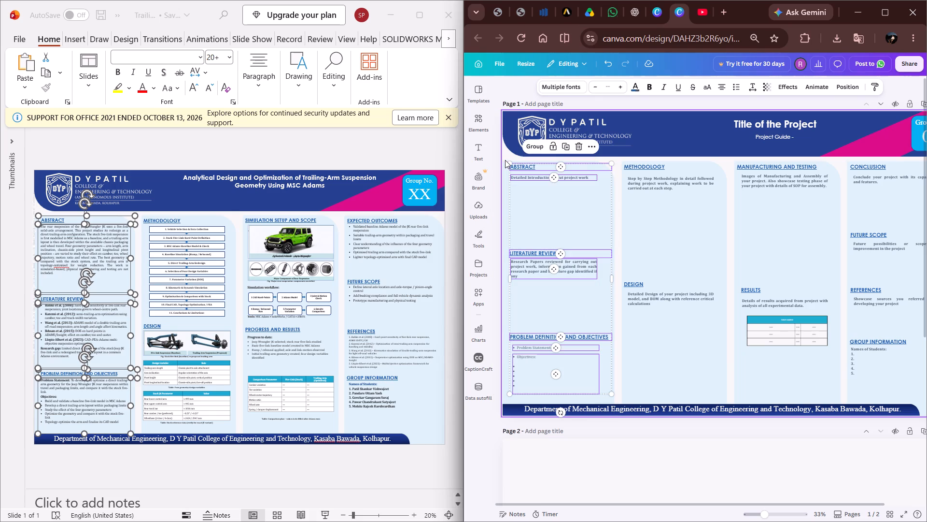
key(Delete)
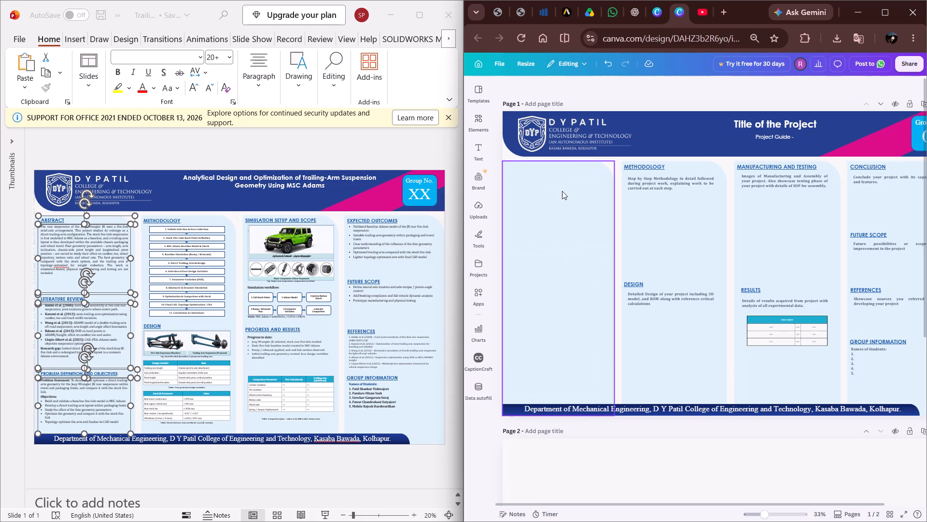
Paste the copied Abstract, Literature Review and Problem Definition content and position it within page 1's first column panel.
key(ctrl+v)
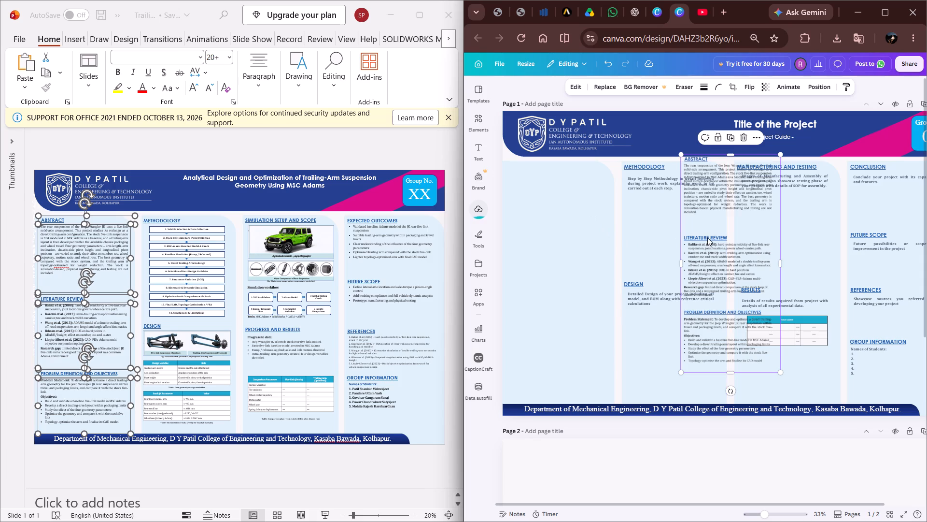
drag(727, 245, 548, 254)
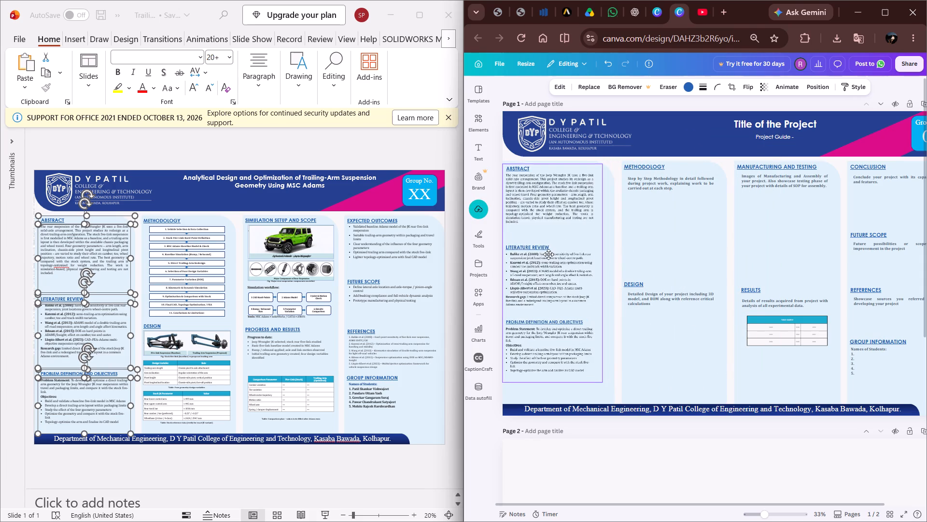
drag(548, 254, 553, 257)
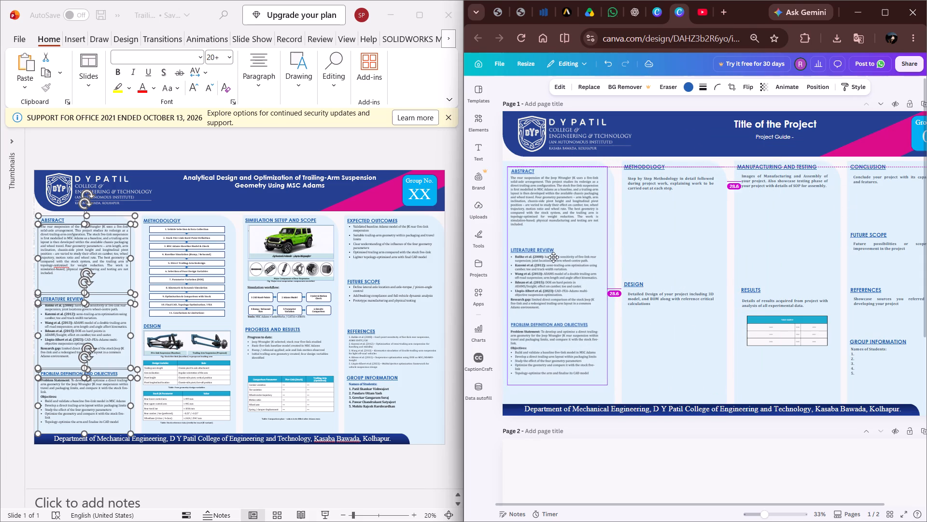
drag(553, 257, 553, 260)
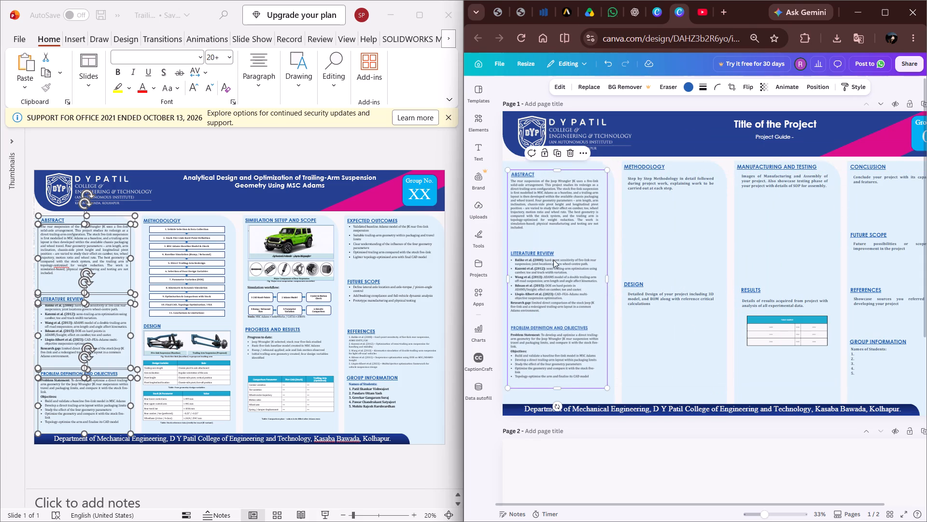
drag(547, 234, 546, 233)
drag(546, 233, 546, 230)
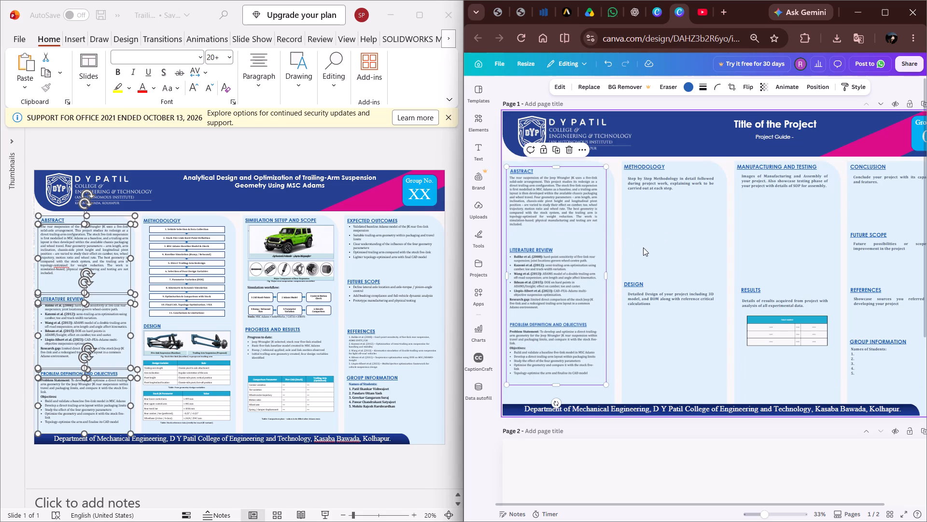
Lock the background panels of the Methodology, Manufacturing and Testing, and Conclusion columns on page 1.
click(643, 247)
click(657, 141)
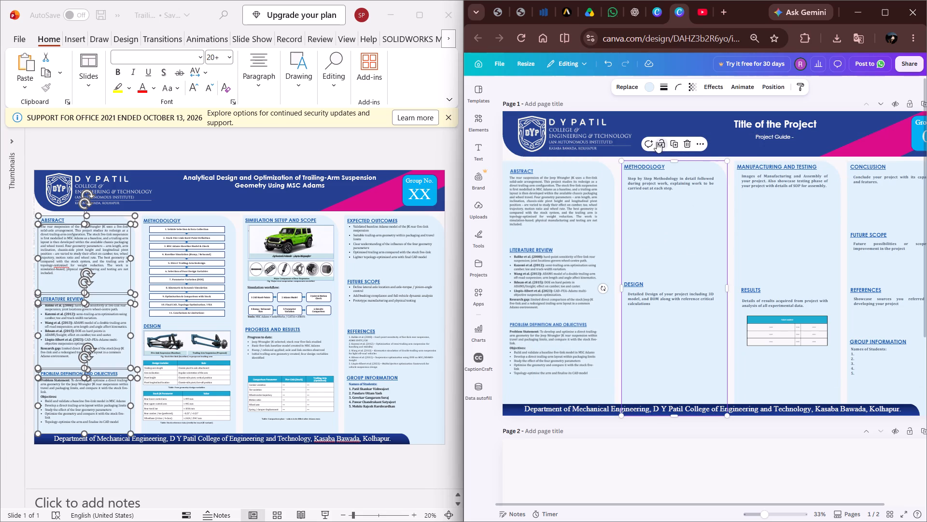
click(765, 247)
click(772, 148)
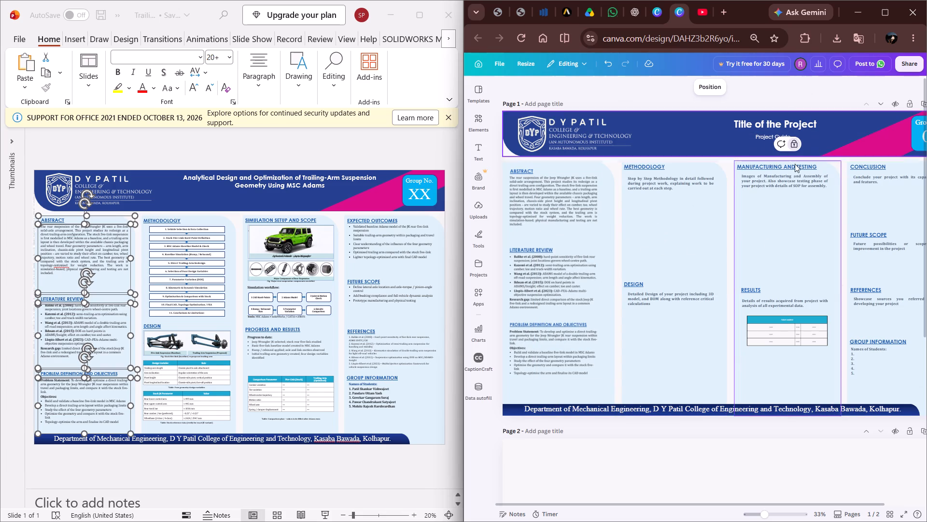
click(864, 213)
click(876, 148)
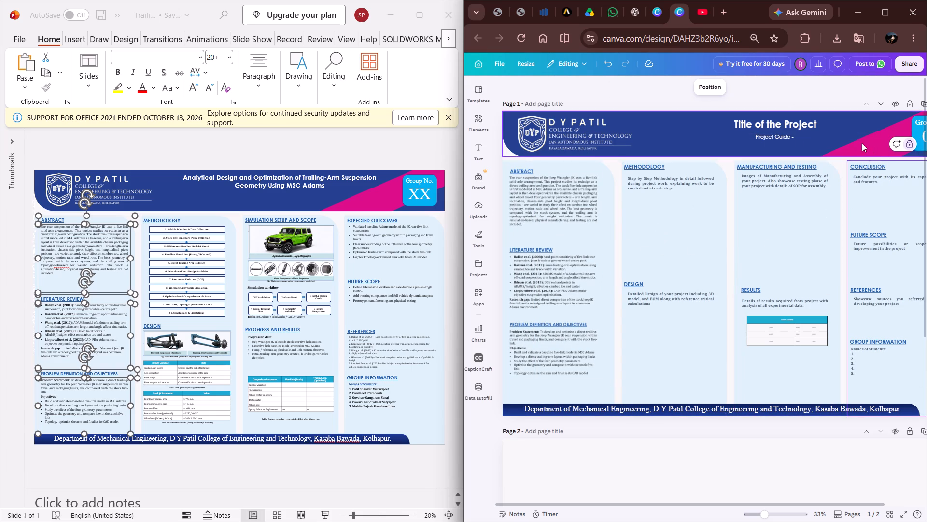
Lock the header banner graphic and the college logo on page 1.
click(660, 144)
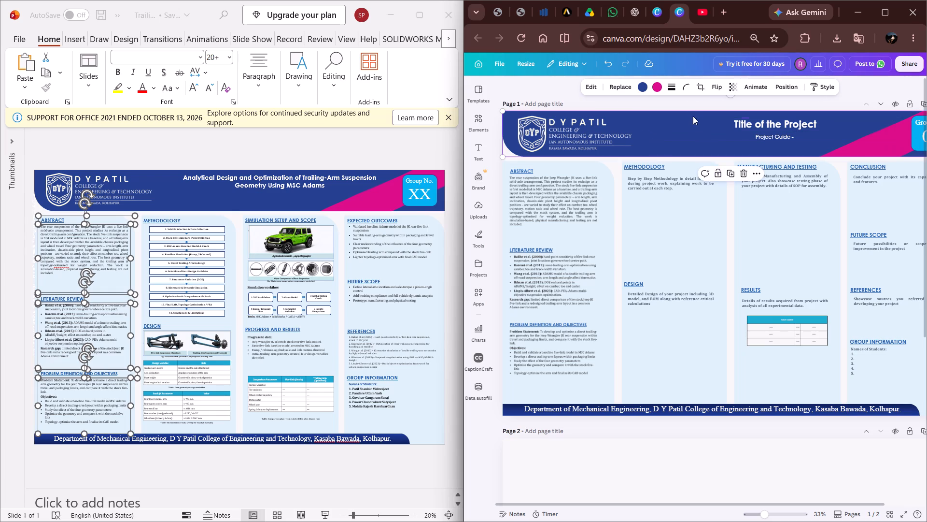
click(721, 174)
click(555, 128)
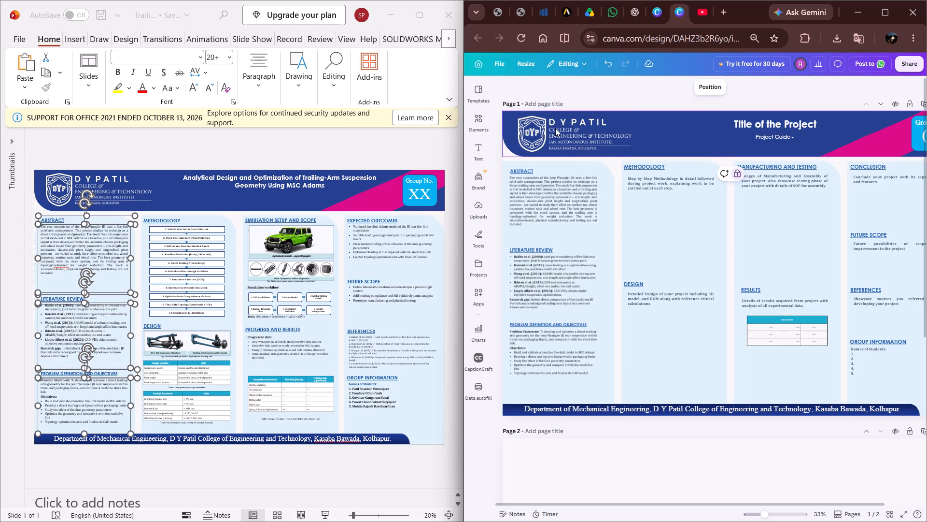
click(562, 170)
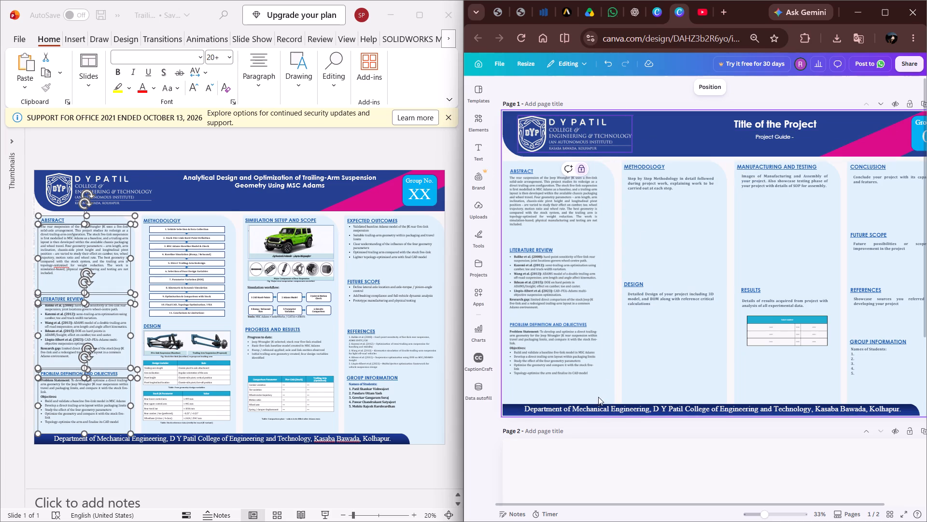
Lock the department name text and the blue banner behind it in page 1's footer.
scroll(581, 427, down, 3)
ctrl+scroll(625, 217, up, 3)
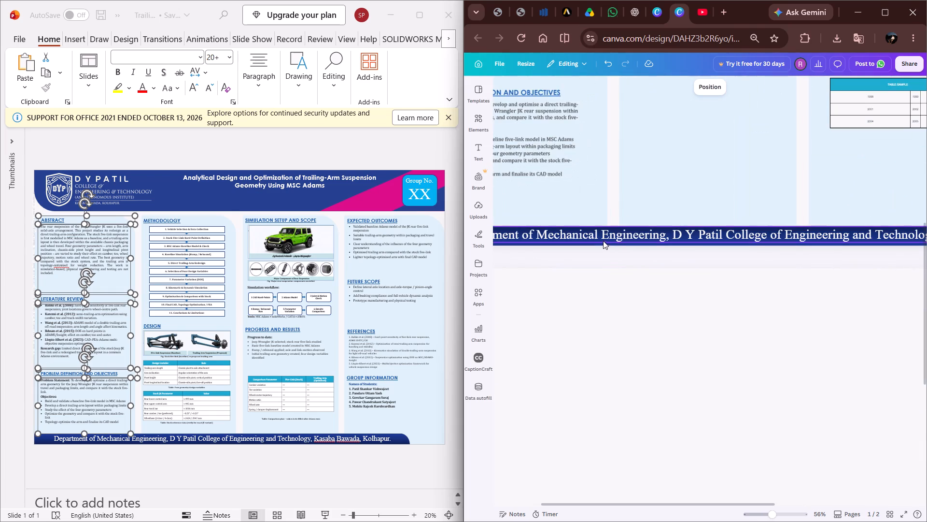
click(598, 239)
click(757, 208)
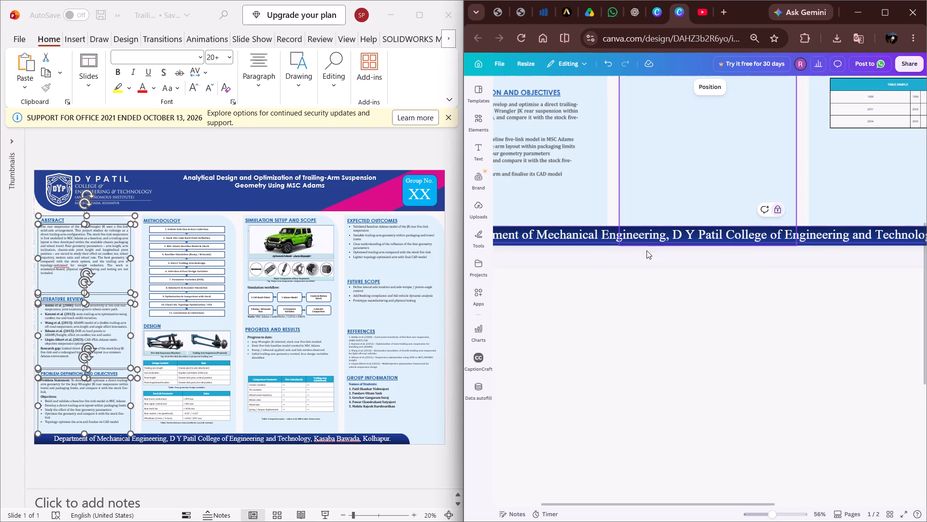
ctrl+scroll(589, 267, down, 4)
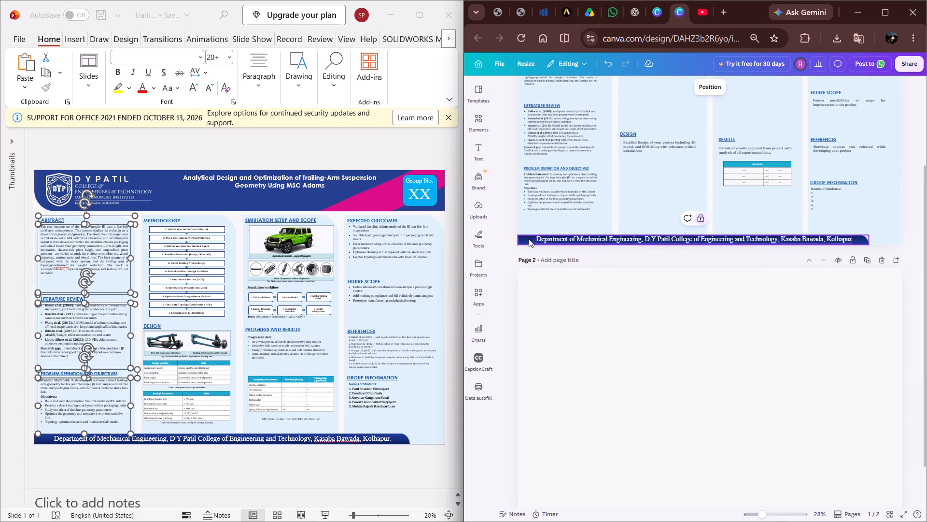
click(529, 239)
click(681, 216)
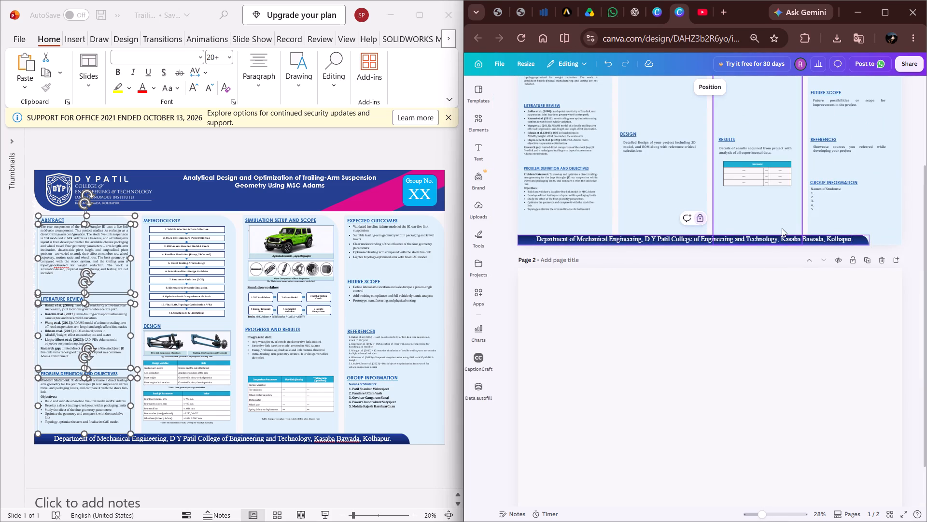
Delete the placeholder Methodology and Design headings and their description texts from page 1's second column.
scroll(752, 207, up, 3)
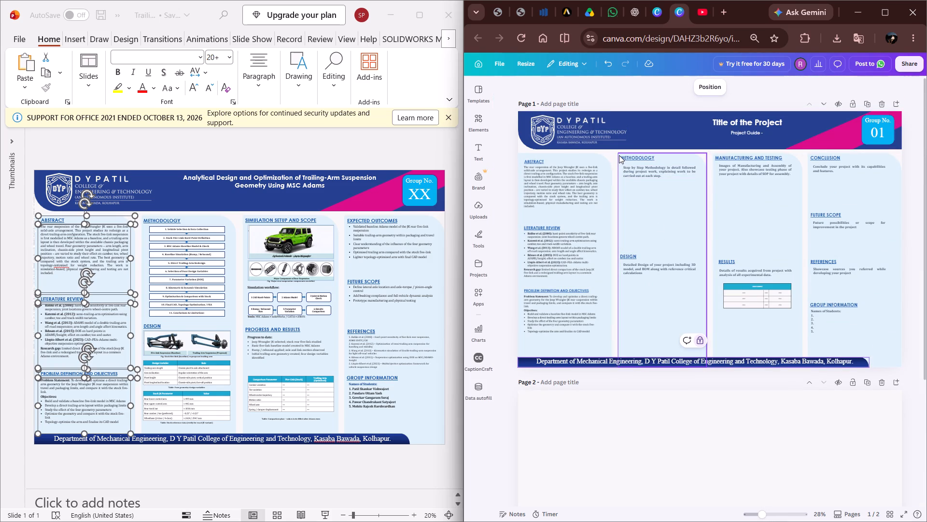
drag(618, 155, 710, 295)
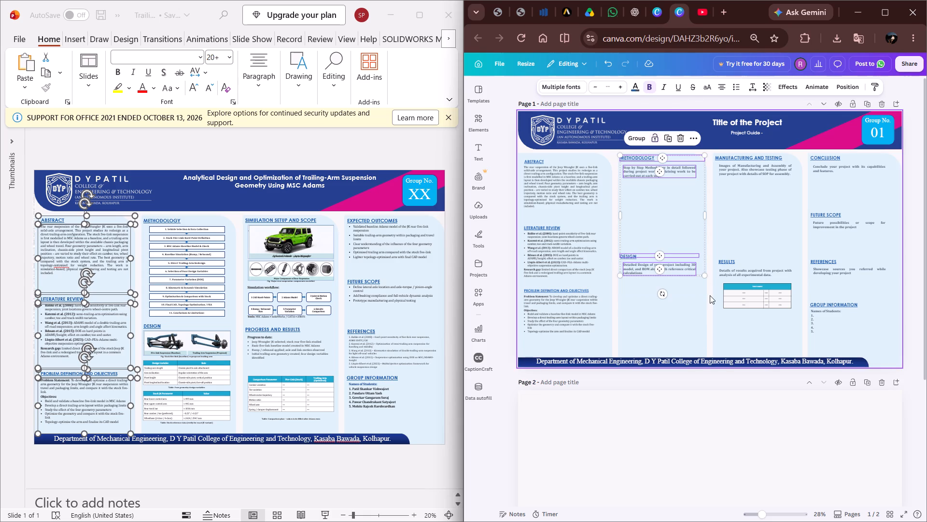
key(Delete)
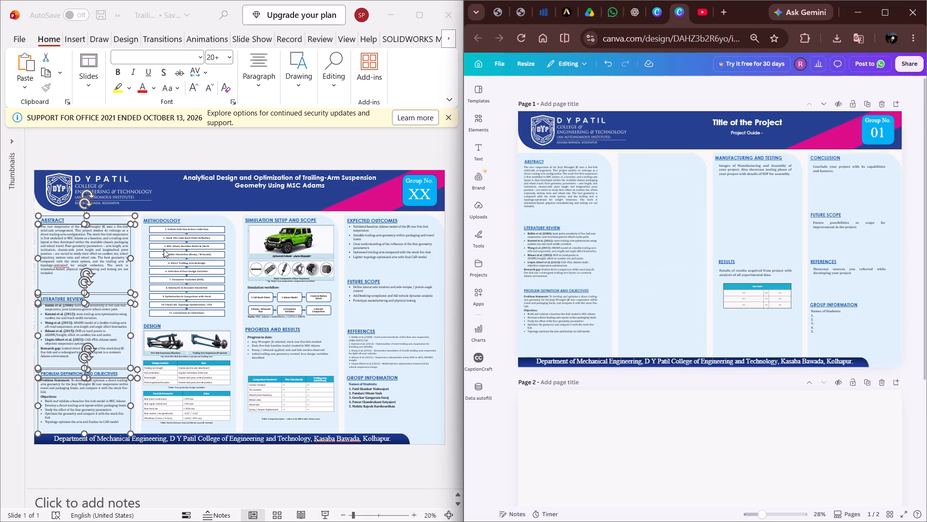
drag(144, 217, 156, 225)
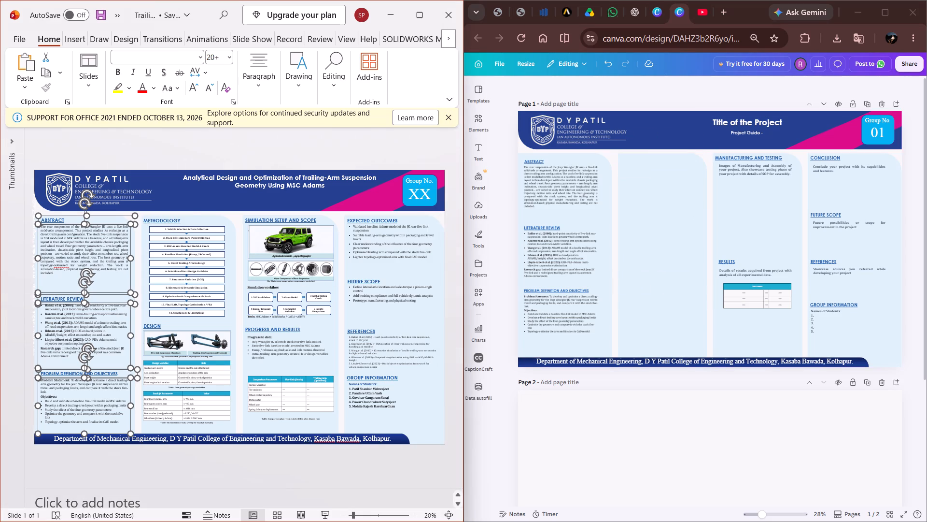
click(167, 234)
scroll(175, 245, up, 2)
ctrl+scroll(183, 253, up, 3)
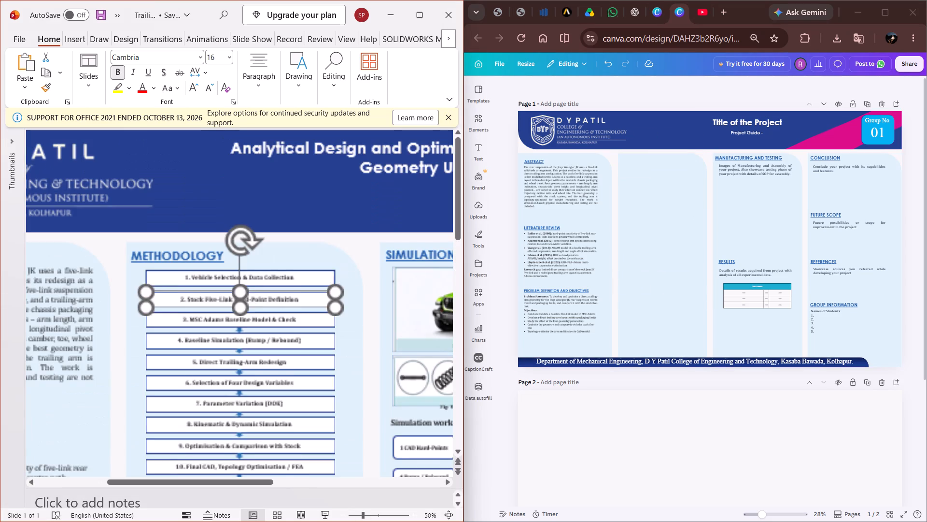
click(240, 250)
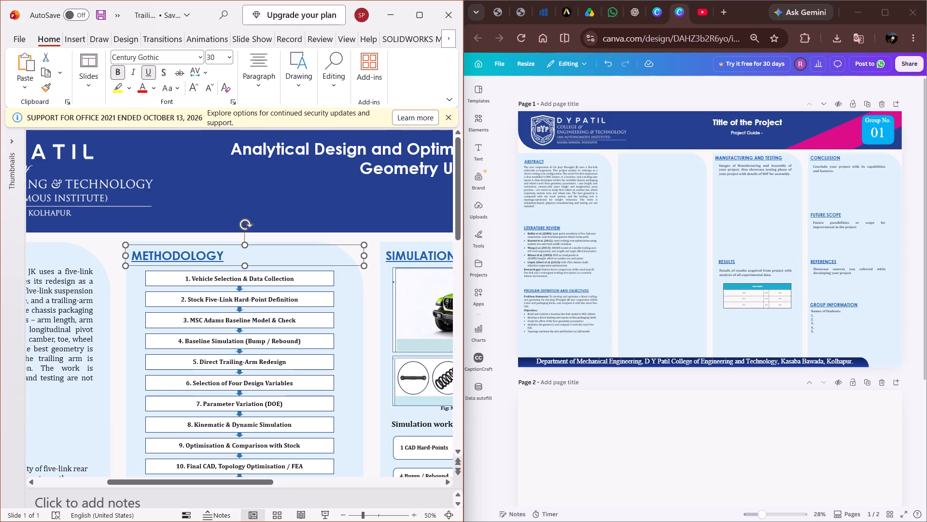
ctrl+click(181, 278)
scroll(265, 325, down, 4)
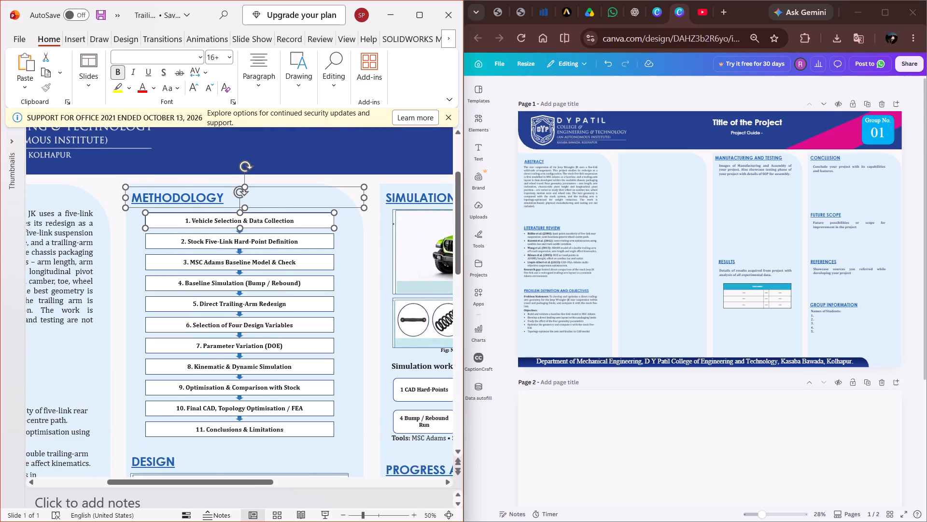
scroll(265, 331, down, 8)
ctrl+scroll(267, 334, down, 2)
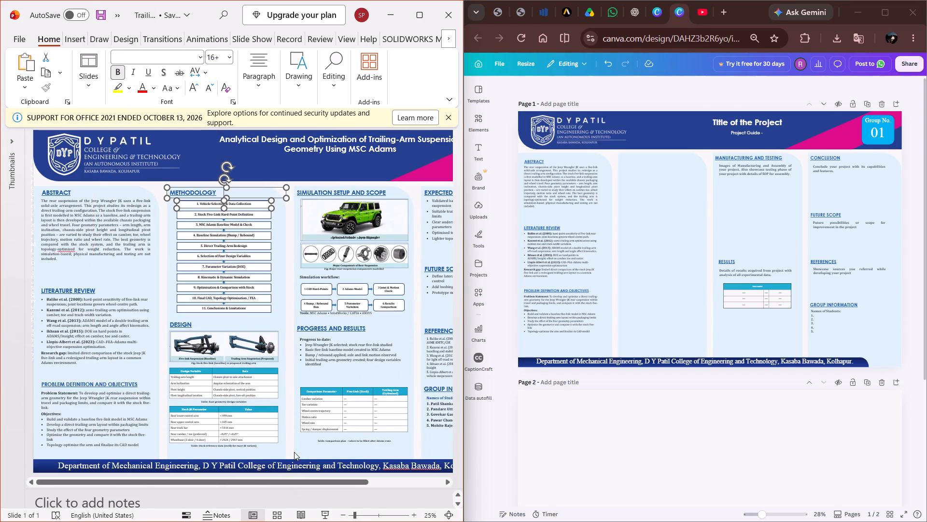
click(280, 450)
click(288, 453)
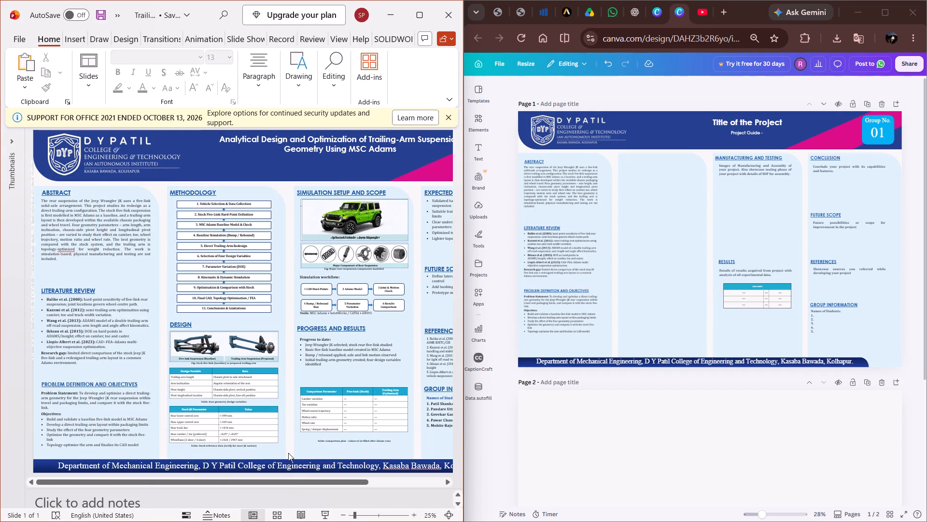
In PowerPoint, copy the second column's Methodology heading and flowchart, plus the Design heading, suspension image, both tables and their captions.
drag(287, 452, 249, 391)
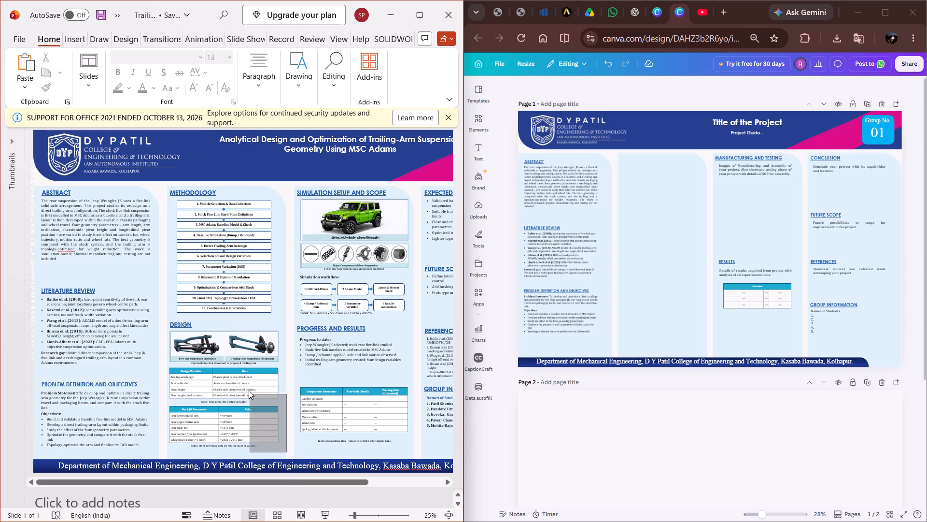
drag(249, 391, 169, 184)
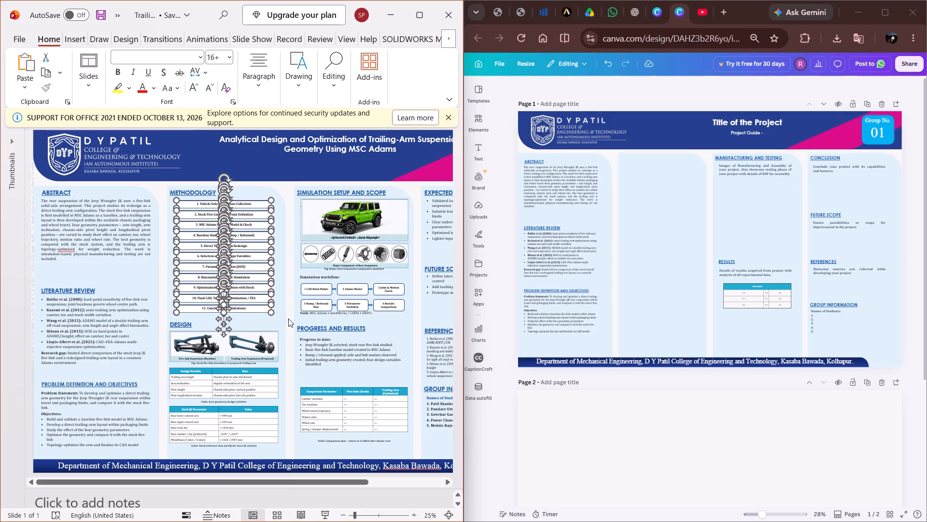
ctrl+scroll(177, 191, up, 3)
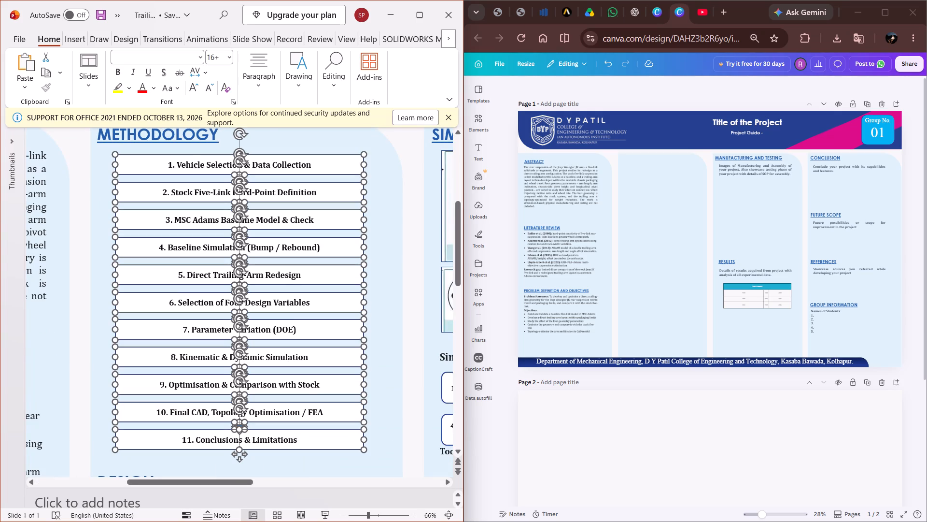
ctrl+click(179, 134)
scroll(217, 229, down, 3)
scroll(223, 282, down, 6)
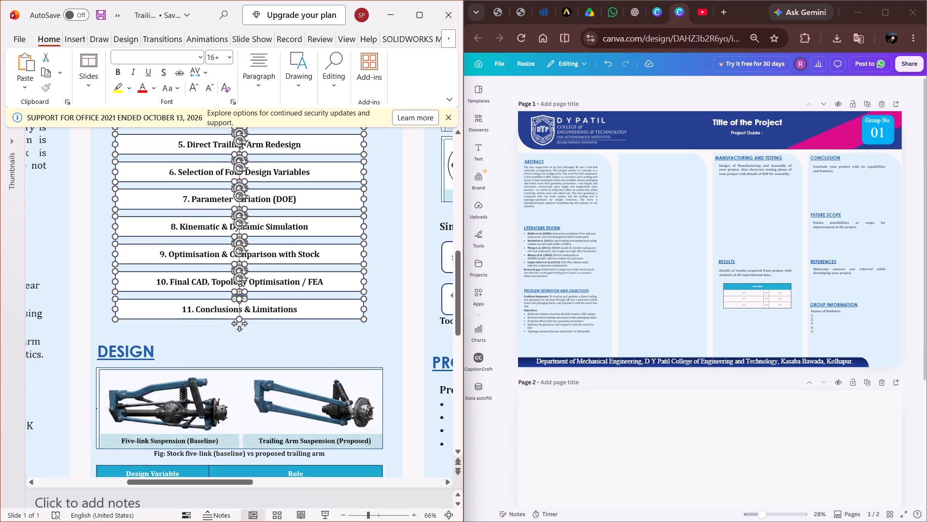
scroll(202, 313, down, 4)
ctrl+click(135, 293)
ctrl+click(159, 349)
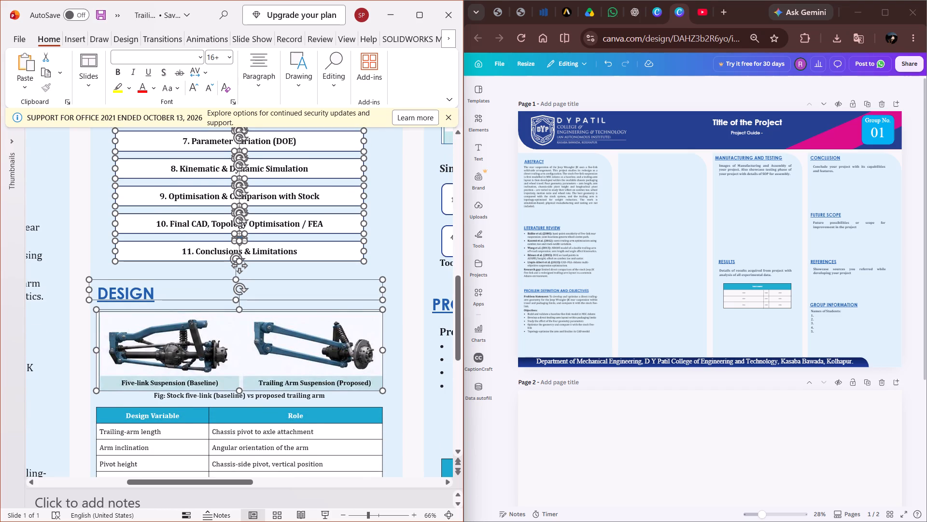
scroll(198, 345, down, 8)
ctrl+click(192, 329)
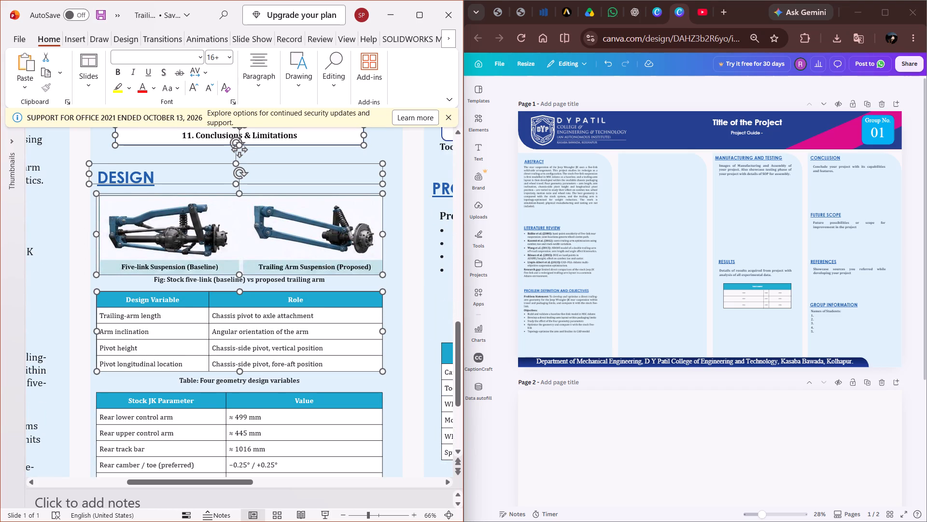
ctrl+click(195, 277)
scroll(241, 360, down, 4)
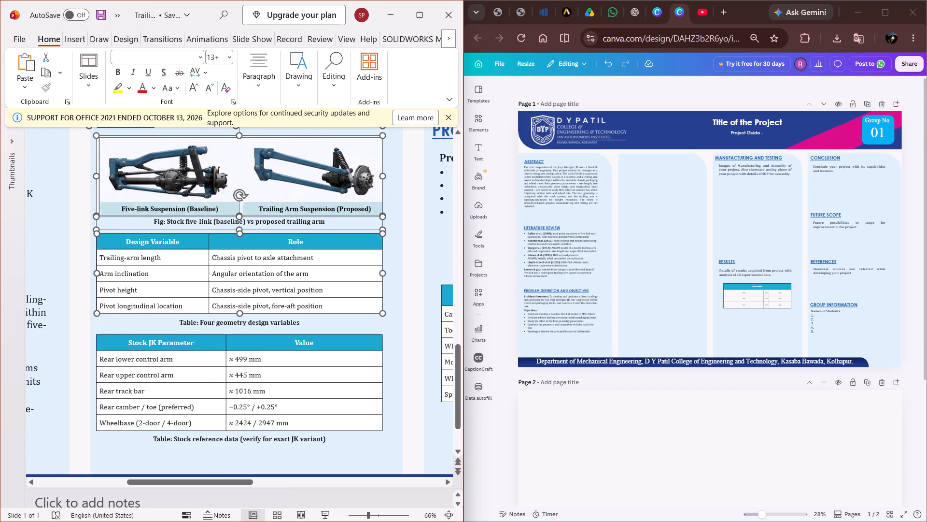
ctrl+click(225, 323)
ctrl+click(213, 359)
scroll(224, 375, down, 4)
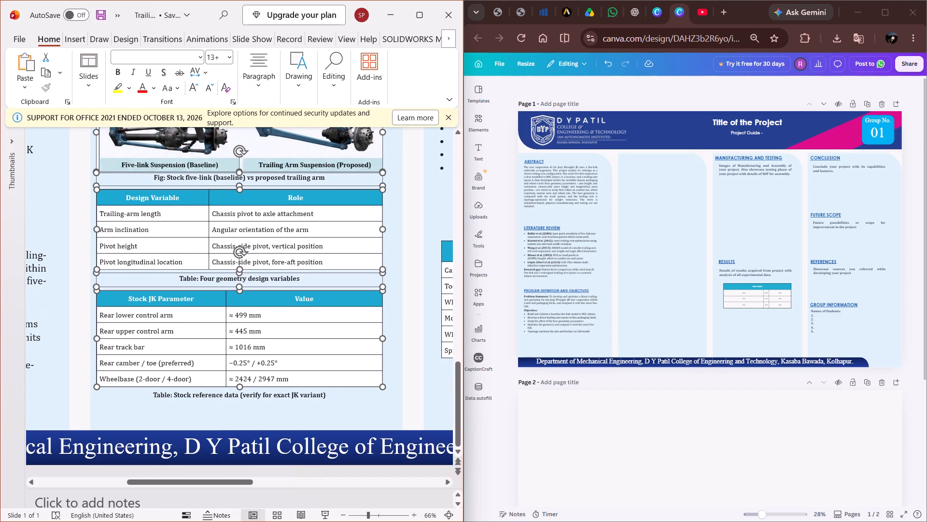
ctrl+click(209, 394)
key(ctrl+c)
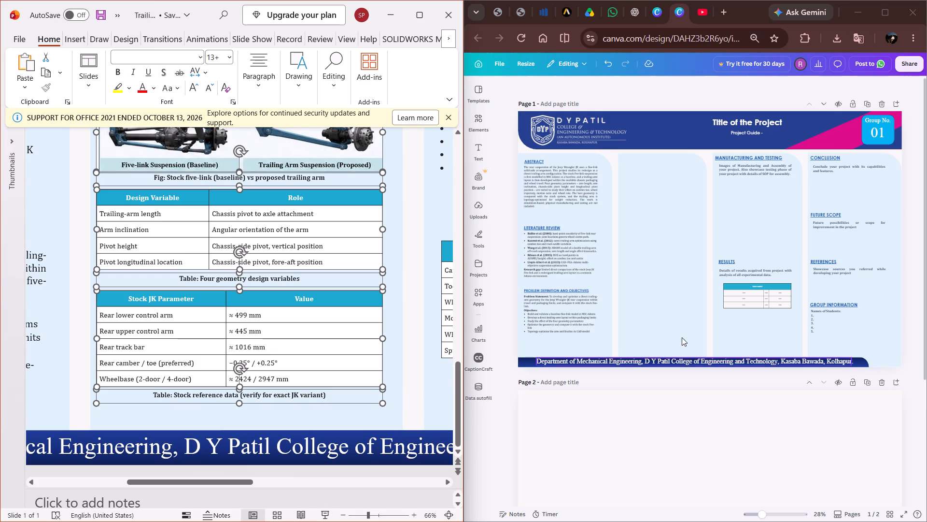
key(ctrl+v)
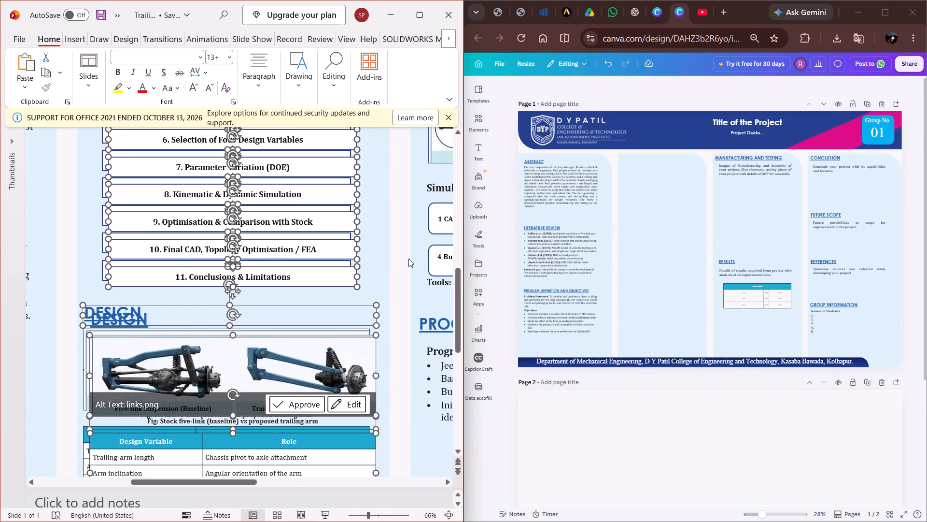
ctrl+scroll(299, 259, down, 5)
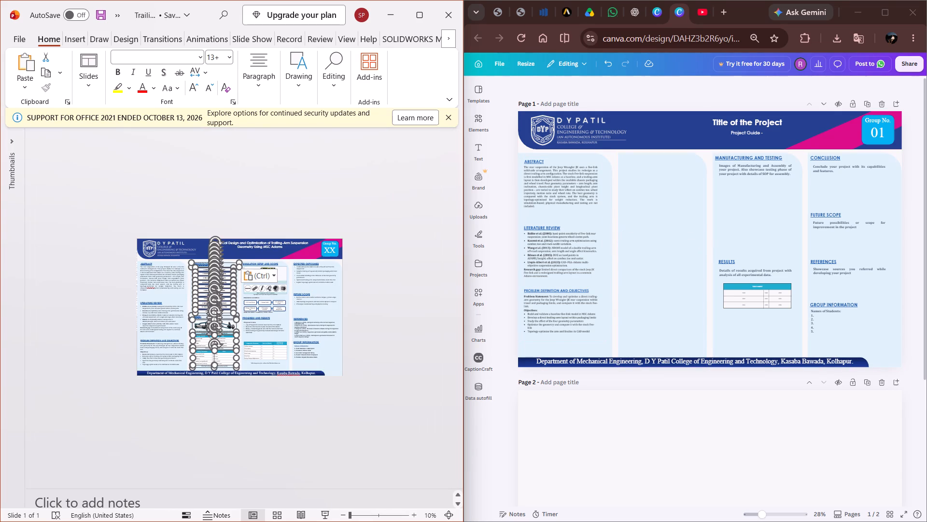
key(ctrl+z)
In Canva, paste the copied Methodology and Design content and position it within page 1's empty second column panel.
click(664, 210)
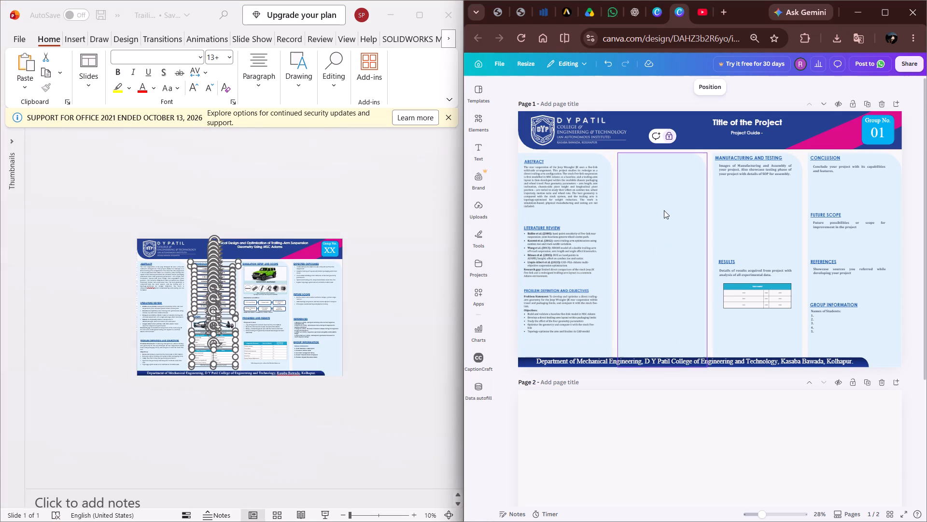
key(ctrl+v)
drag(702, 216, 669, 222)
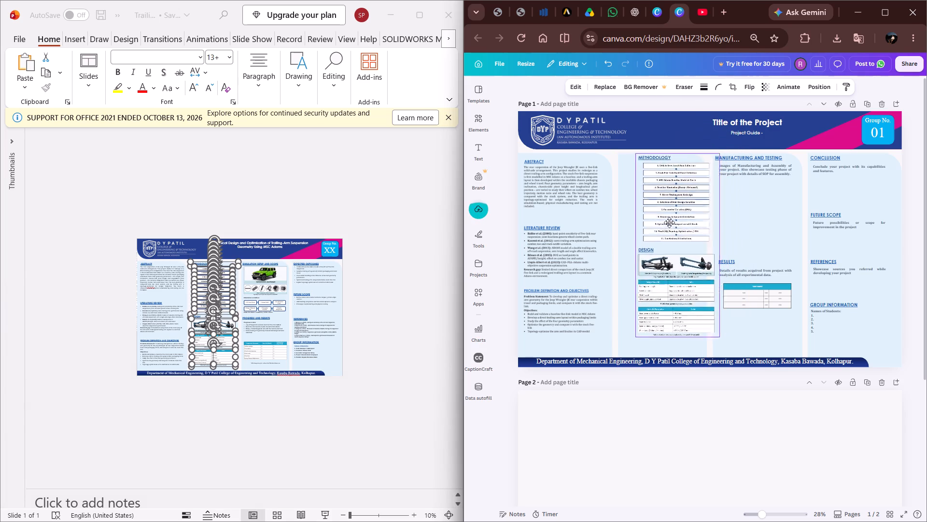
drag(669, 222, 655, 226)
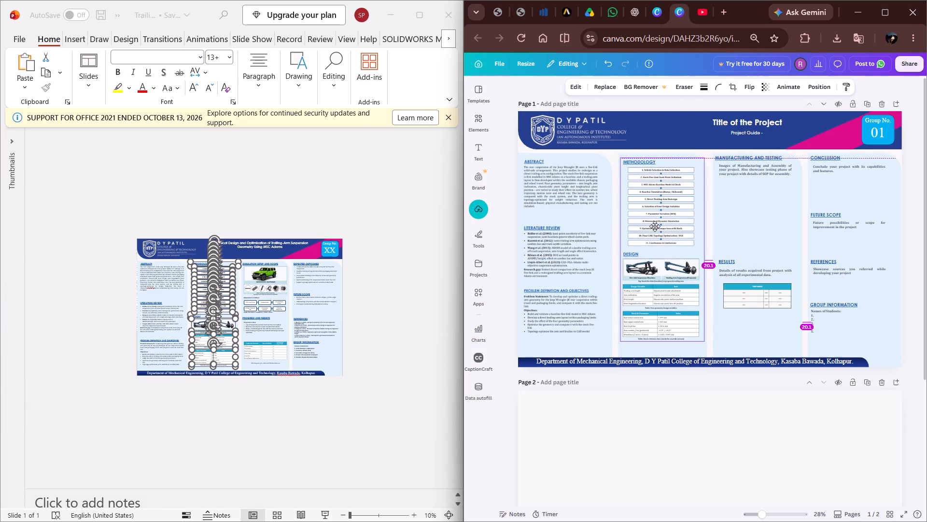
drag(655, 226, 654, 231)
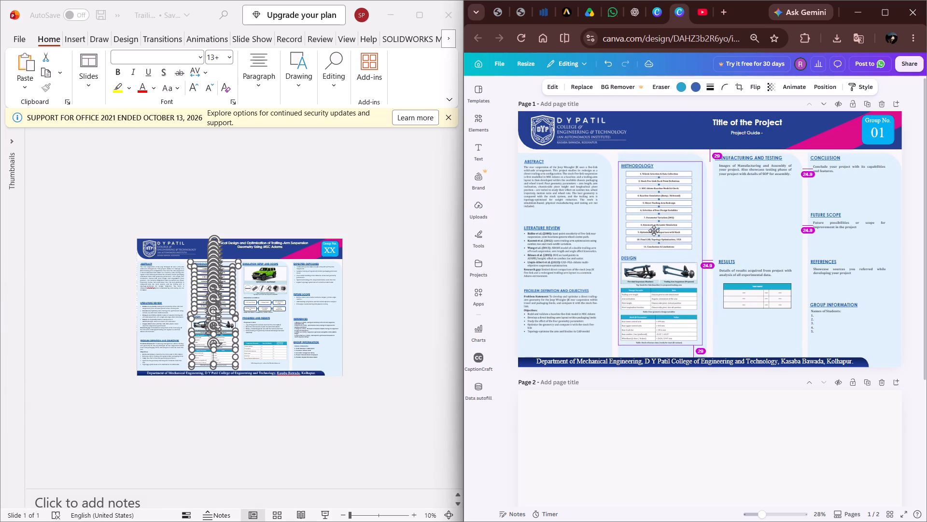
drag(654, 231, 657, 227)
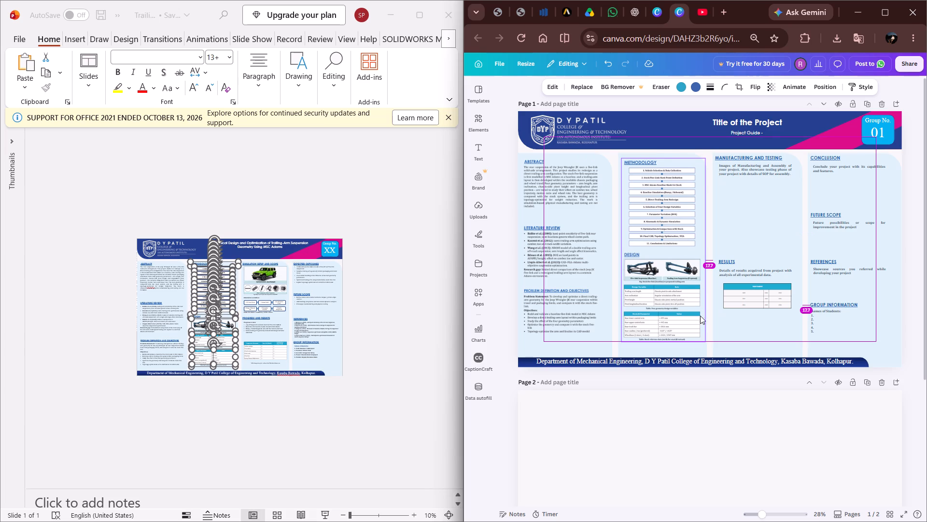
click(703, 422)
Delete the placeholder Manufacturing and Testing and Results headings, their texts and the results table from page 1's third column.
ctrl+click(744, 301)
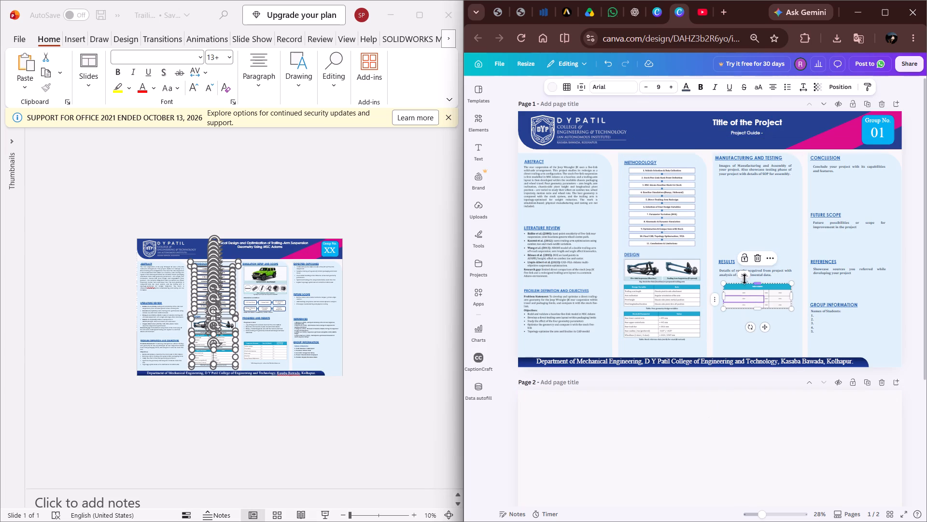
ctrl+click(732, 269)
ctrl+click(725, 262)
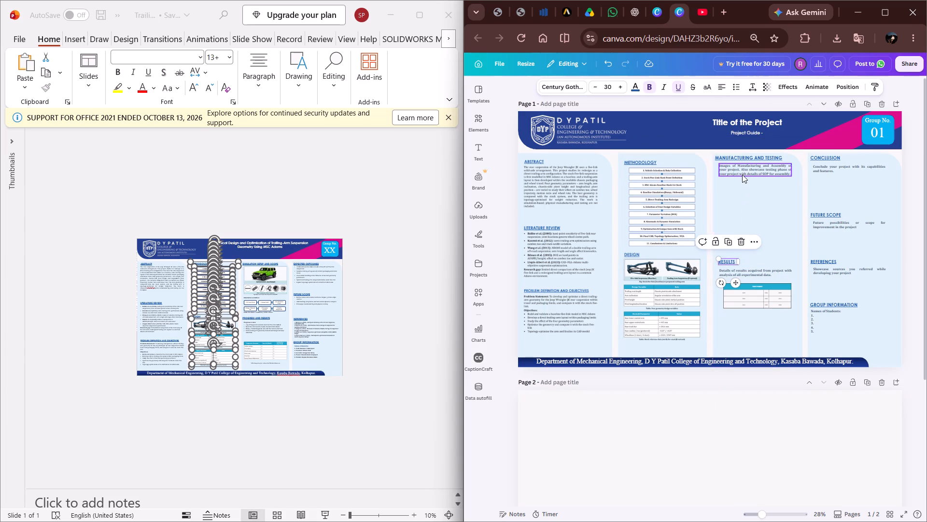
ctrl+click(742, 174)
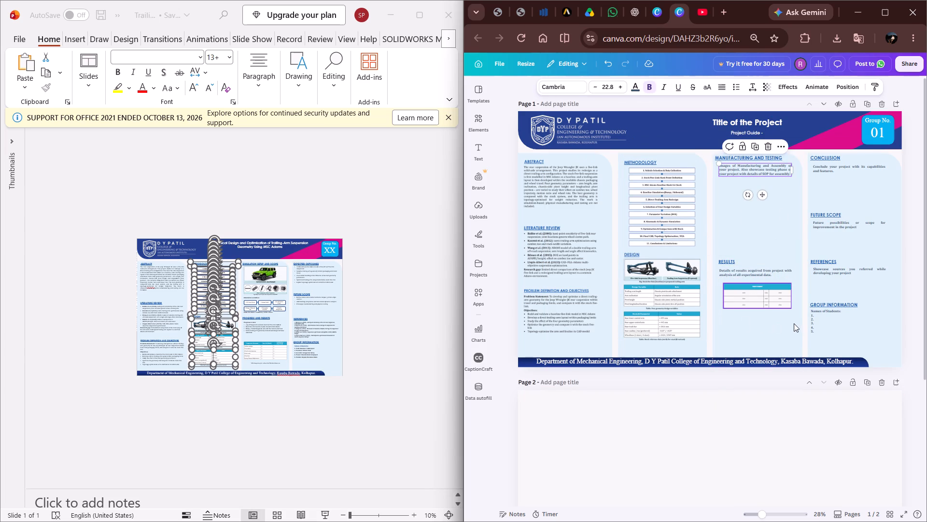
drag(794, 323, 722, 157)
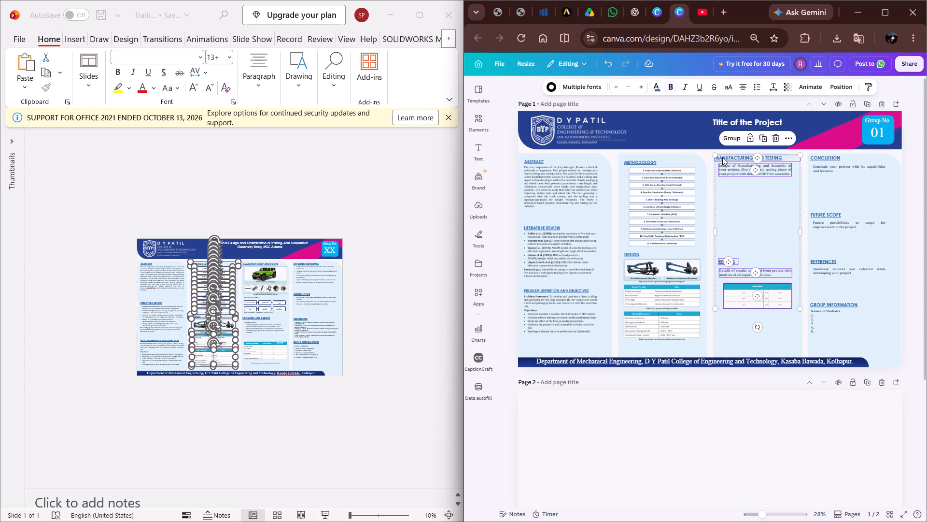
key(Delete)
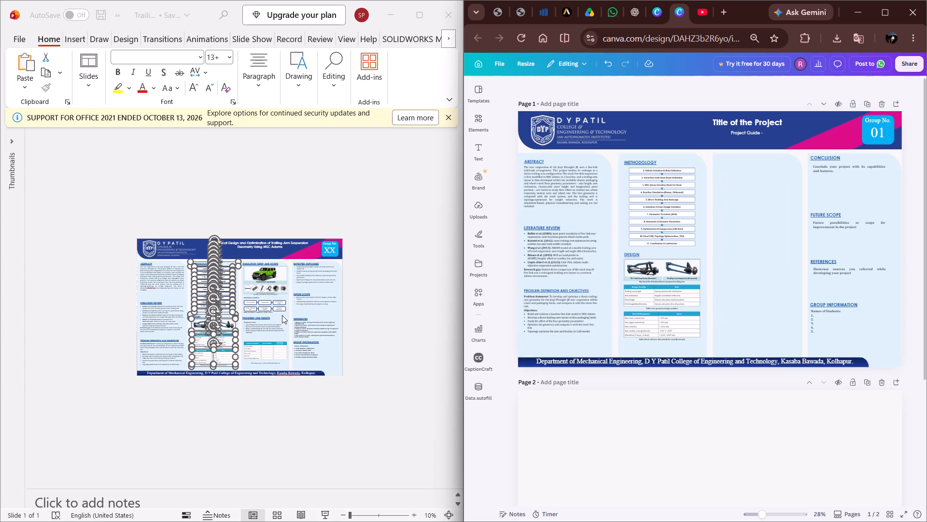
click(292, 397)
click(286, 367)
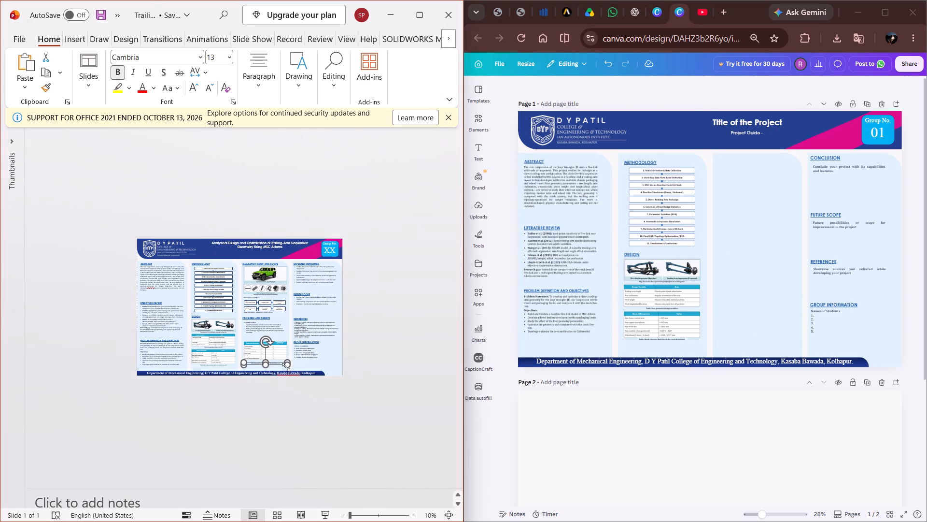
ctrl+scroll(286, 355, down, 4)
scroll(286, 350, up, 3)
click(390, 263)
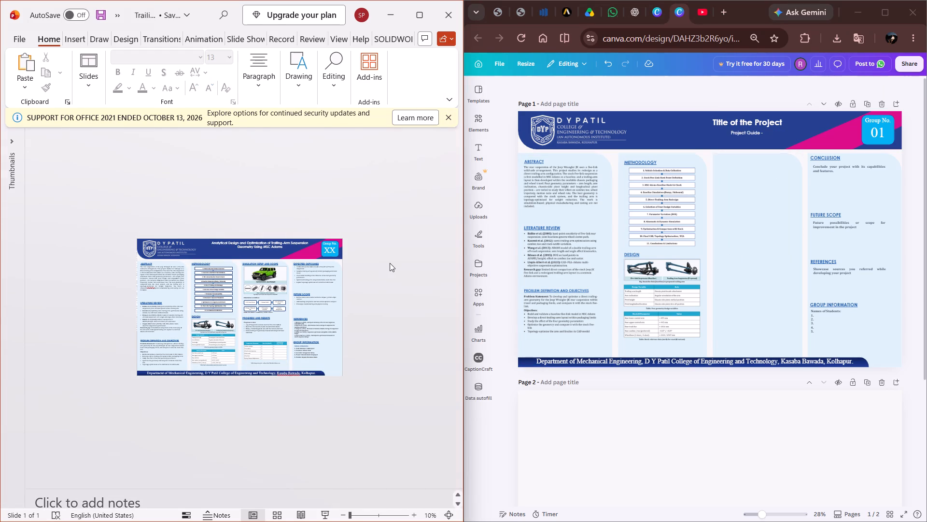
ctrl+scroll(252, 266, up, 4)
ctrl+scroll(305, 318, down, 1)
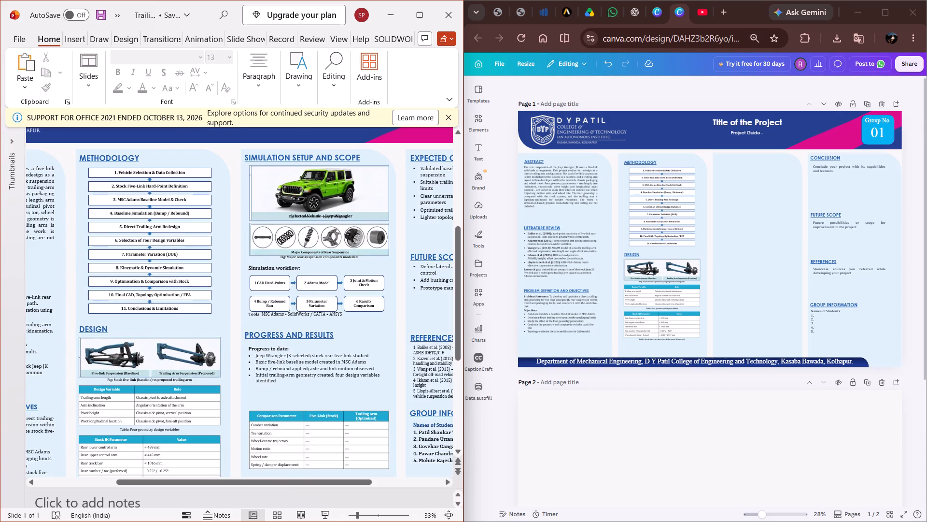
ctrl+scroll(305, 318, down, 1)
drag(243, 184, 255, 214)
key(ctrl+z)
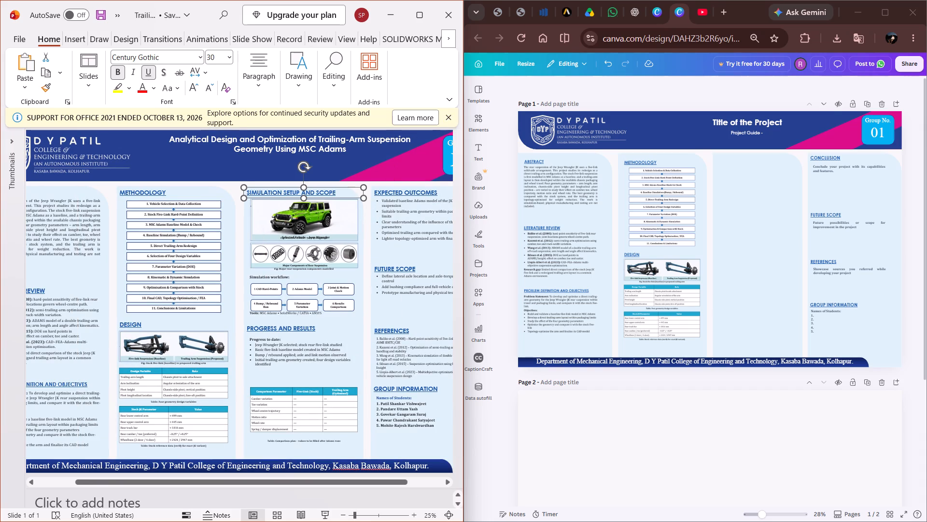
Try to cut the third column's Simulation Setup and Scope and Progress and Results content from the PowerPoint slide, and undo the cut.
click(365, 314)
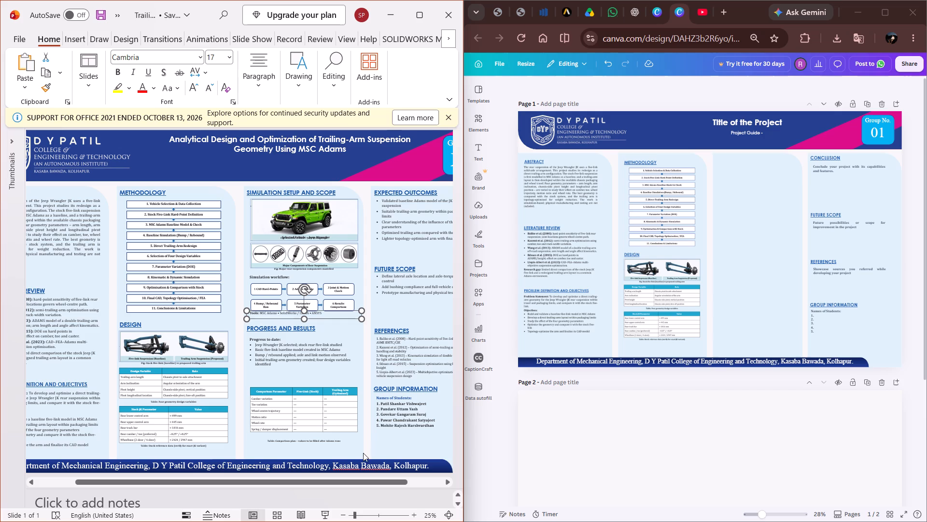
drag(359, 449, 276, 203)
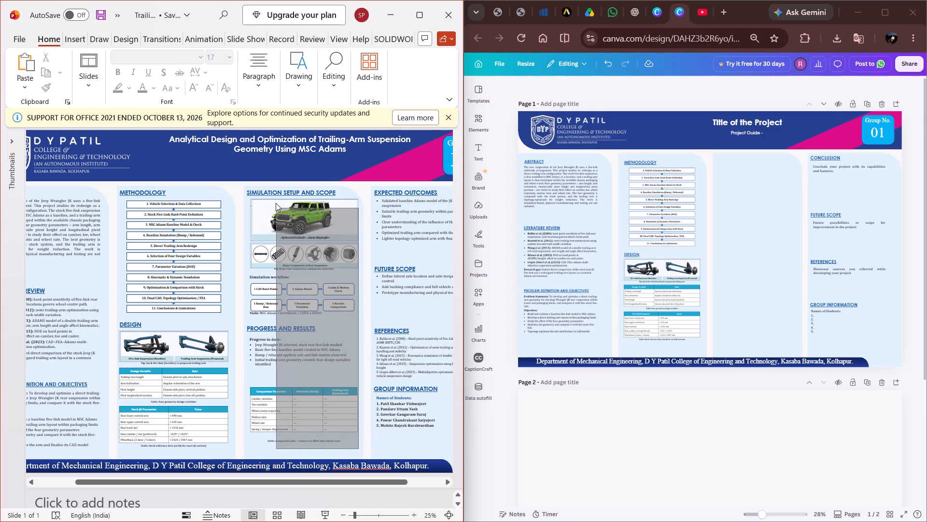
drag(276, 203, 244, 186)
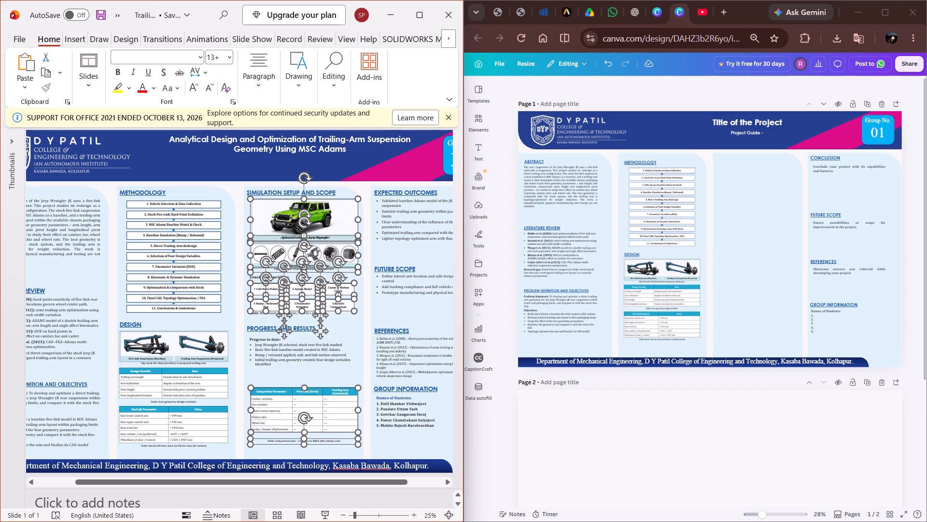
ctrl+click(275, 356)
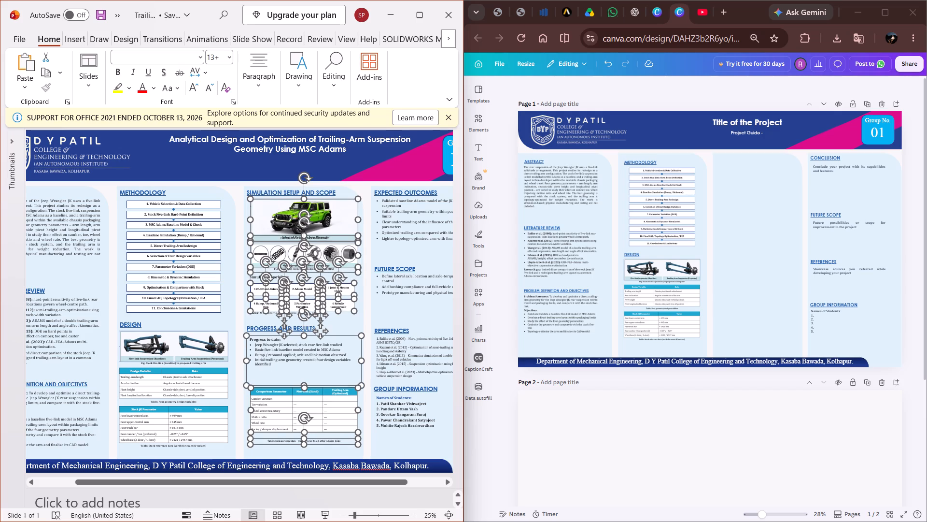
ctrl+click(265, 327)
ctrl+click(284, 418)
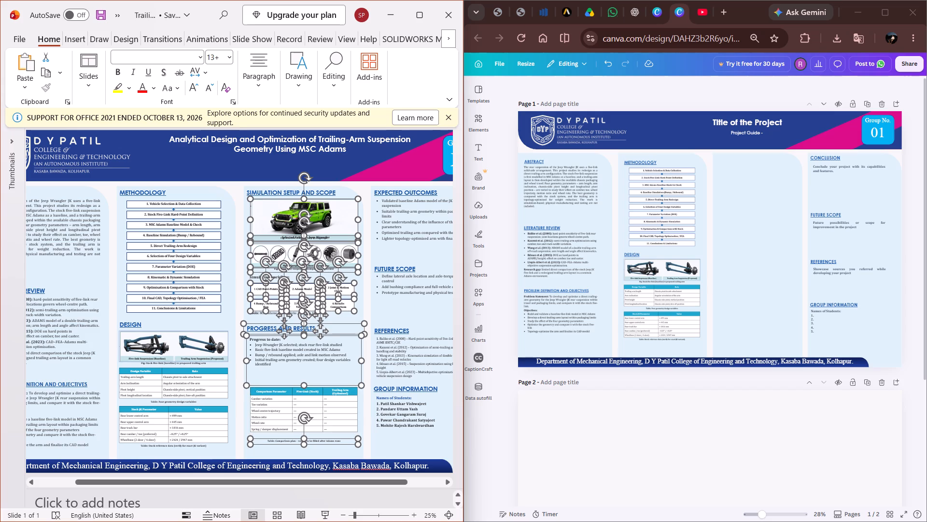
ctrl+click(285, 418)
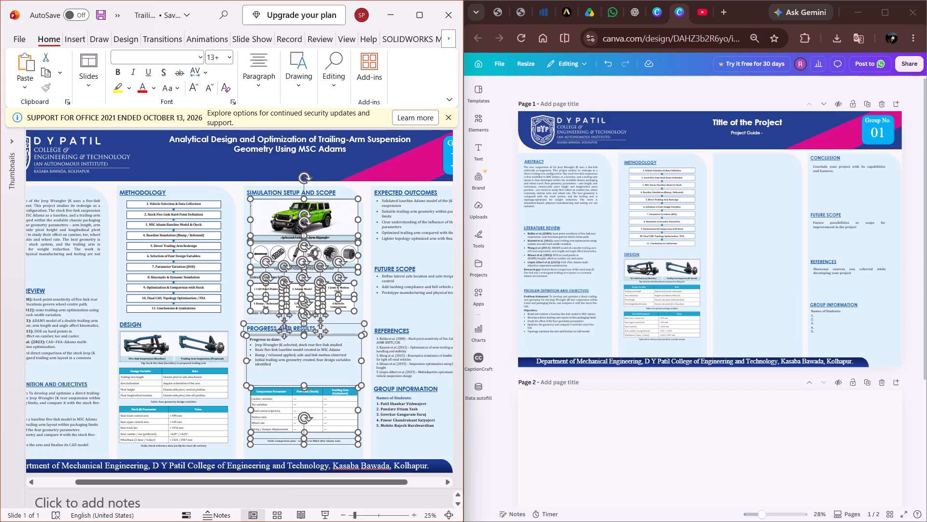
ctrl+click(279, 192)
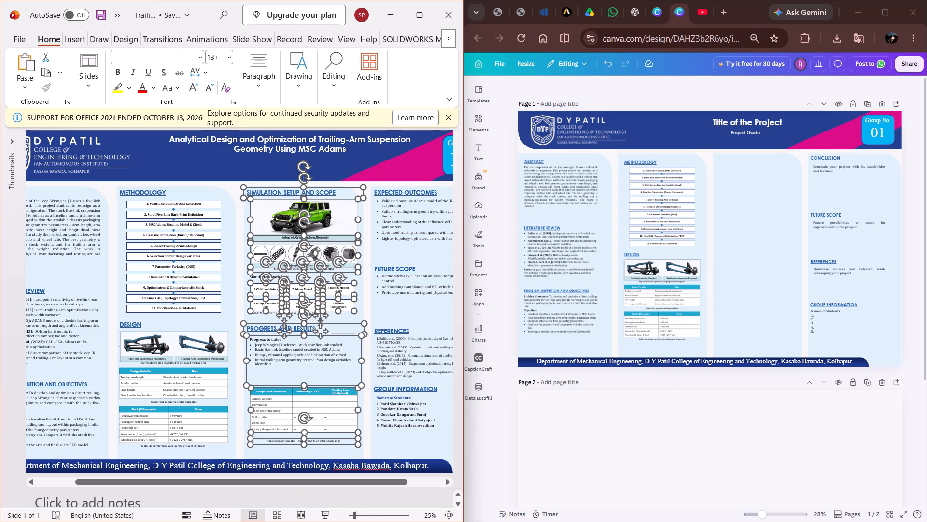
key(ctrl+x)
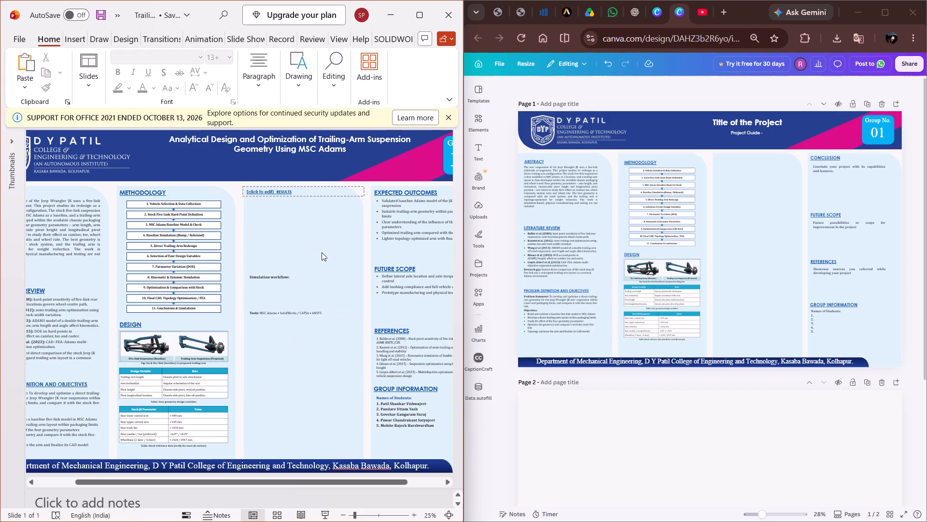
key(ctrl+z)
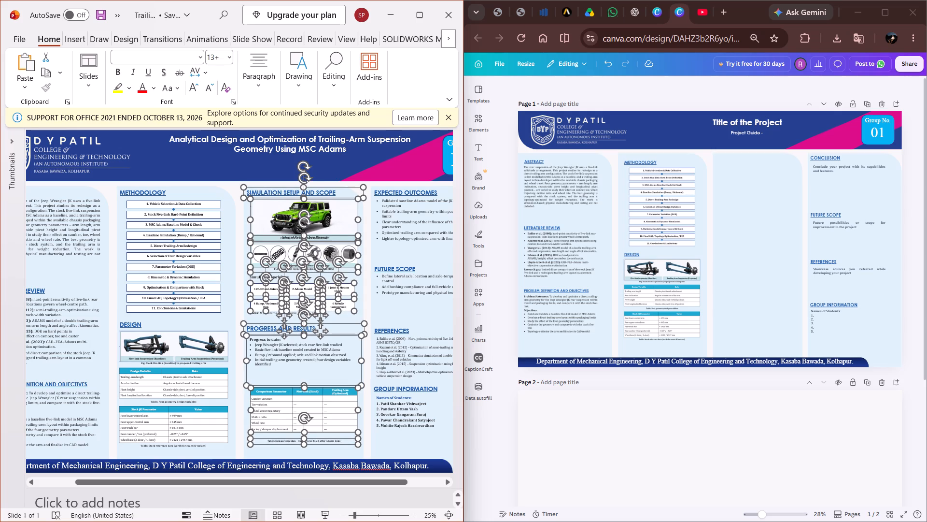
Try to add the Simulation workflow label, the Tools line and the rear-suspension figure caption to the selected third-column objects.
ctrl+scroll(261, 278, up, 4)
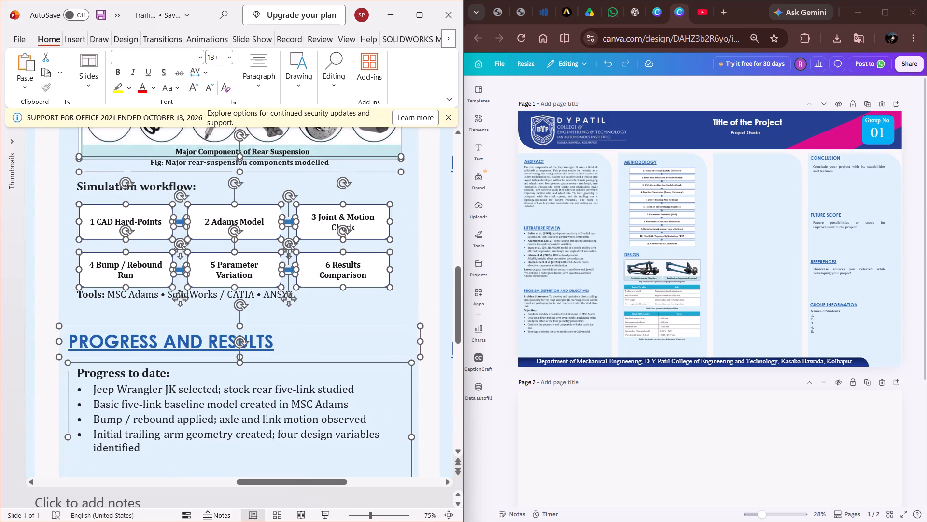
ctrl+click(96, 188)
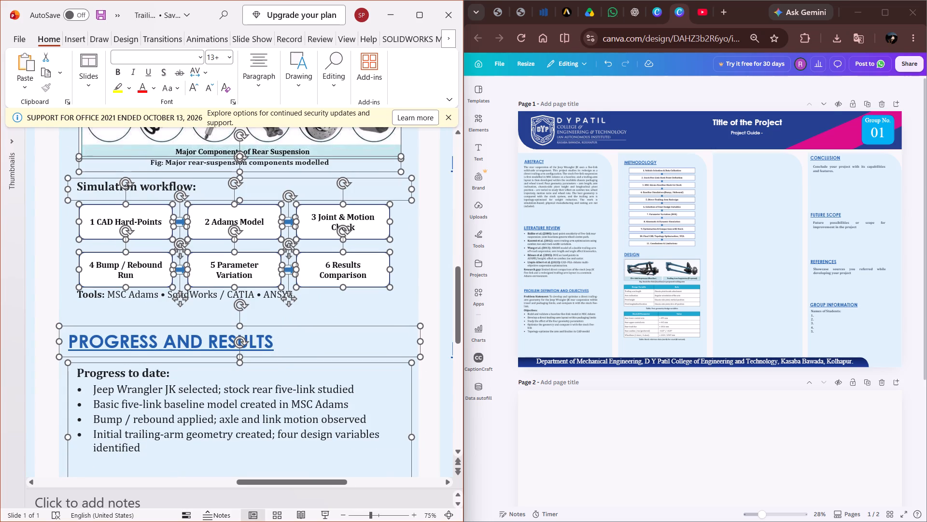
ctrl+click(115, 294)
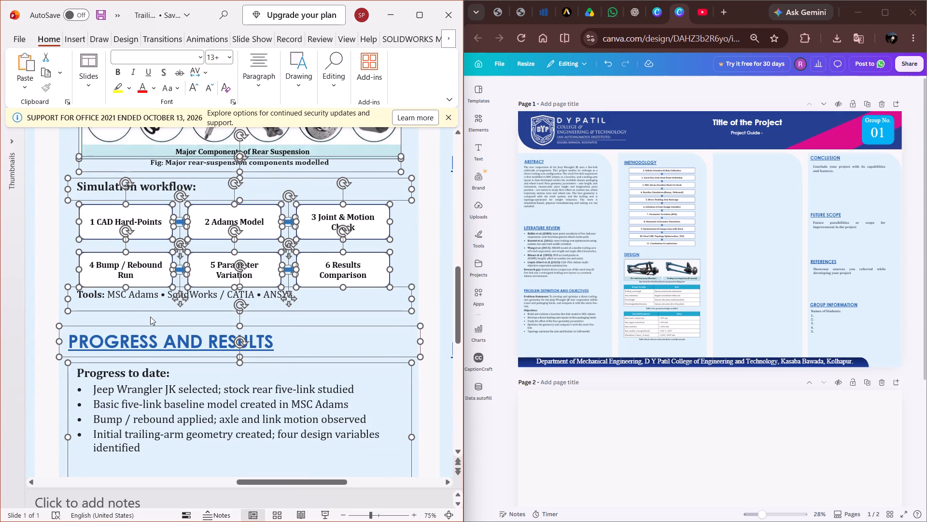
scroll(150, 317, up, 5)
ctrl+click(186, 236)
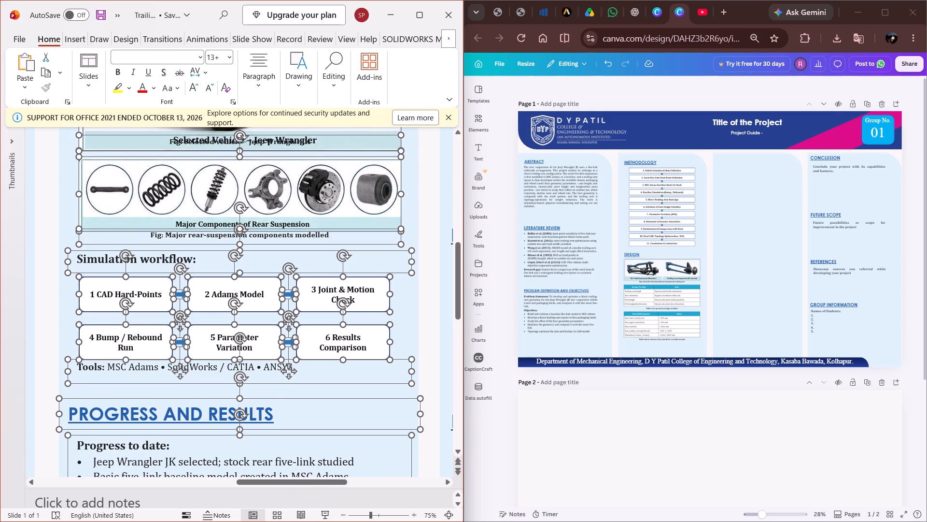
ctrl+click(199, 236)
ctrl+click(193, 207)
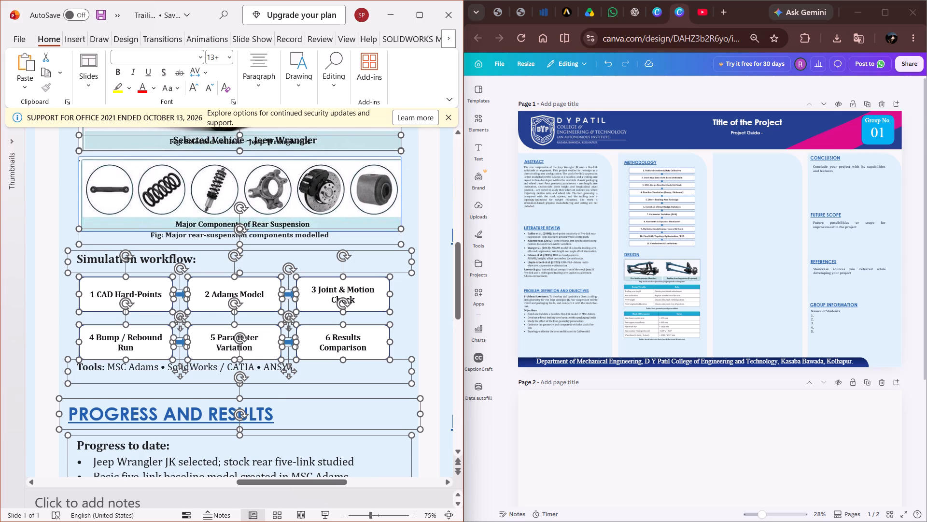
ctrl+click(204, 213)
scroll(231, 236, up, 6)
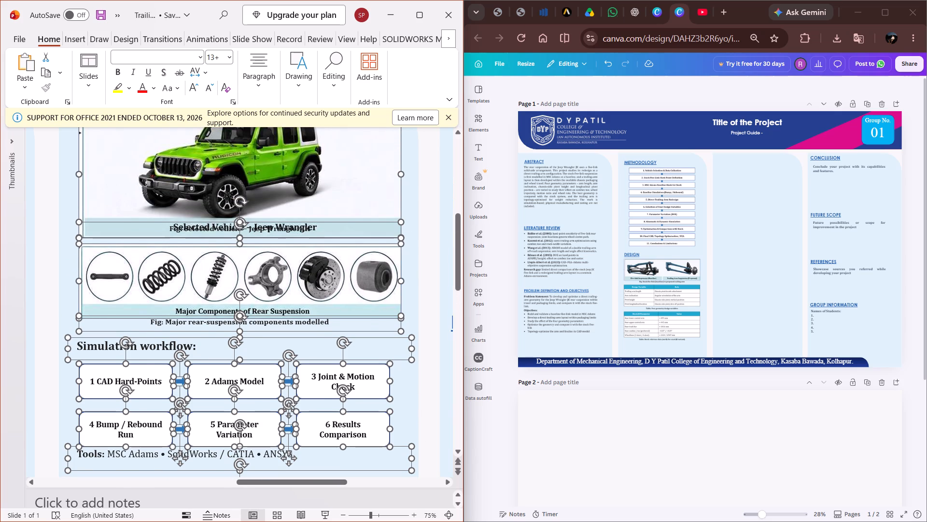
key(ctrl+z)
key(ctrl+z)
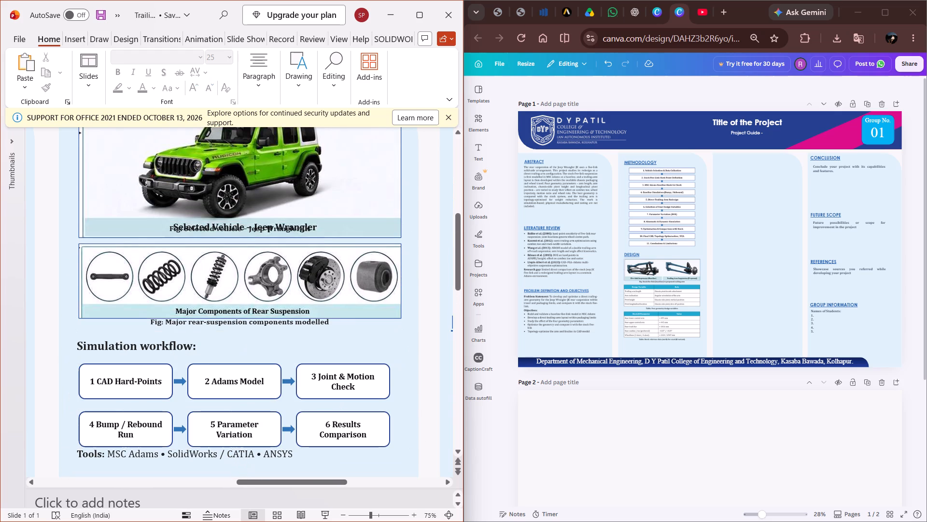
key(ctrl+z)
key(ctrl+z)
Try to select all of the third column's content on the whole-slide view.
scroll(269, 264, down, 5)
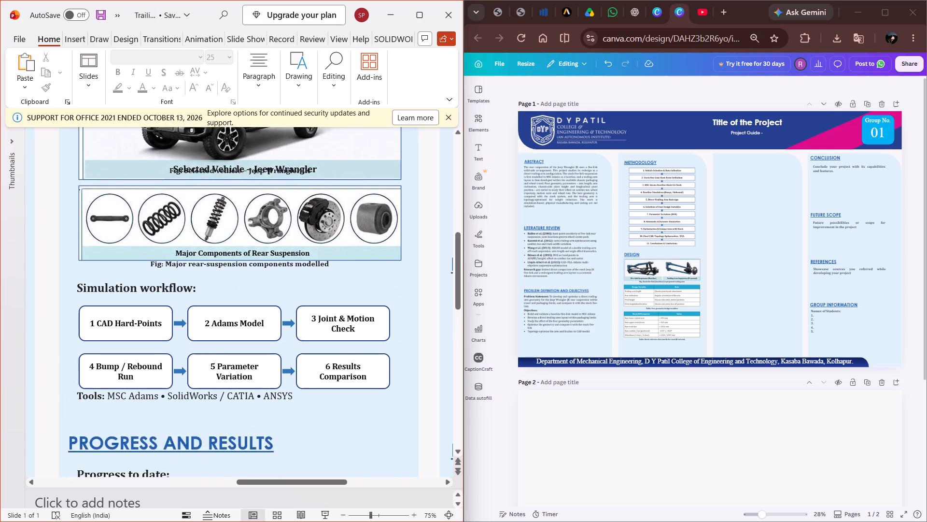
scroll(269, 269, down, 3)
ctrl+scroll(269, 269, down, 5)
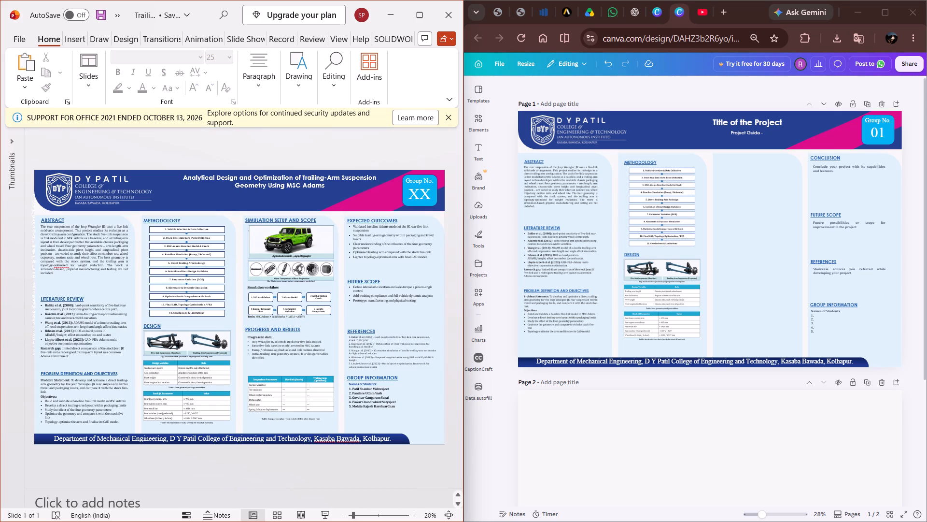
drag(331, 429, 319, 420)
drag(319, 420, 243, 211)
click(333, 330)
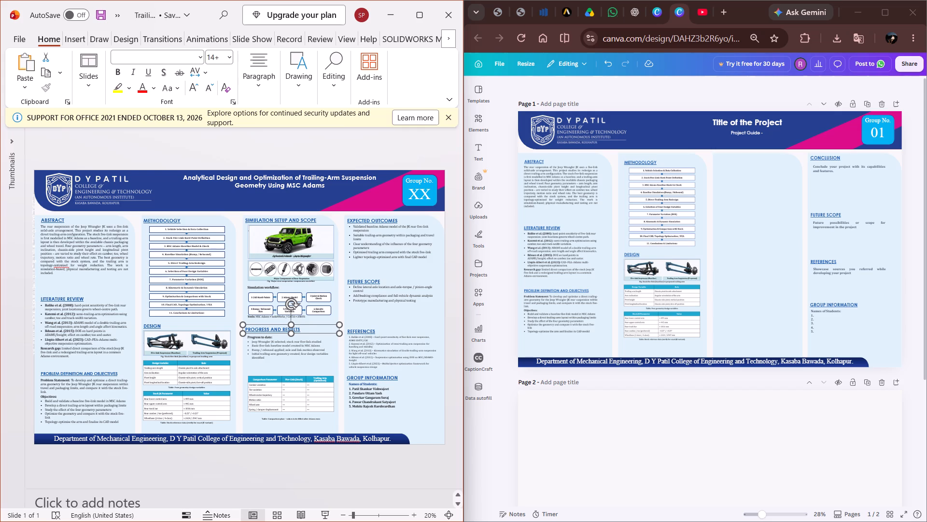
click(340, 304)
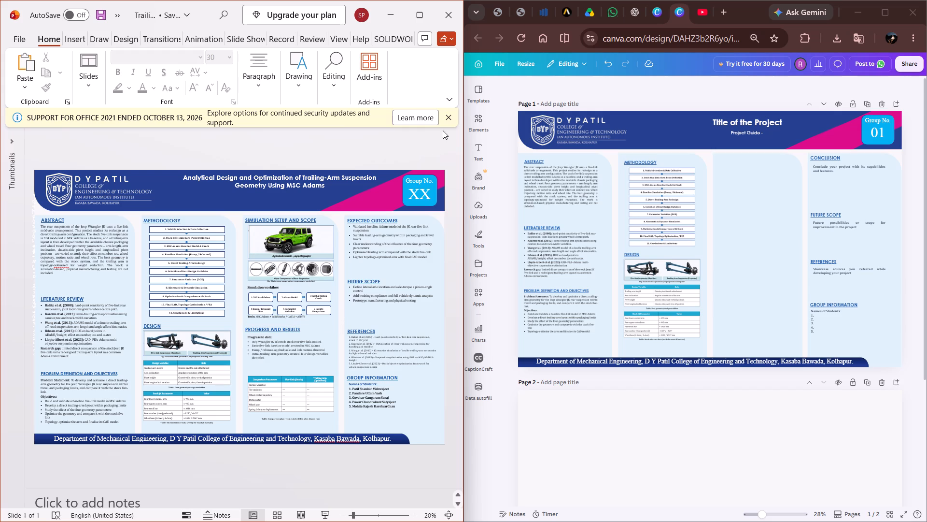
Dismiss the Office 2021 support notice and maximize the PowerPoint window.
click(446, 119)
click(417, 4)
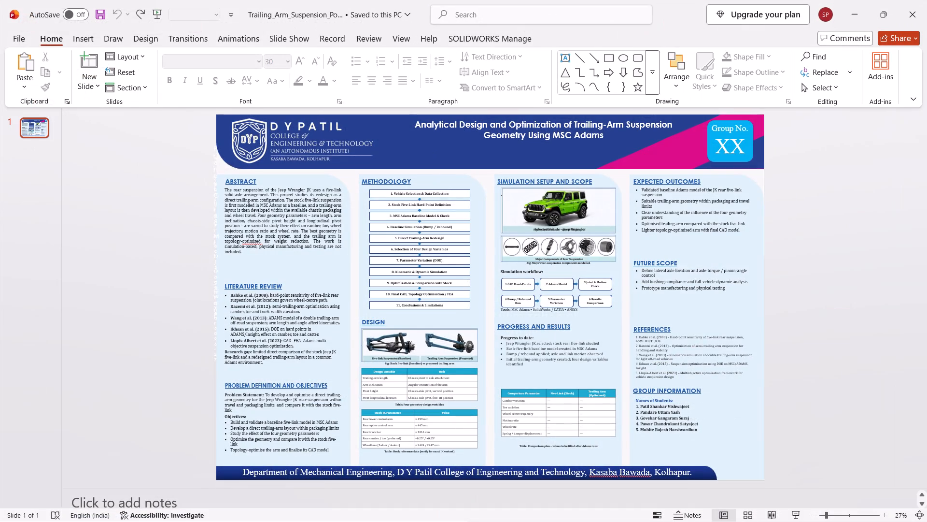
Cut the entire third column, from the Simulation Setup and Scope heading to the comparison table's caption, and undo its removal from the slide.
click(500, 177)
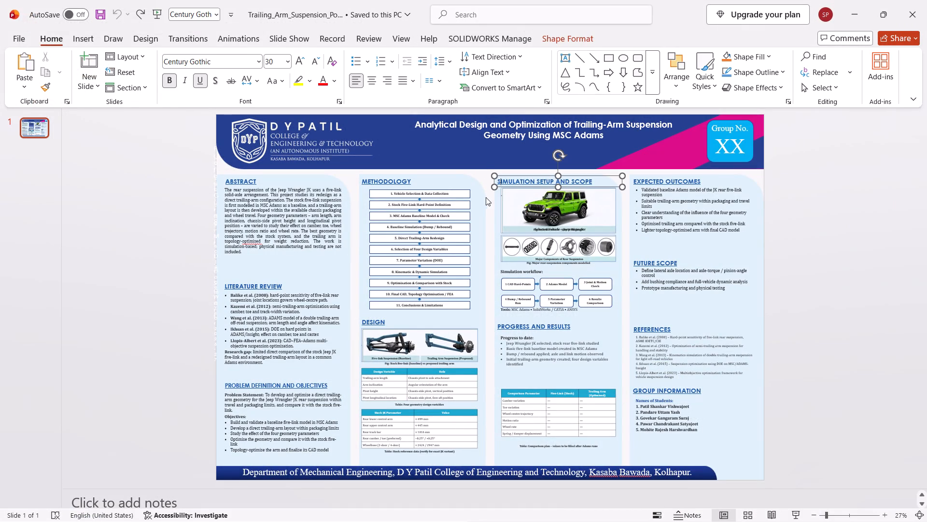
click(497, 211)
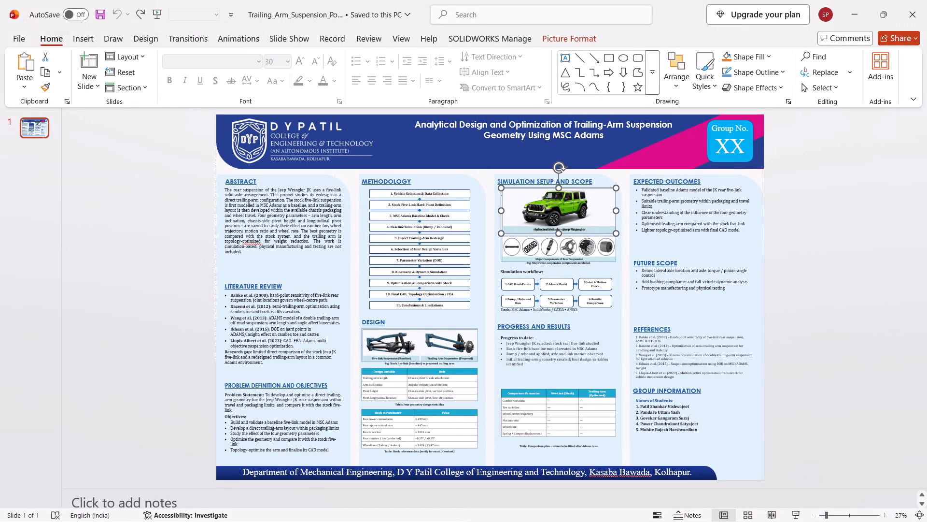
drag(629, 459, 534, 398)
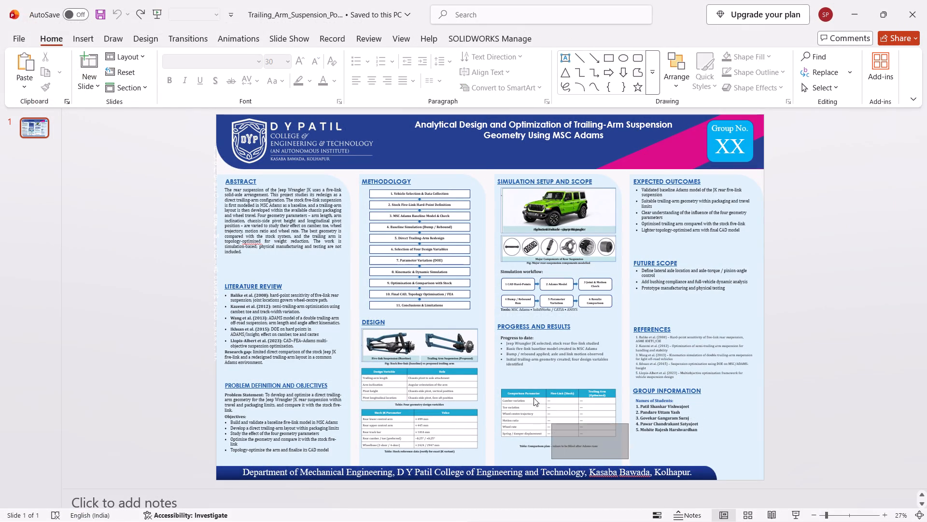
drag(534, 398, 489, 170)
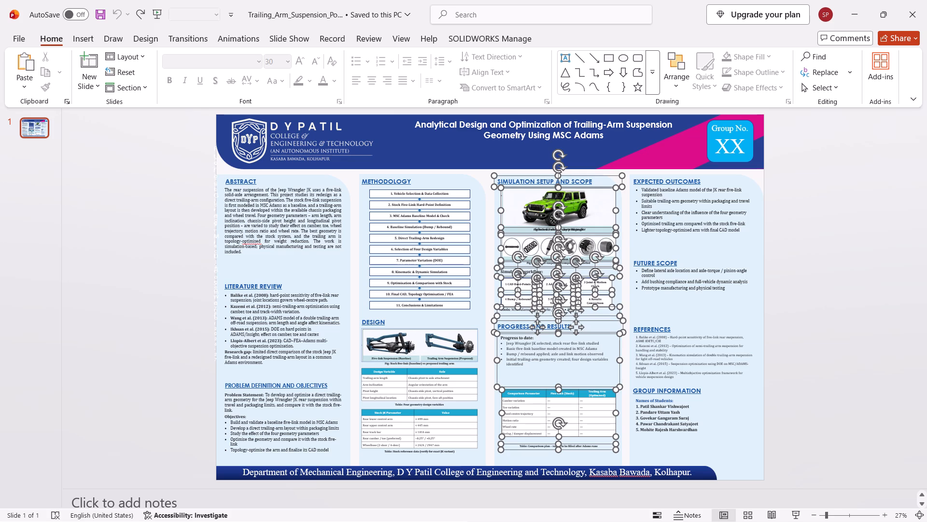
scroll(504, 247, up, 3)
ctrl+scroll(529, 196, up, 3)
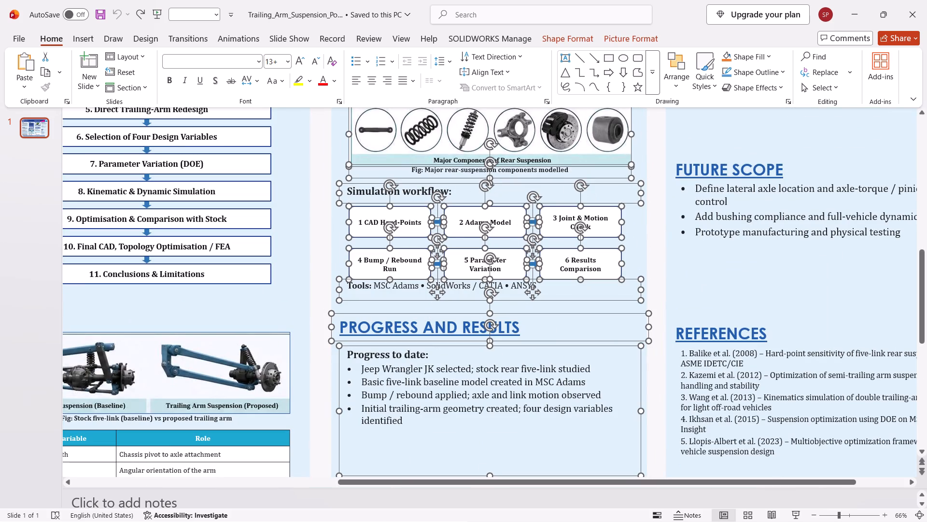
ctrl+scroll(501, 273, down, 3)
key(ctrl+x)
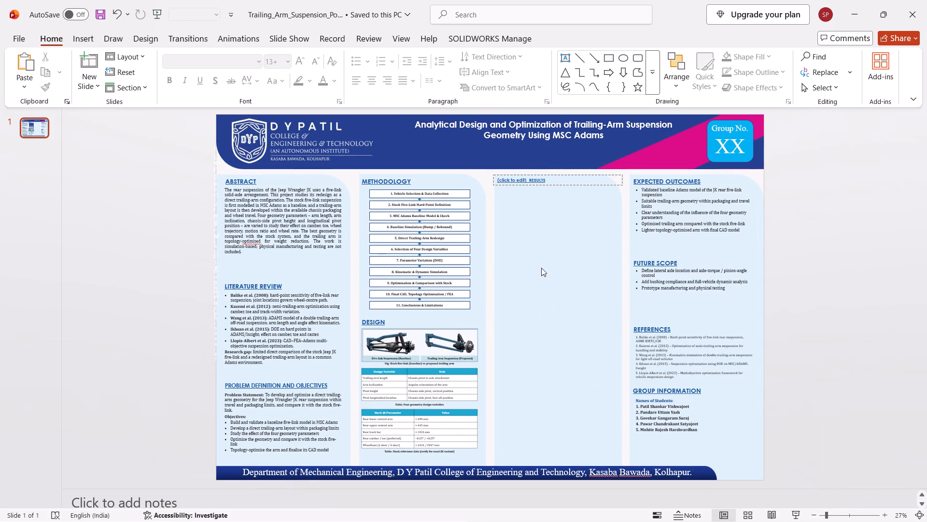
key(ctrl+z)
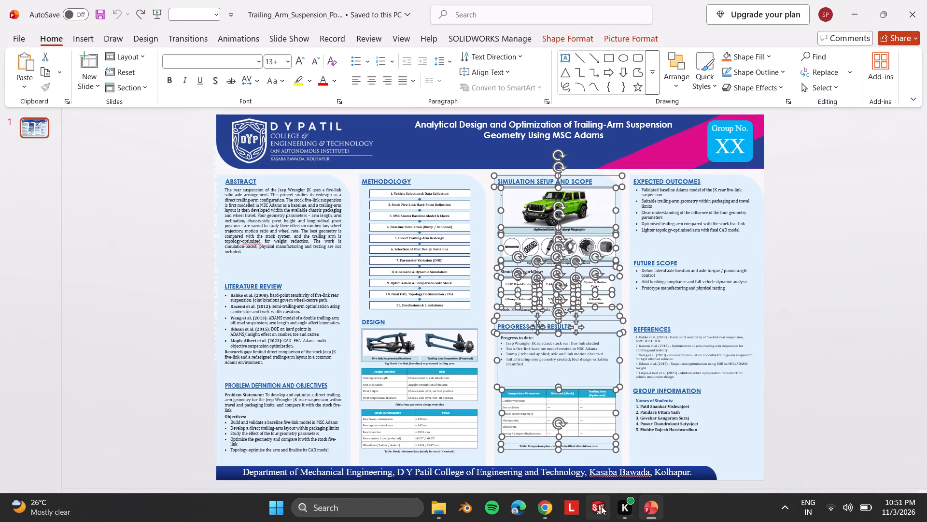
Switch to Canva, paste the copied third-column content and position it within the empty third panel.
click(552, 515)
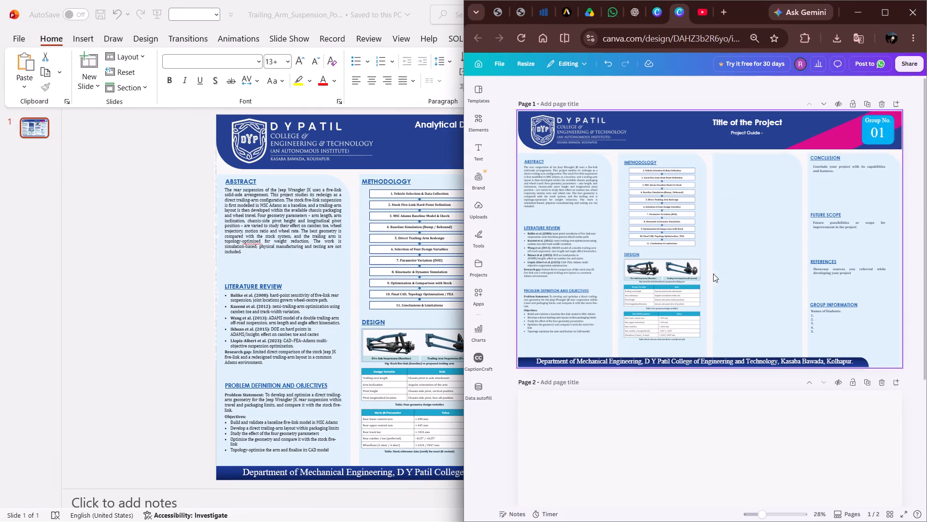
click(719, 259)
key(ctrl+v)
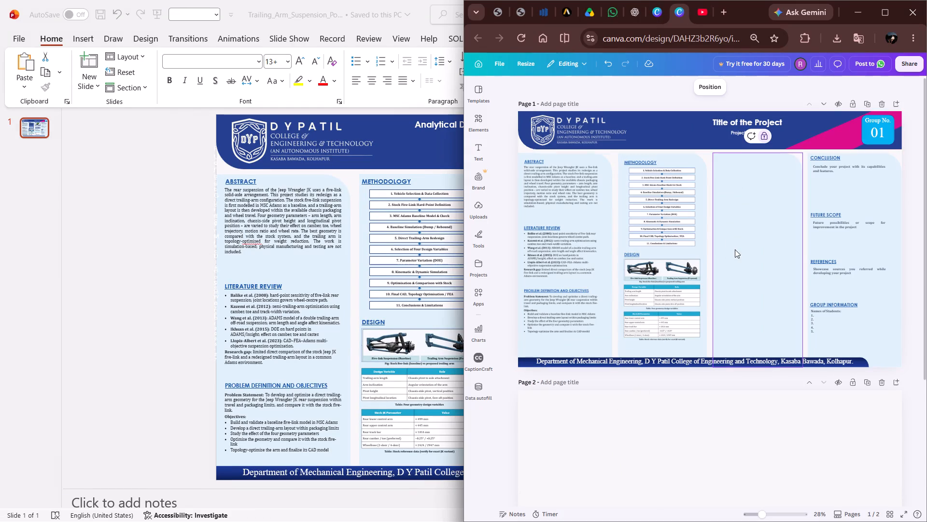
drag(720, 220, 749, 231)
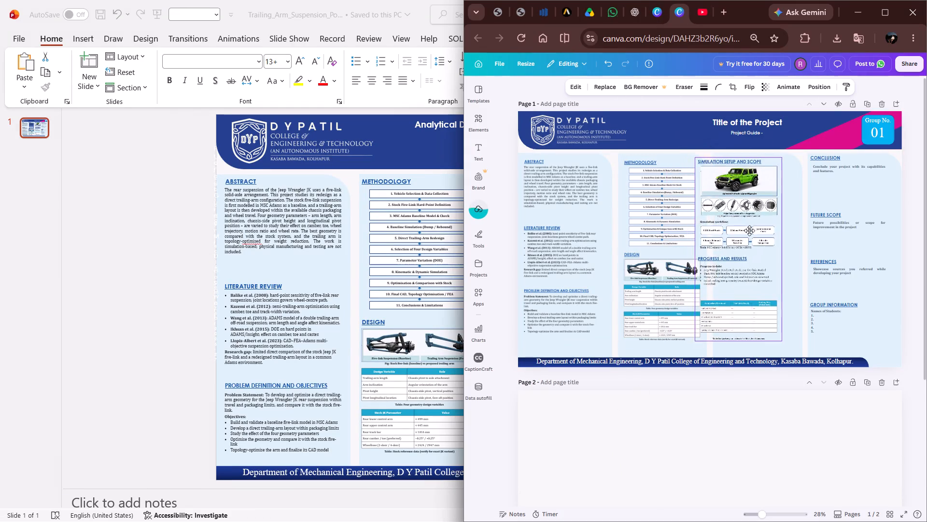
drag(749, 231, 775, 233)
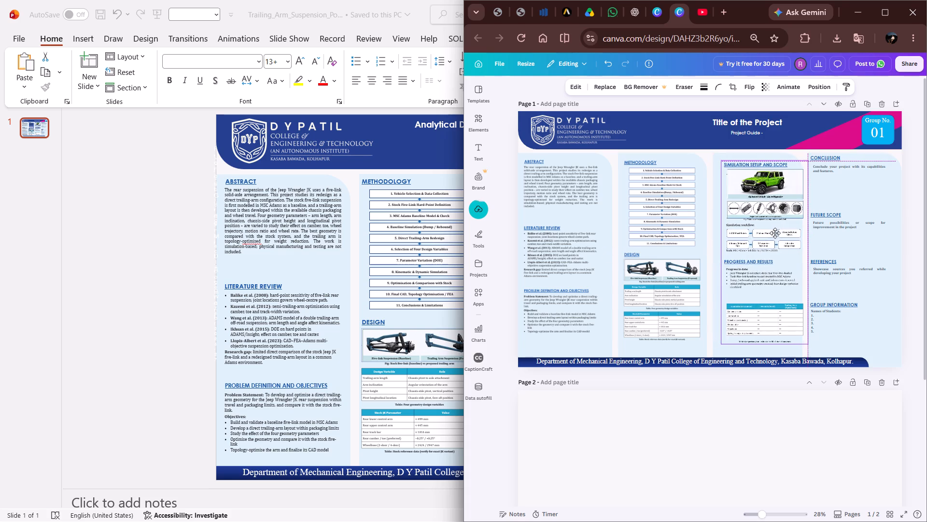
drag(775, 233, 769, 237)
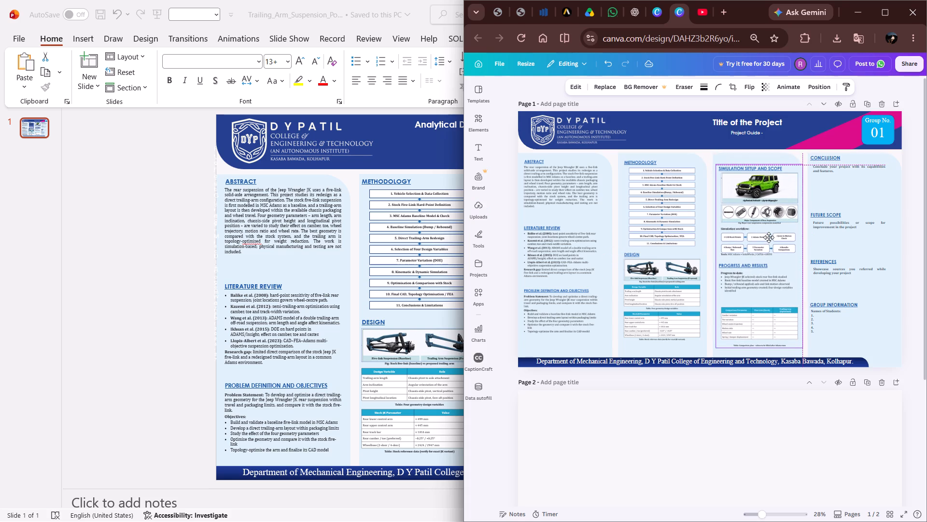
drag(769, 237, 766, 232)
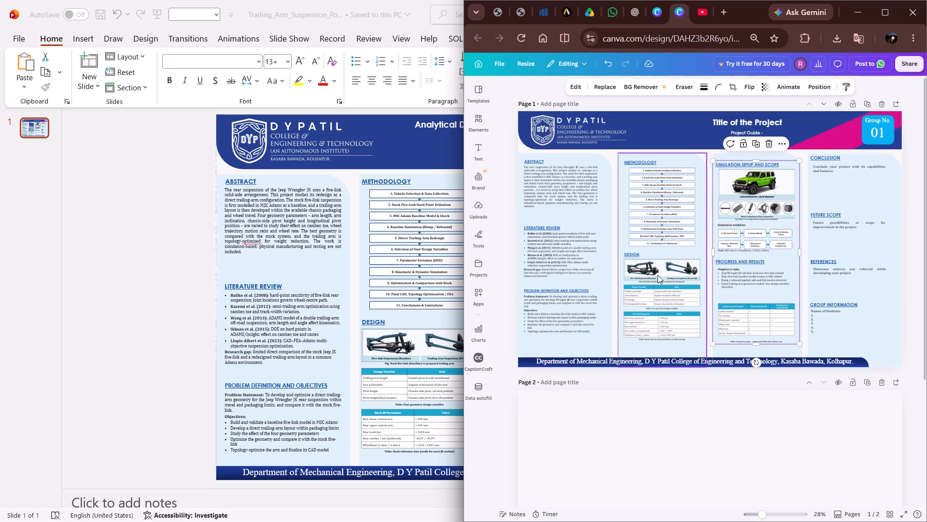
In PowerPoint, cut the entire fourth column, from the Expected Outcomes heading to the student list, and undo its removal from the slide.
click(858, 12)
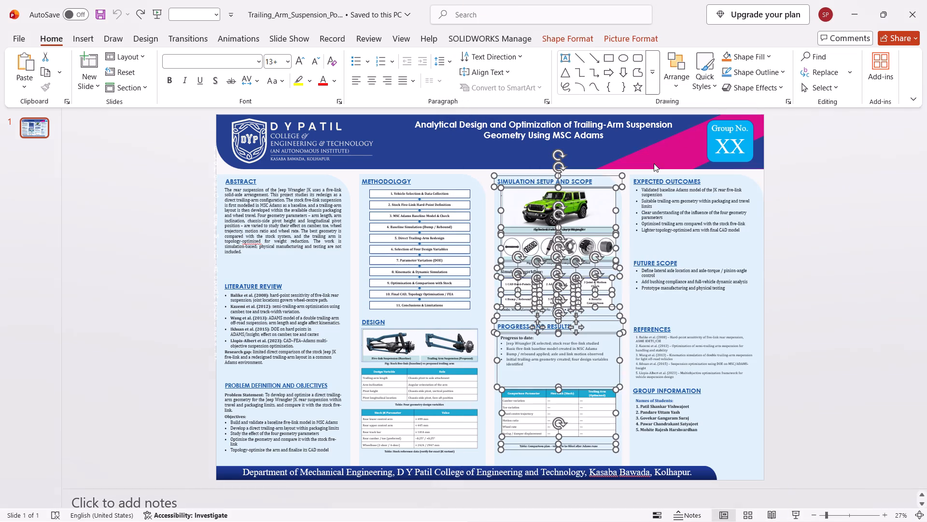
click(636, 303)
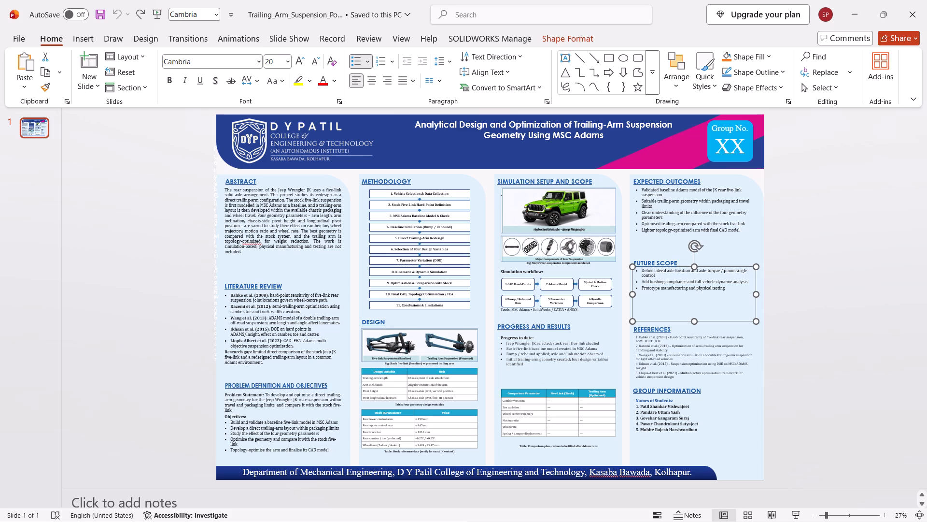
drag(629, 176, 660, 214)
key(ctrl+z)
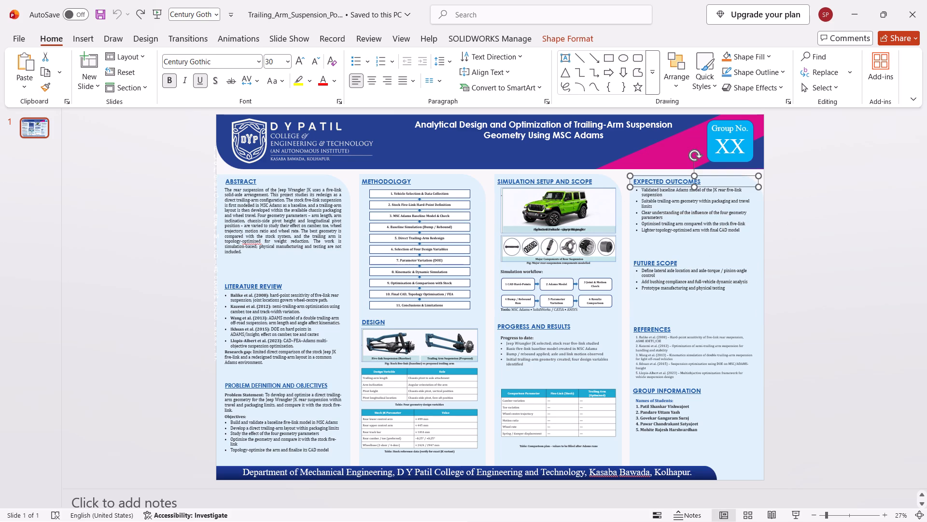
click(730, 448)
drag(758, 451, 757, 441)
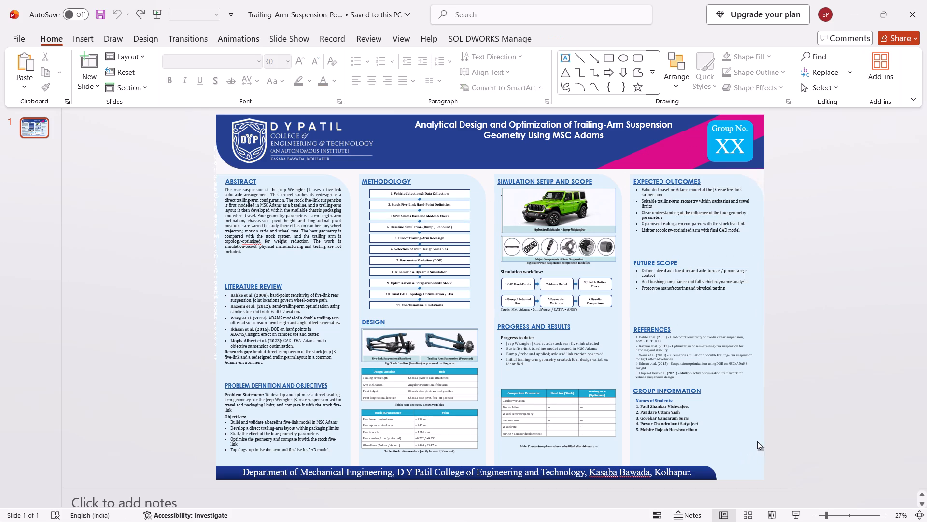
drag(757, 441, 632, 174)
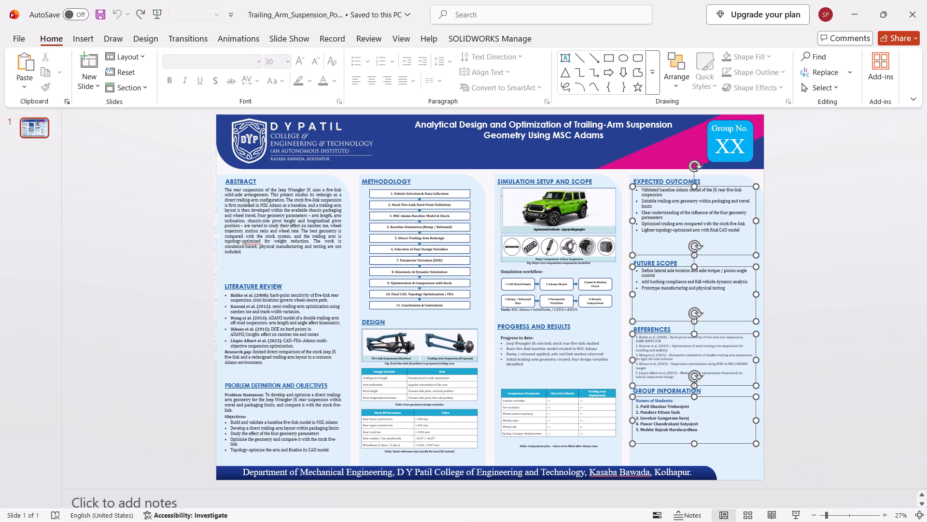
ctrl+click(658, 183)
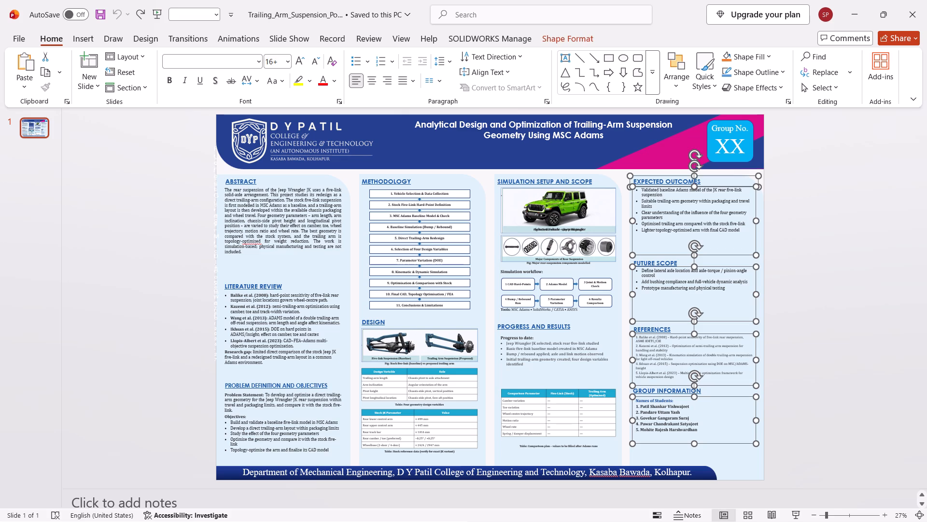
ctrl+click(658, 328)
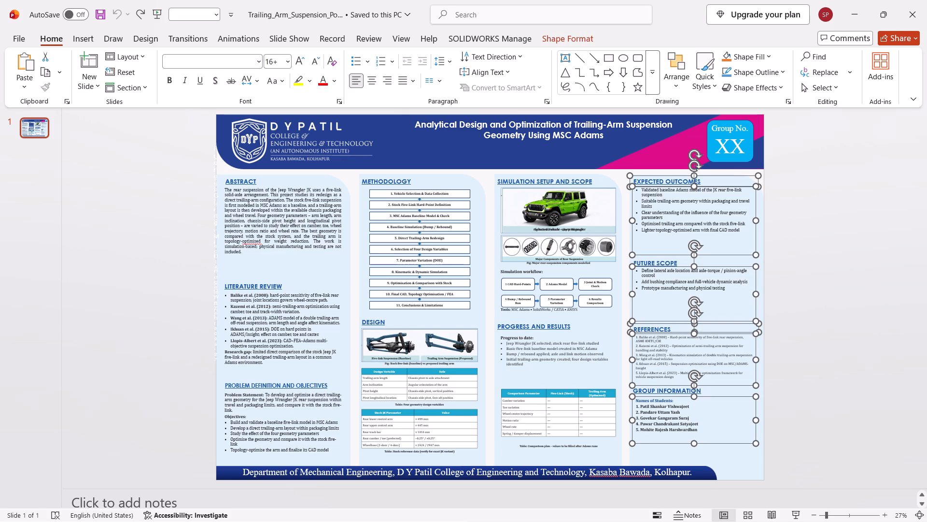
ctrl+click(664, 261)
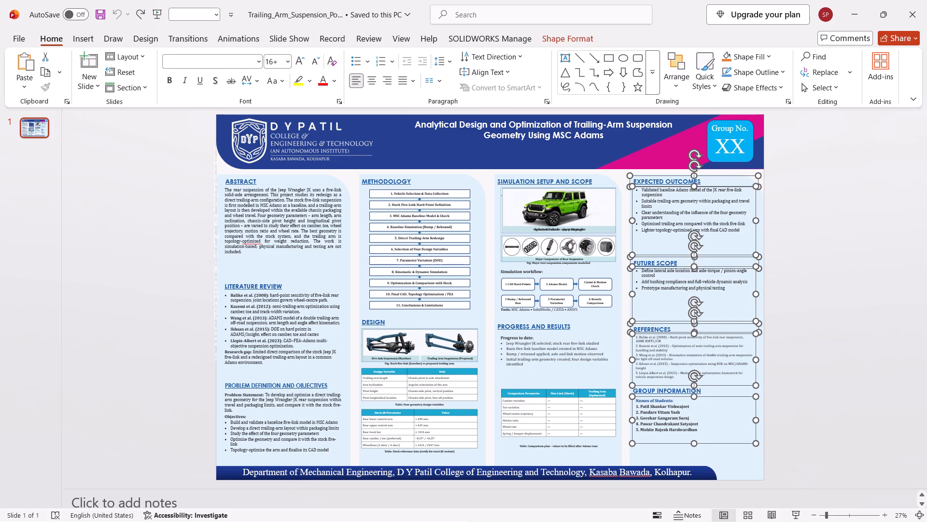
ctrl+click(659, 387)
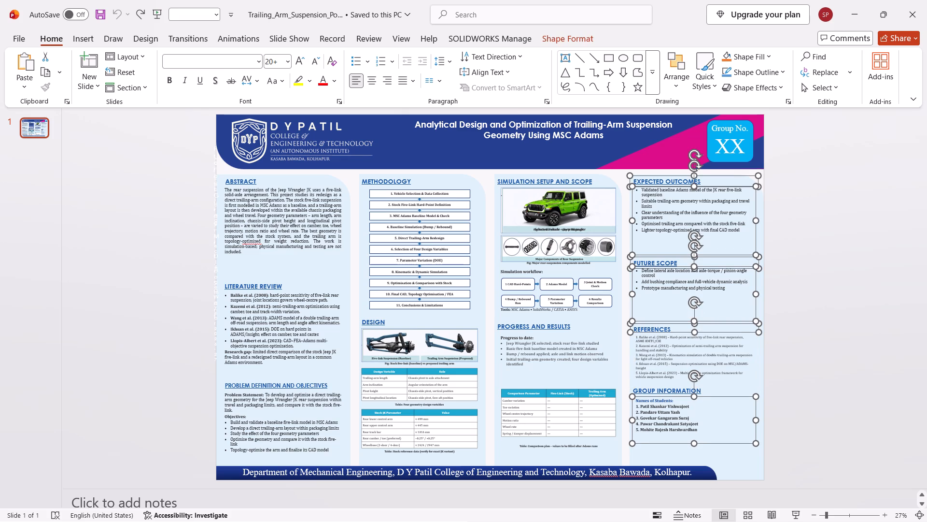
ctrl+click(657, 391)
ctrl+click(654, 363)
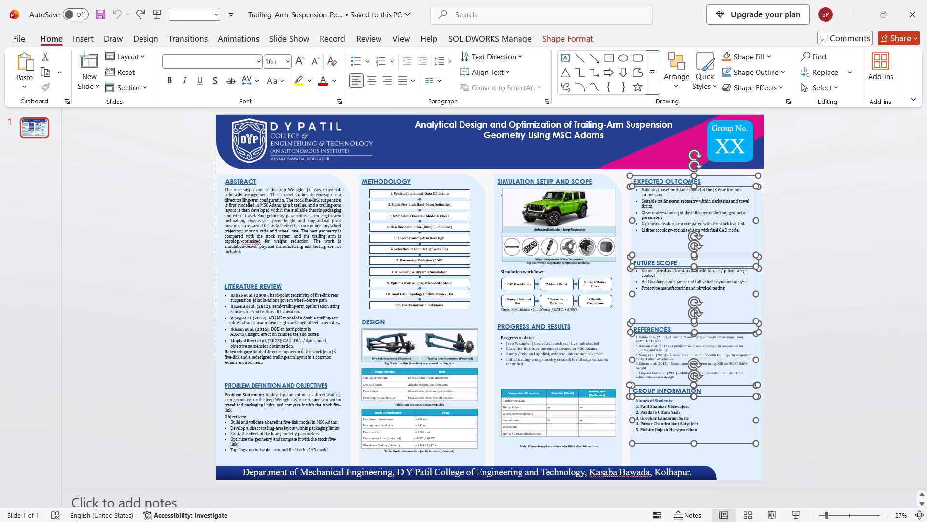
key(ctrl+x)
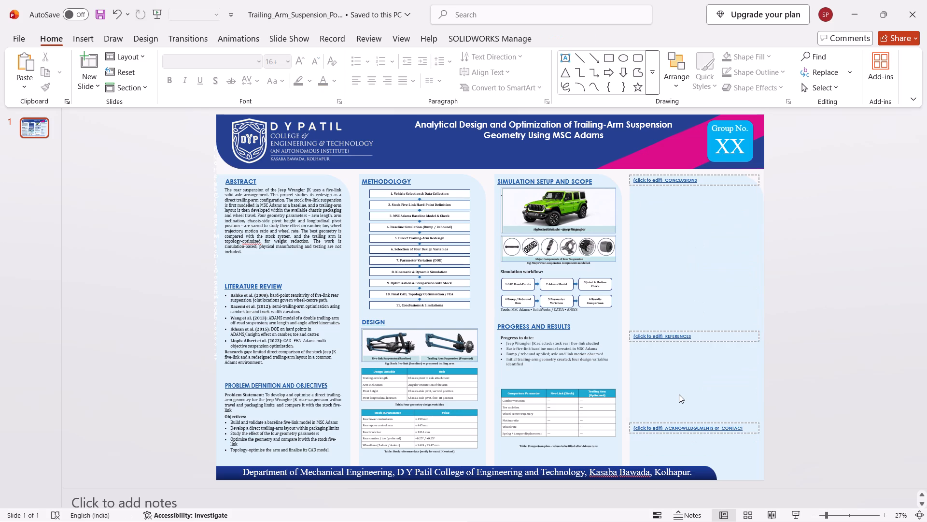
key(ctrl+z)
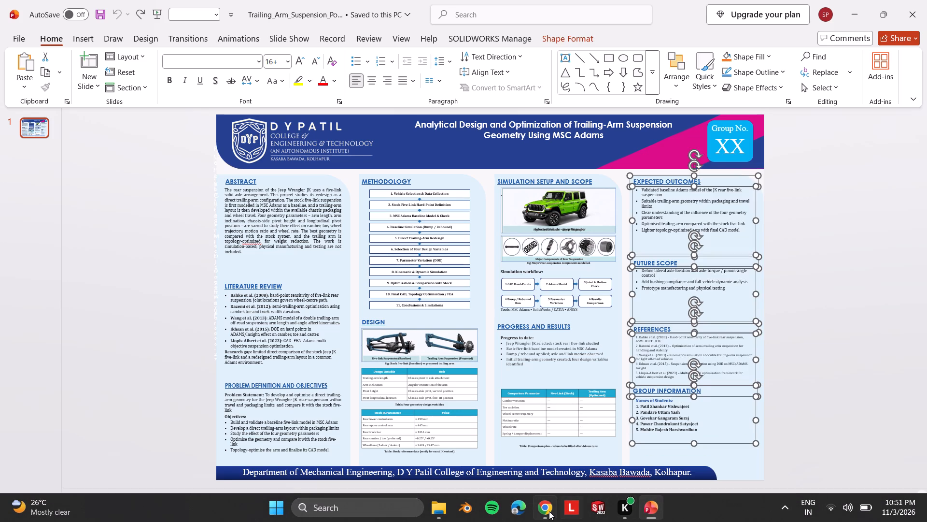
Replace the Canva poster's fourth-column placeholder texts with the copied fourth-column content, positioned within the fourth panel.
click(549, 511)
drag(885, 345, 885, 345)
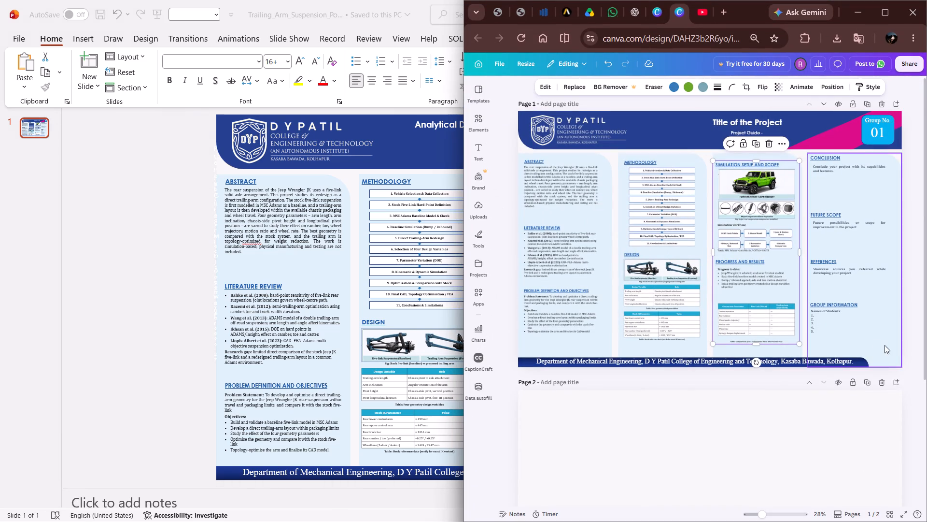
drag(885, 345, 812, 153)
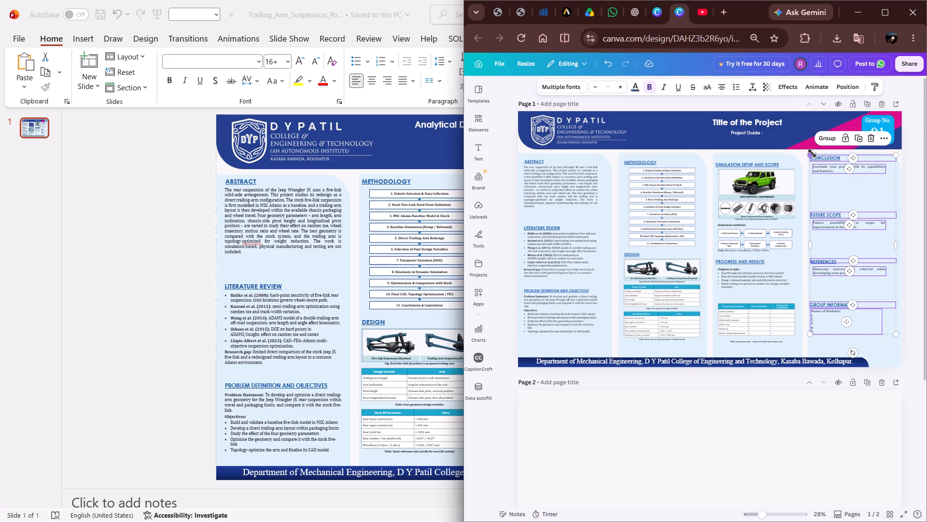
key(ctrl+v)
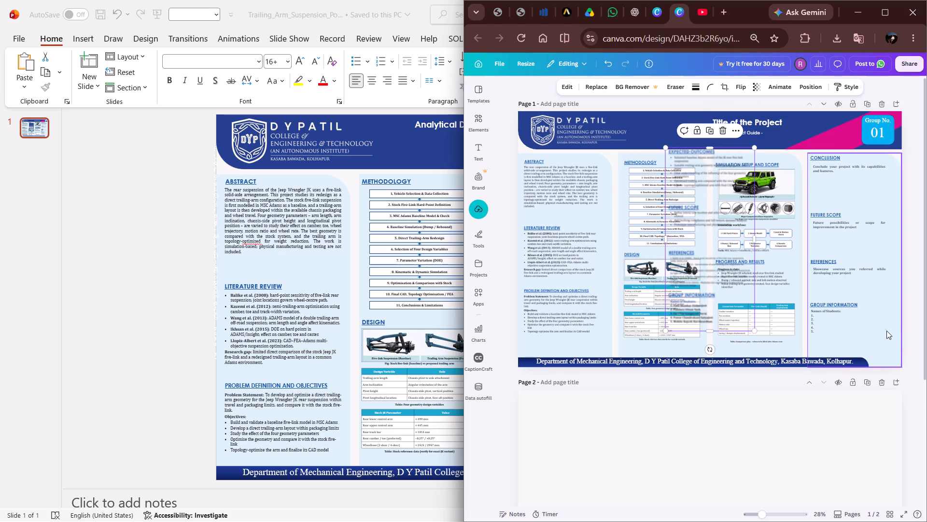
drag(887, 334, 816, 158)
key(Delete)
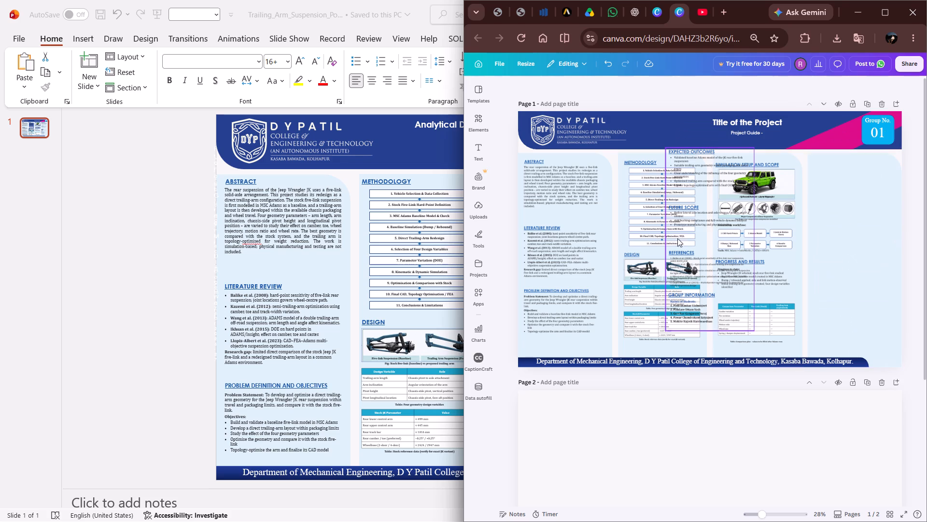
drag(698, 210, 843, 221)
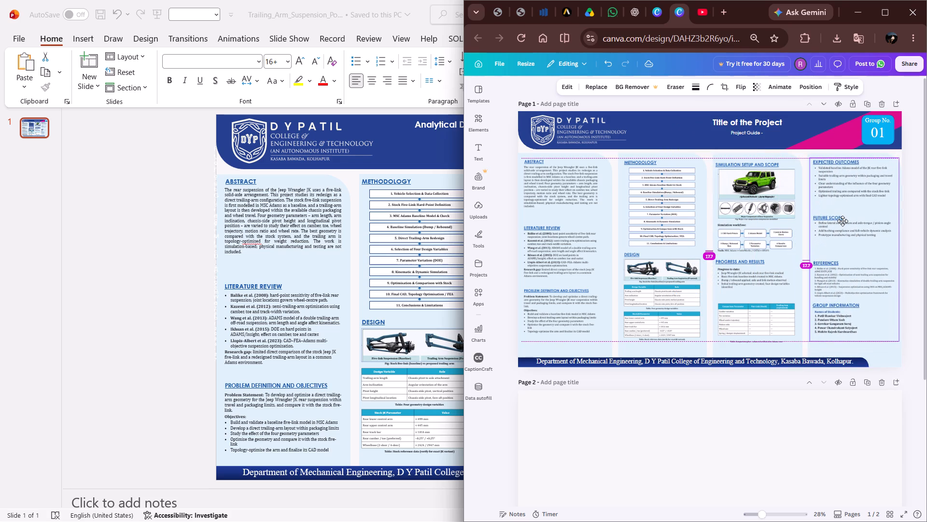
drag(843, 221, 840, 222)
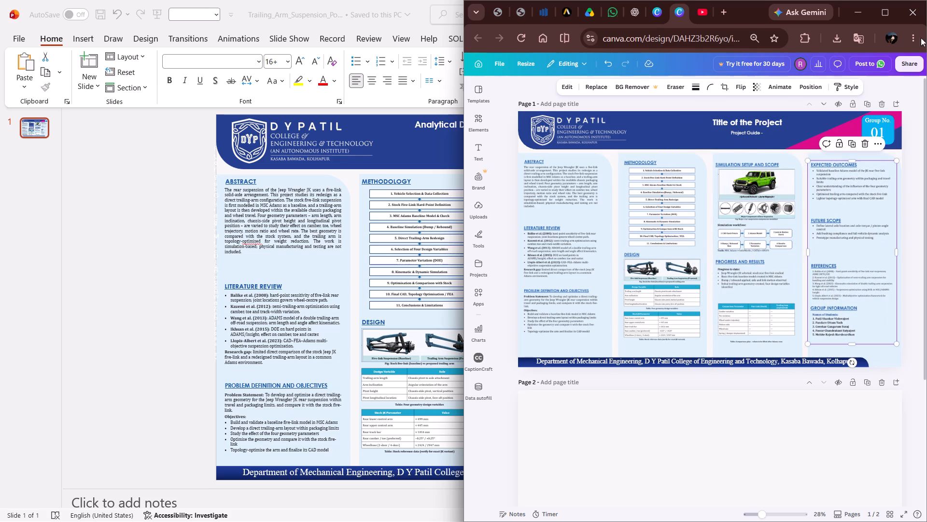
Maximize the browser window and delete the blank second page of the Canva design.
click(891, 12)
click(730, 297)
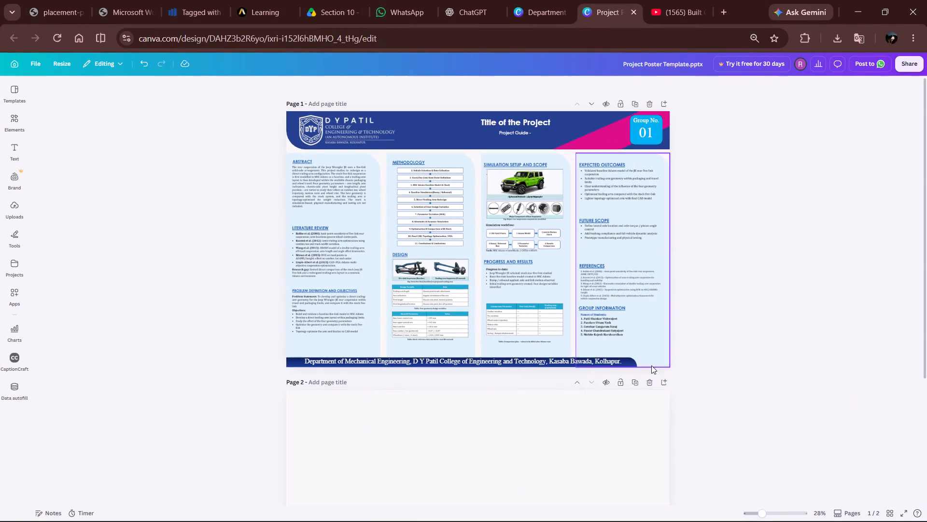
click(646, 381)
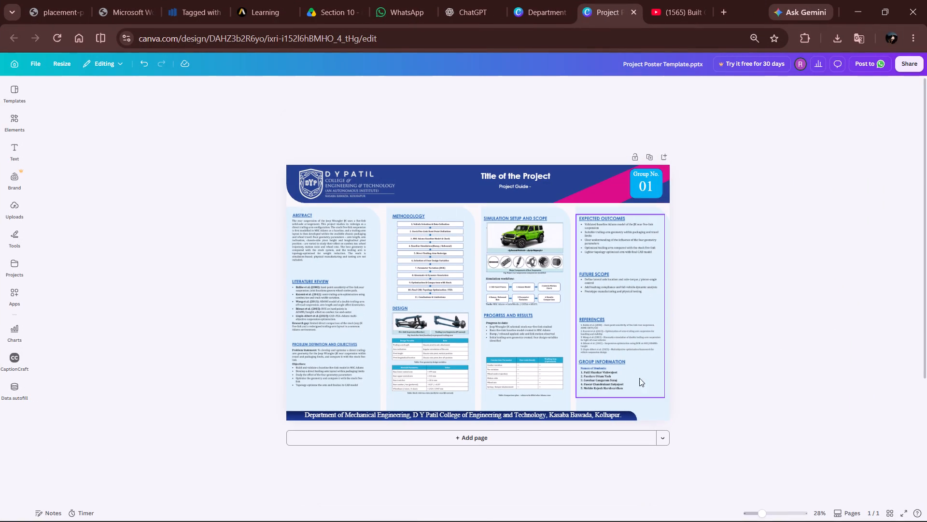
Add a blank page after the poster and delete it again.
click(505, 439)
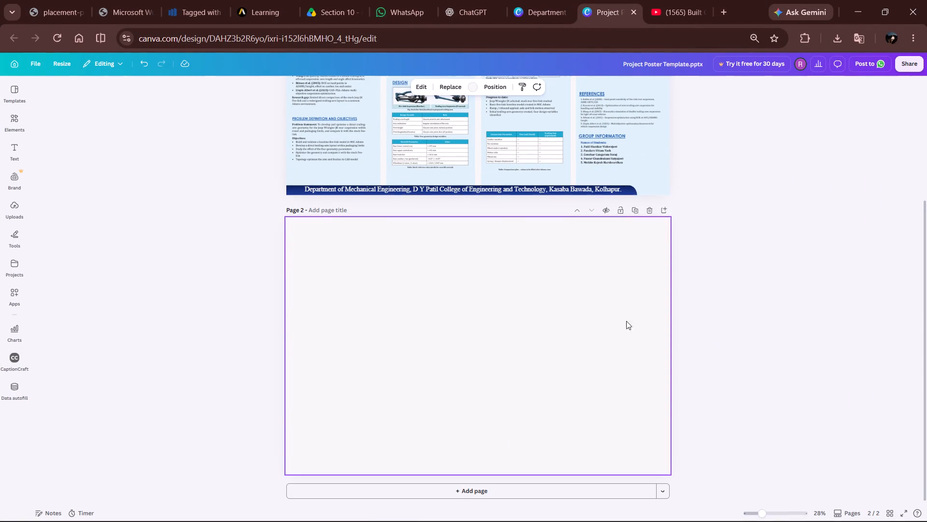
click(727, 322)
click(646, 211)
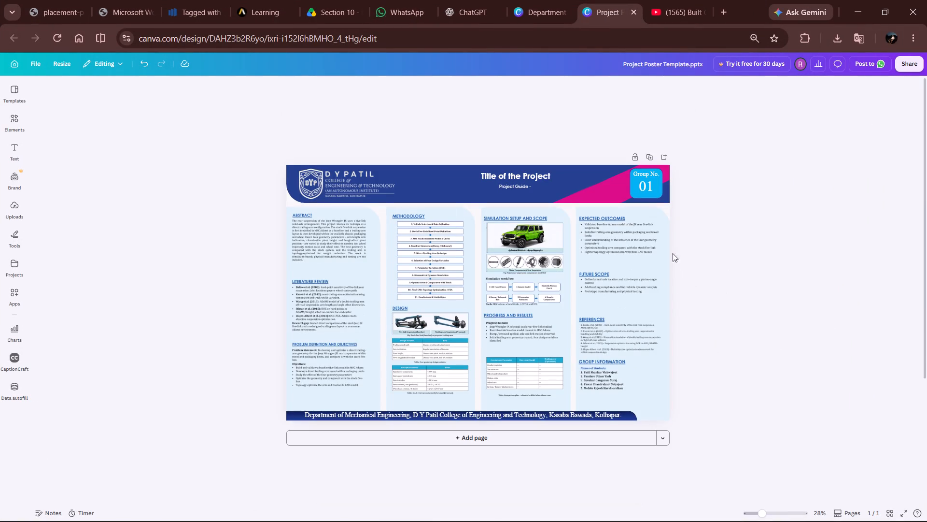
Duplicate the completed poster page.
click(644, 158)
click(756, 220)
Replace page 1's title placeholder with "Analytical Design and Optimization of Trailing-Arm Suspension Geometry Using MSC Adams", copied from the PowerPoint slide.
scroll(542, 231, up, 3)
scroll(435, 245, up, 2)
ctrl+scroll(302, 211, up, 4)
scroll(311, 199, up, 2)
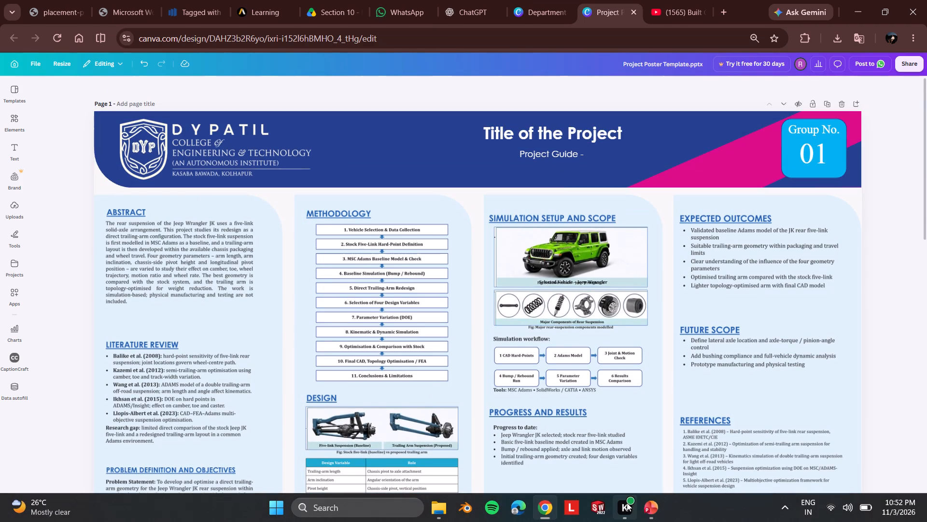
click(649, 508)
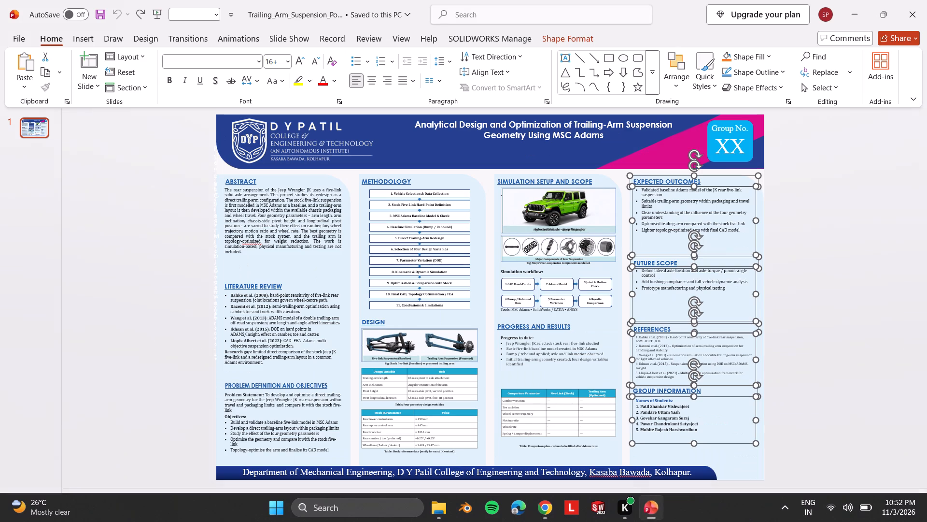
double_click(493, 130)
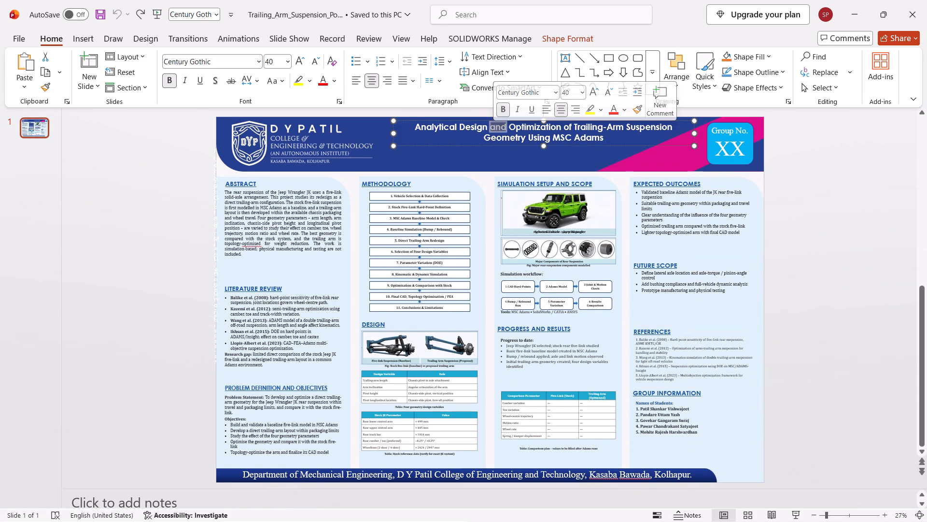
click(506, 138)
key(ctrl+a)
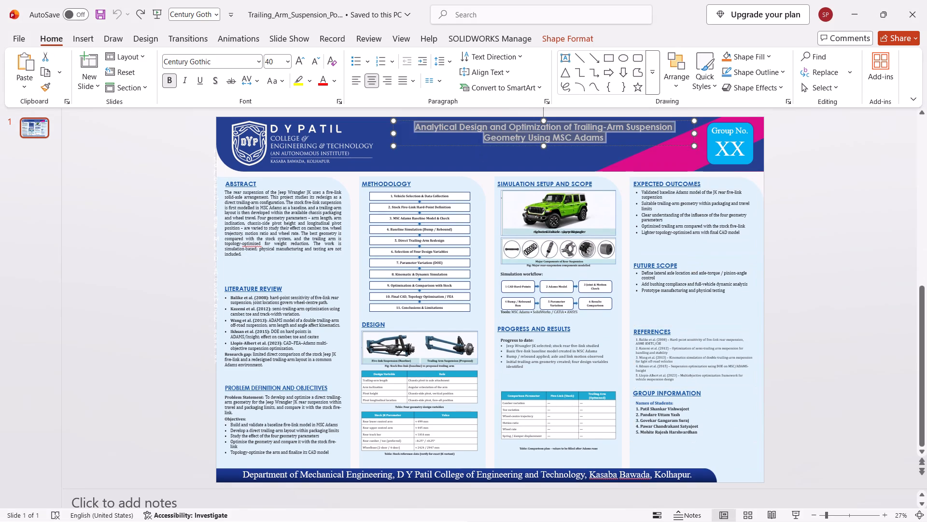
key(ctrl+c)
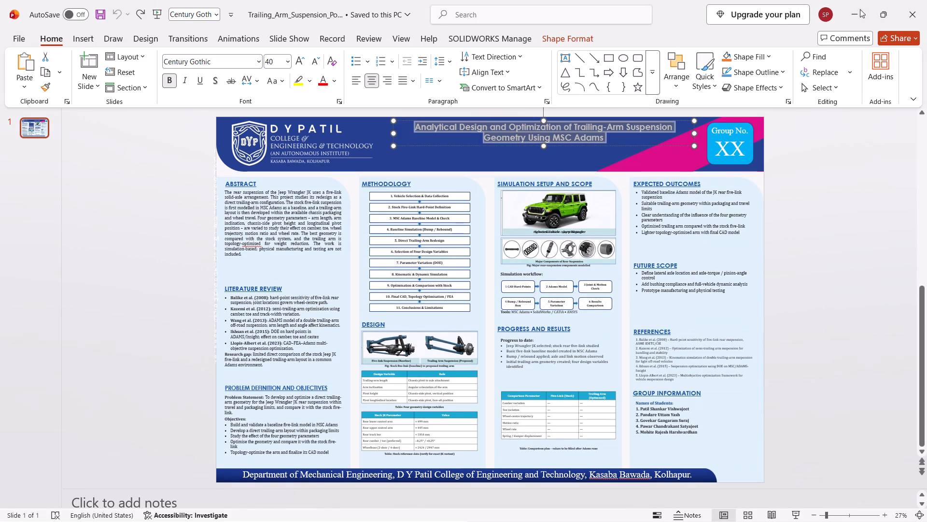
click(860, 9)
double_click(596, 130)
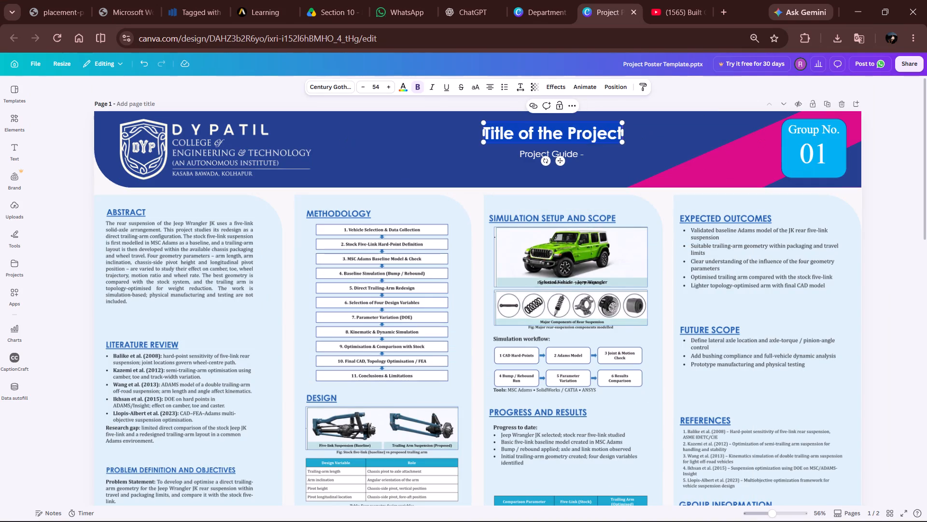
key(ctrl+v)
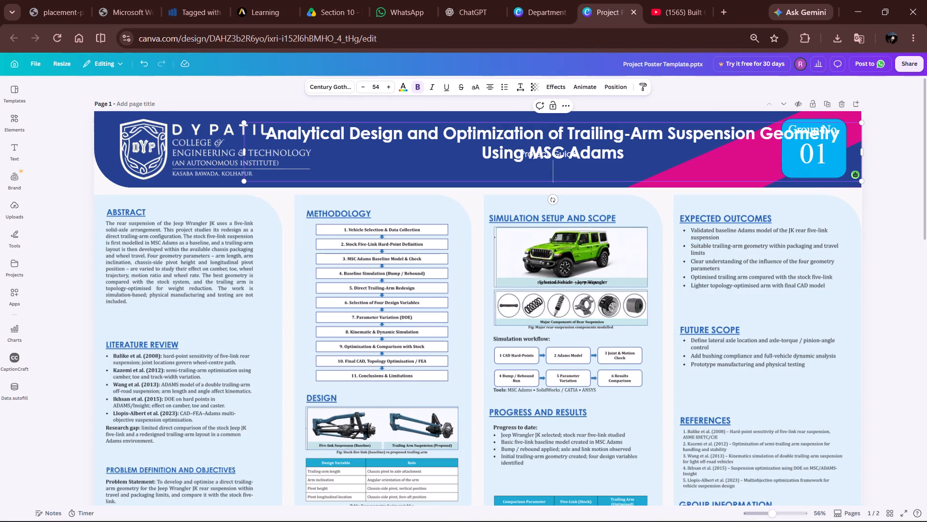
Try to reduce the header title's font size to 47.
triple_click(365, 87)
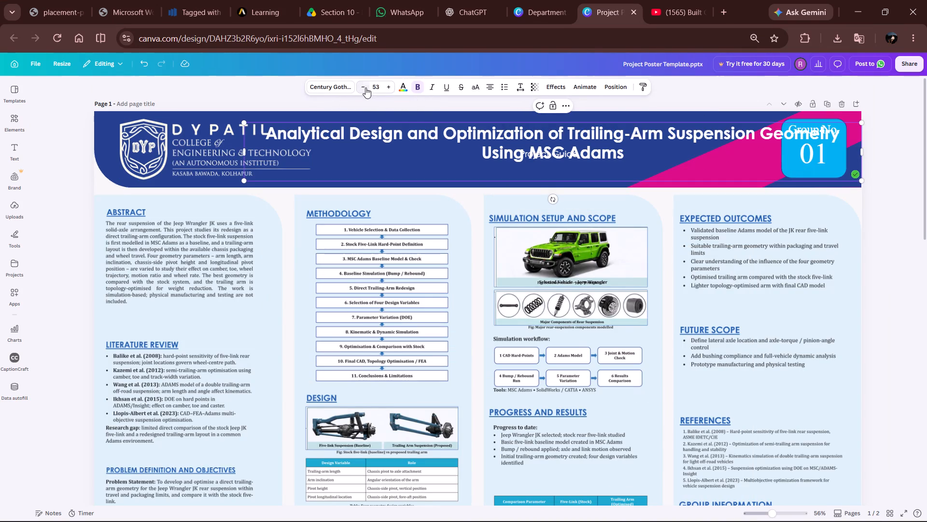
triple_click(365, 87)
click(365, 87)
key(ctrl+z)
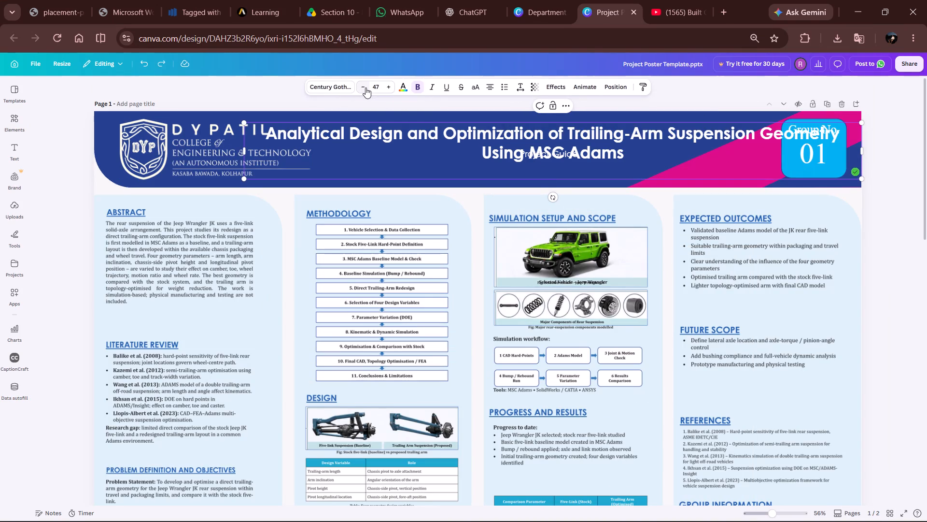
Reduce the font size of the whole header title until it fits on one line between the college name and the group number.
click(465, 142)
key(ctrl+a)
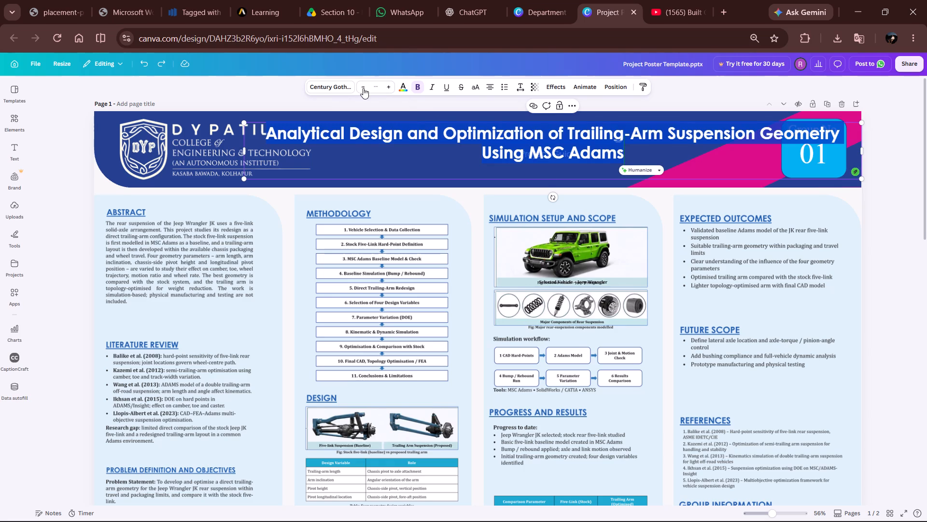
triple_click(362, 88)
triple_click(362, 88)
triple_click(362, 88)
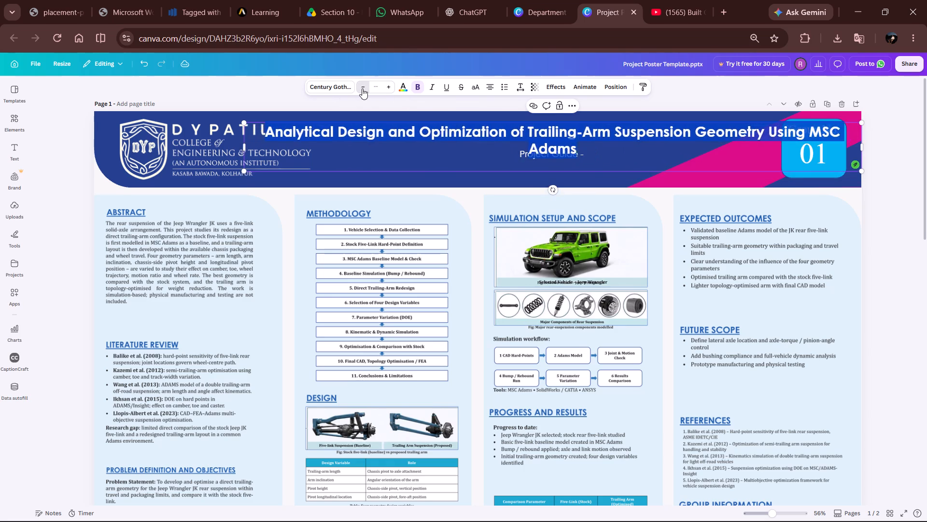
triple_click(362, 88)
triple_click(362, 88)
triple_click(362, 88)
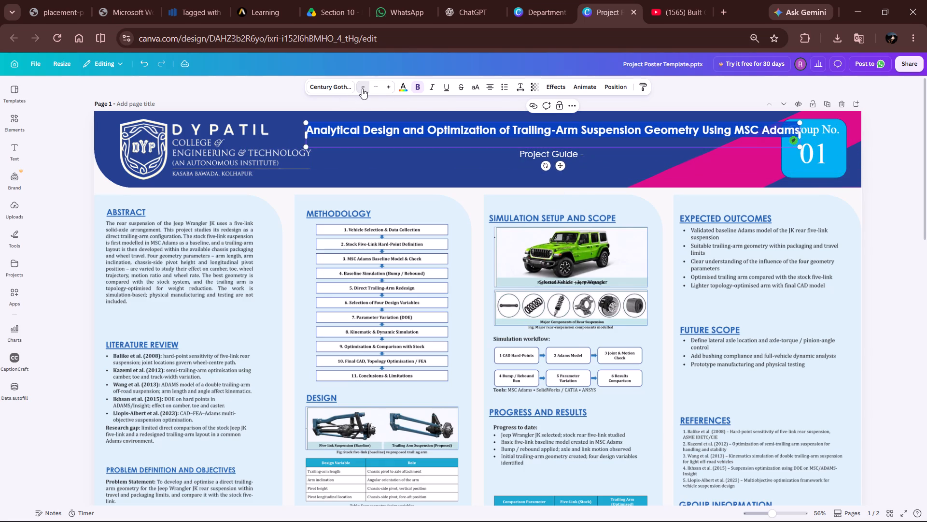
triple_click(362, 88)
double_click(362, 88)
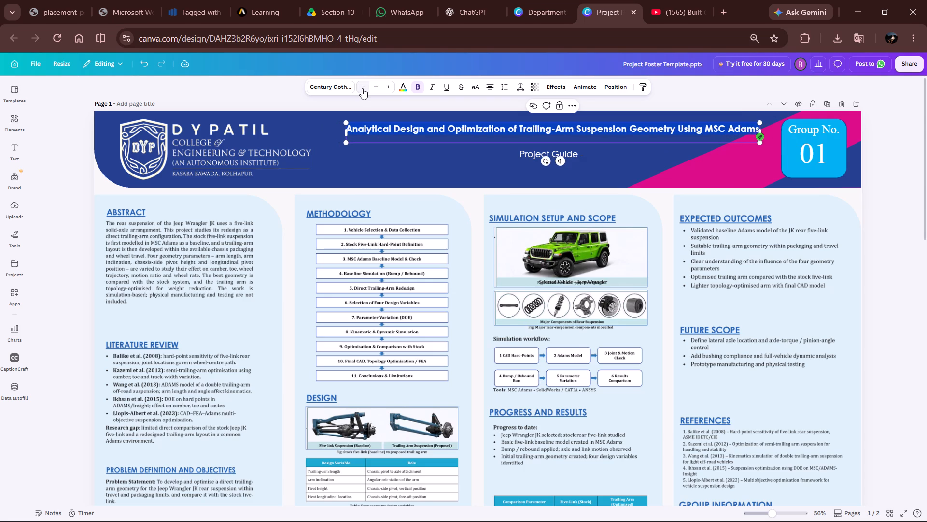
Break the title onto a second line before "Geometry" and widen its text box toward the group number.
click(591, 136)
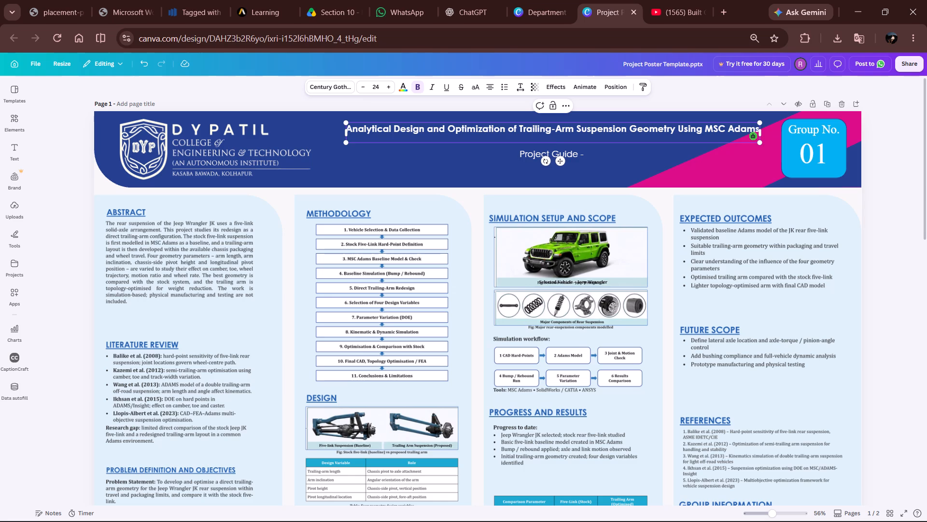
click(629, 130)
key(Return)
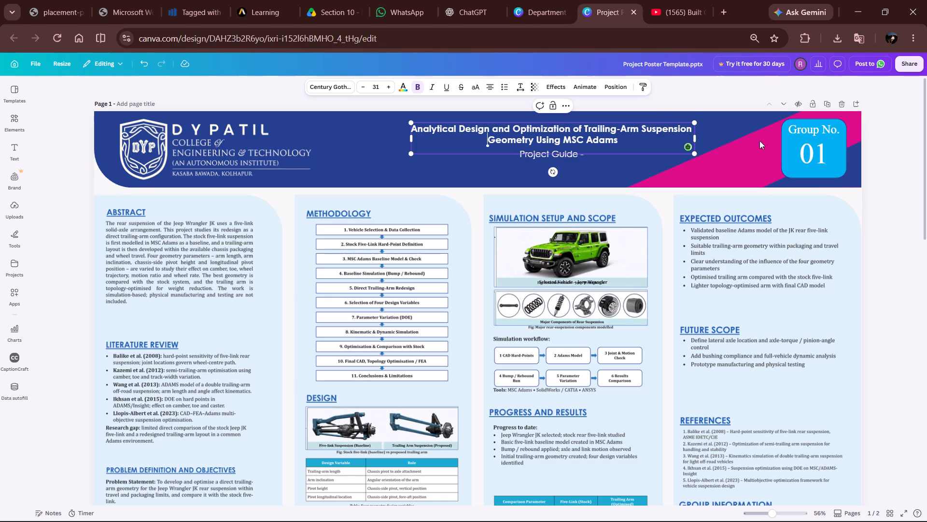
drag(696, 140, 733, 140)
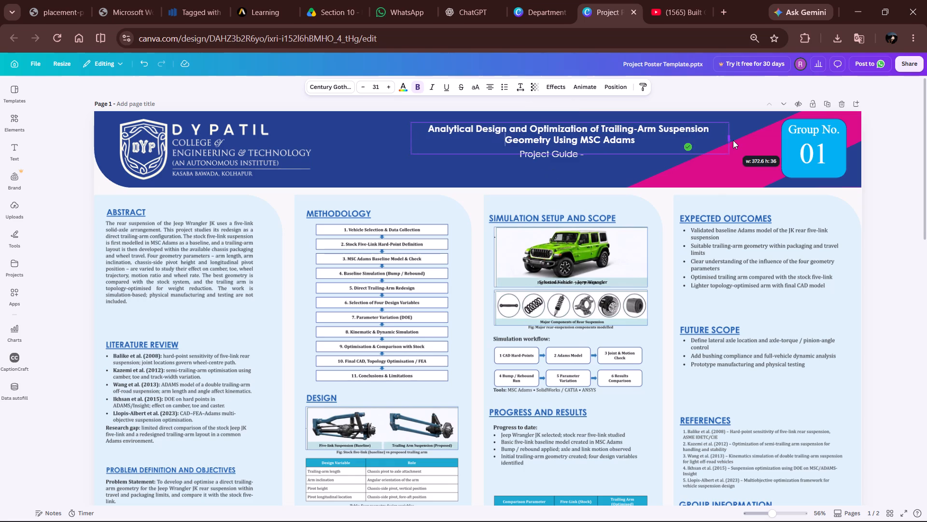
drag(733, 140, 734, 140)
drag(593, 135, 584, 135)
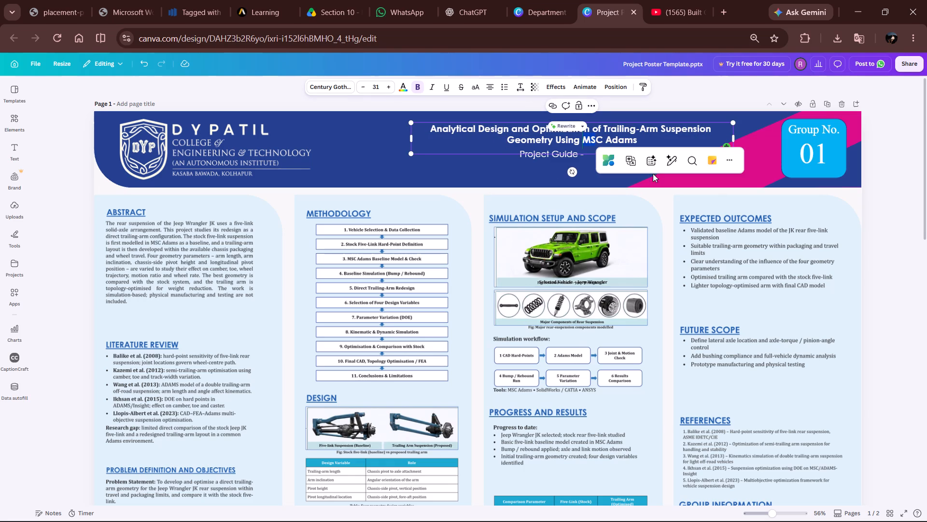
key(Escape)
key(Escape)
key(Escape)
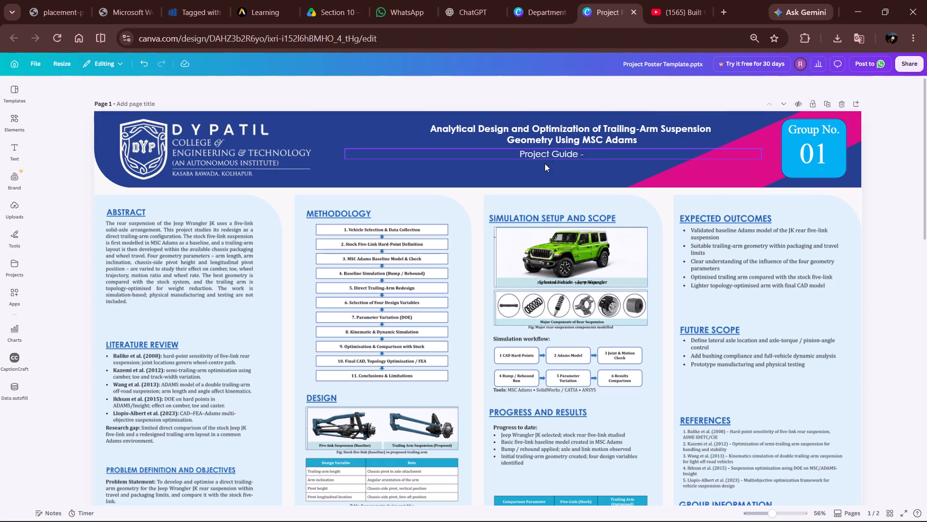
Reposition the two-line title in the header so it sits directly above the "Project Guide -" line.
ctrl+scroll(569, 158, up, 2)
drag(588, 117, 582, 113)
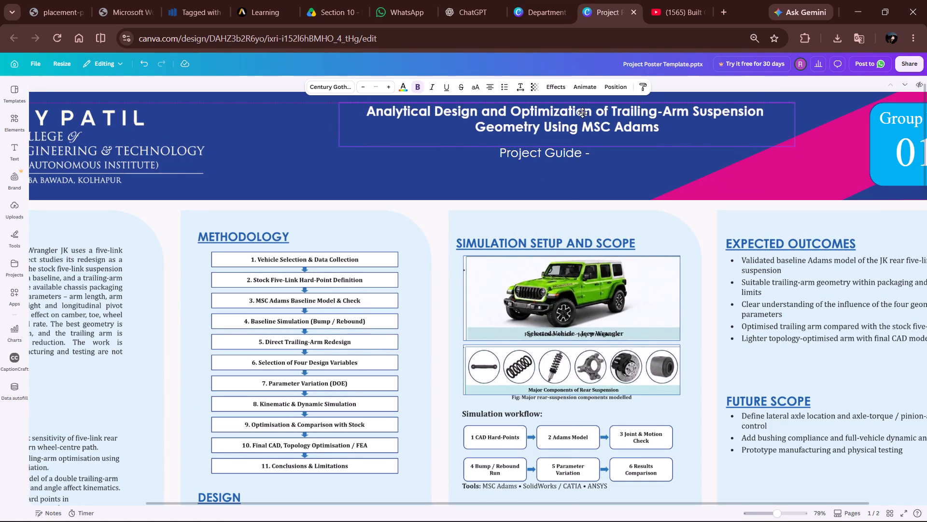
drag(582, 113, 594, 116)
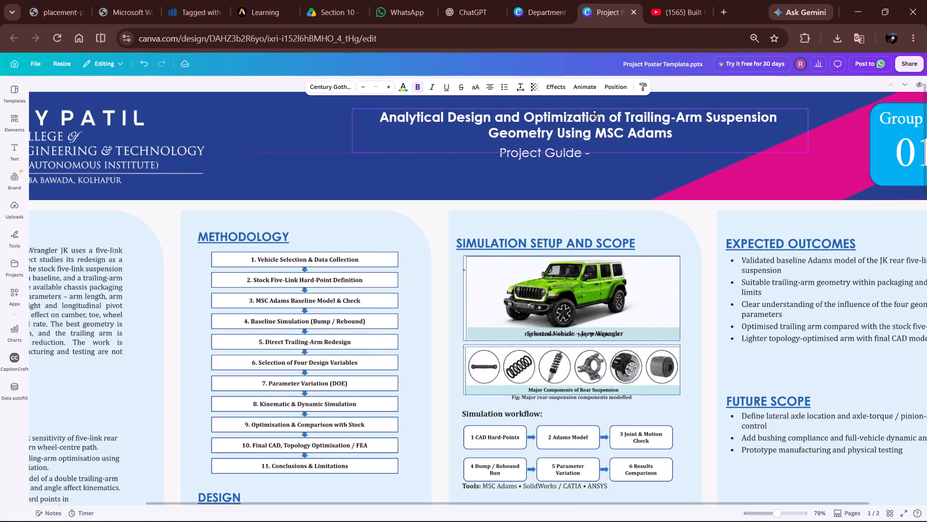
drag(594, 116, 585, 116)
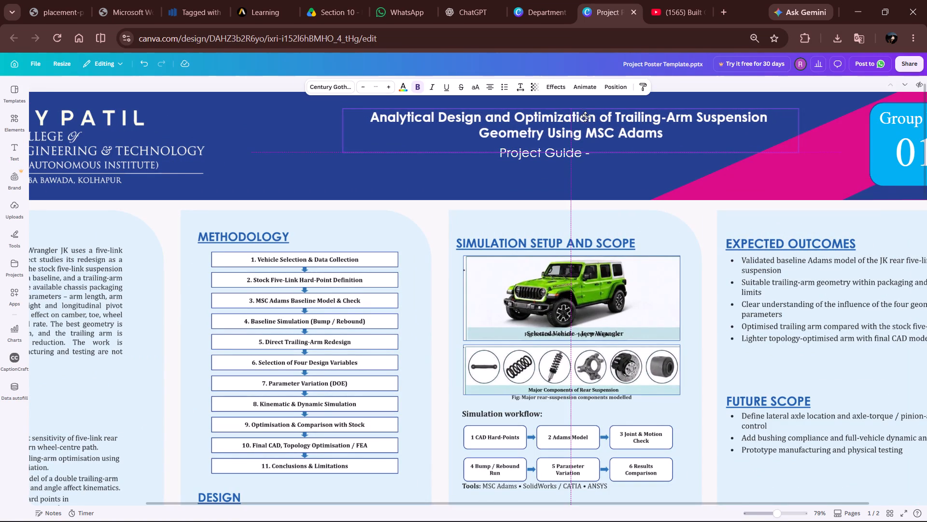
drag(585, 116, 577, 116)
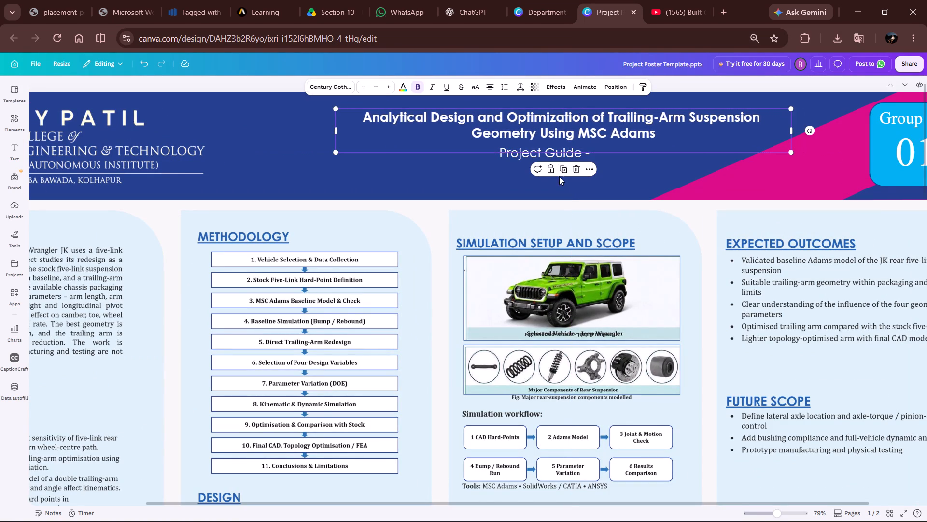
click(492, 186)
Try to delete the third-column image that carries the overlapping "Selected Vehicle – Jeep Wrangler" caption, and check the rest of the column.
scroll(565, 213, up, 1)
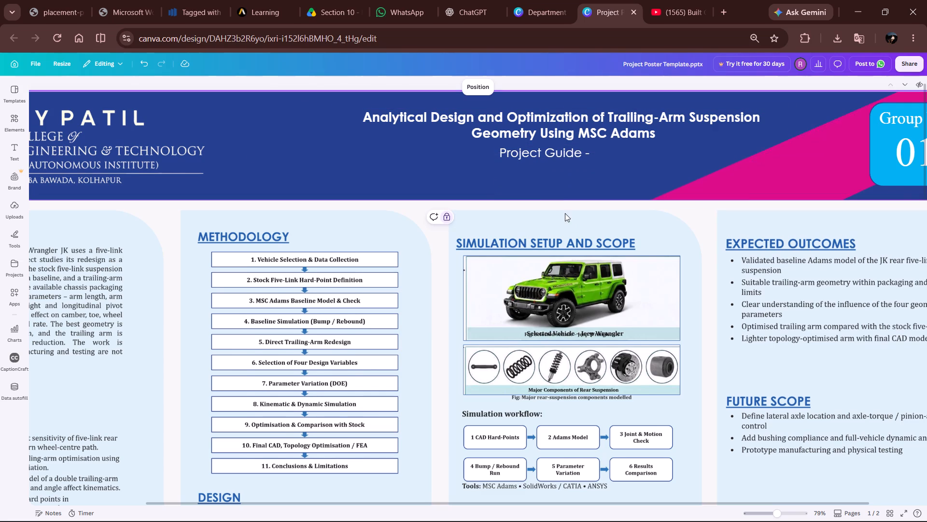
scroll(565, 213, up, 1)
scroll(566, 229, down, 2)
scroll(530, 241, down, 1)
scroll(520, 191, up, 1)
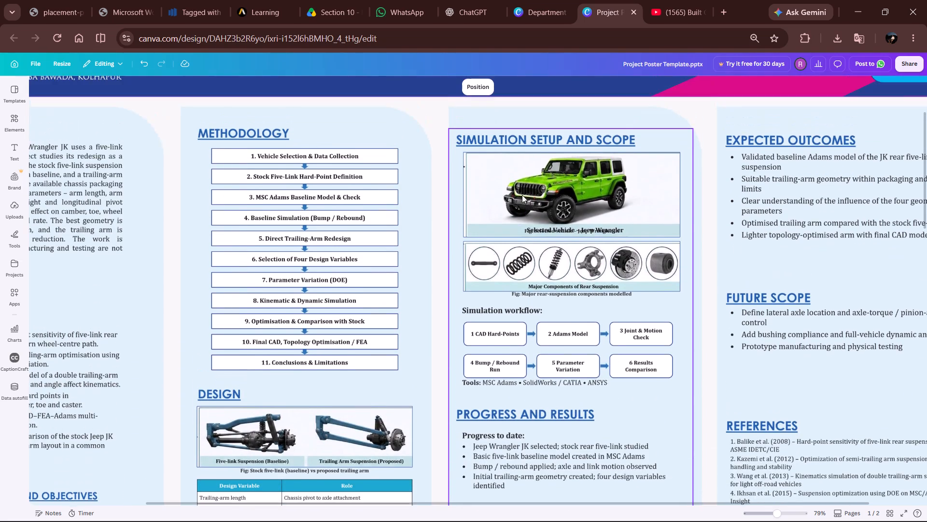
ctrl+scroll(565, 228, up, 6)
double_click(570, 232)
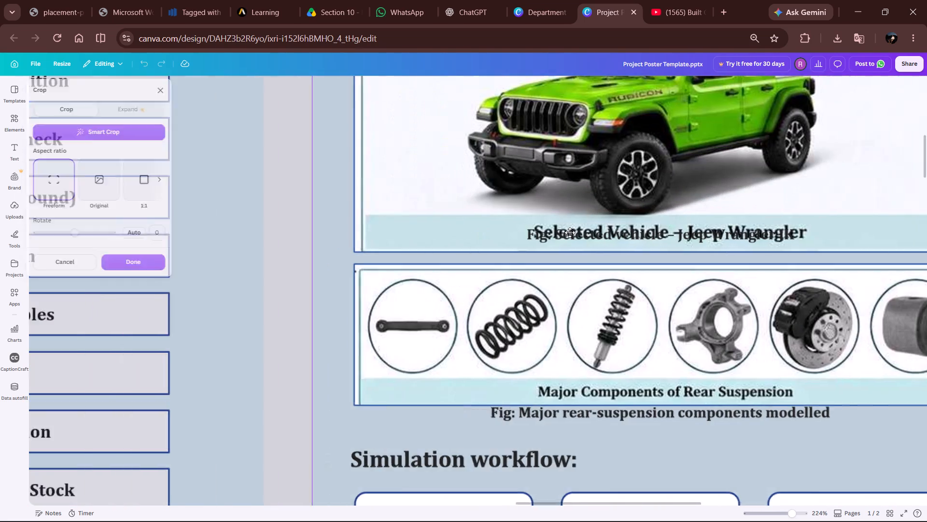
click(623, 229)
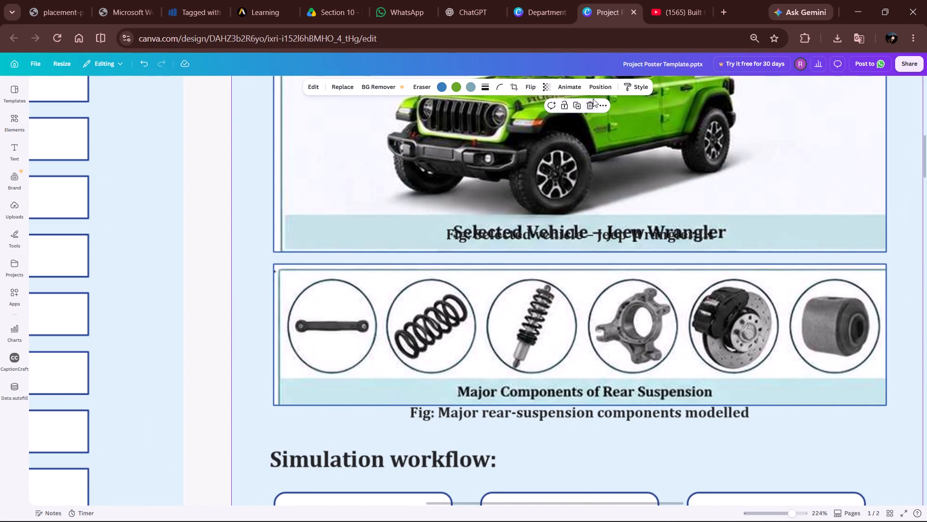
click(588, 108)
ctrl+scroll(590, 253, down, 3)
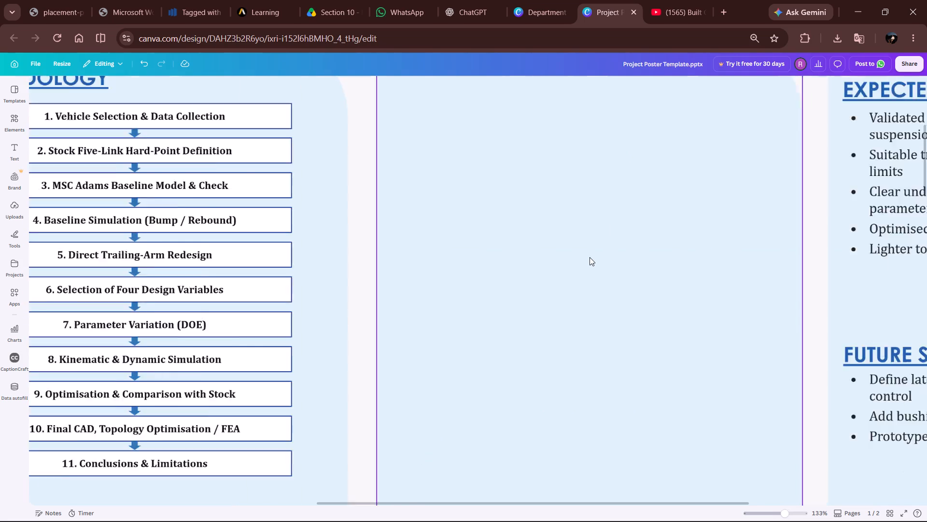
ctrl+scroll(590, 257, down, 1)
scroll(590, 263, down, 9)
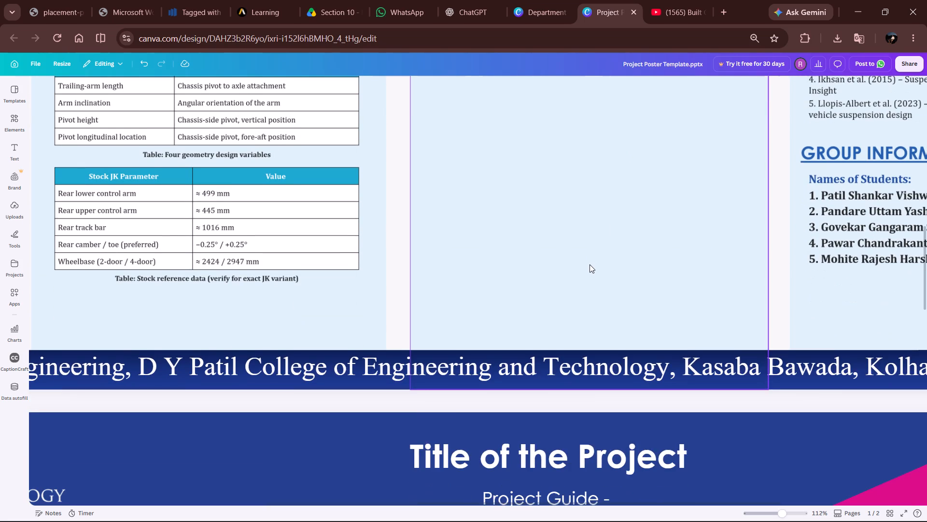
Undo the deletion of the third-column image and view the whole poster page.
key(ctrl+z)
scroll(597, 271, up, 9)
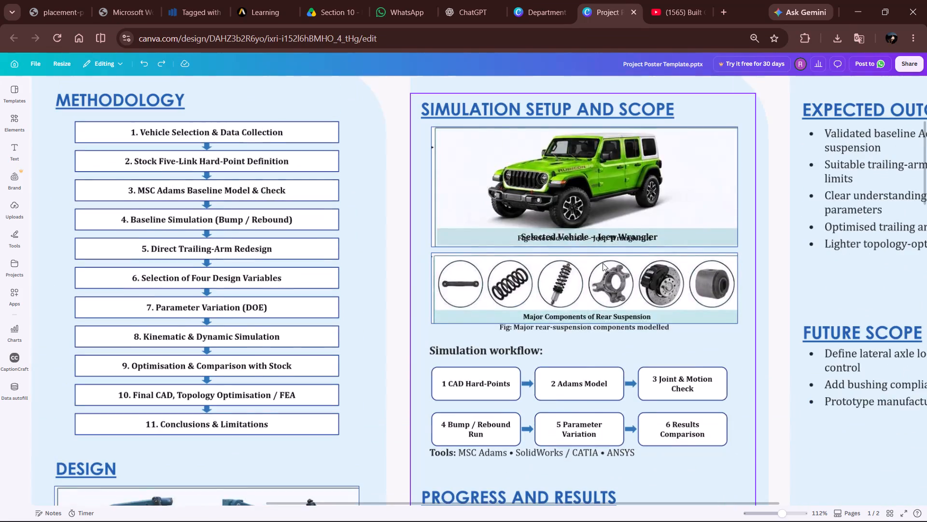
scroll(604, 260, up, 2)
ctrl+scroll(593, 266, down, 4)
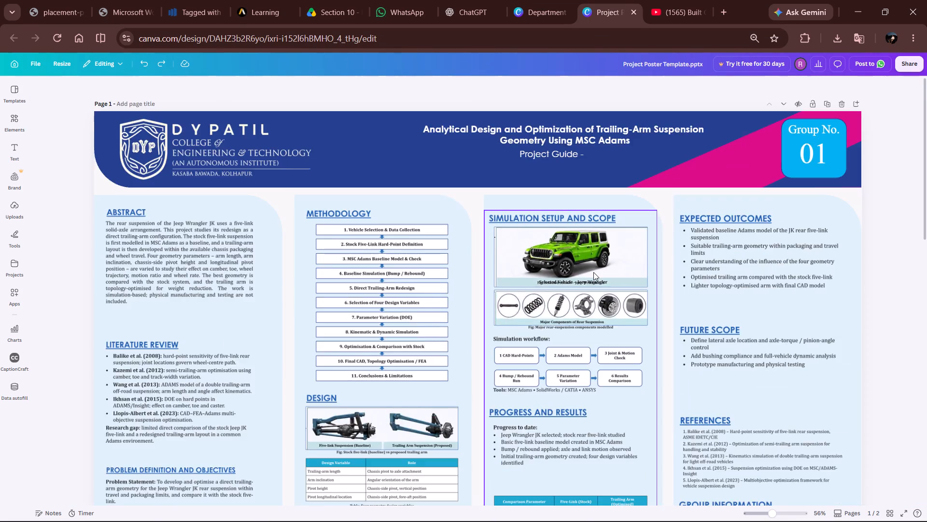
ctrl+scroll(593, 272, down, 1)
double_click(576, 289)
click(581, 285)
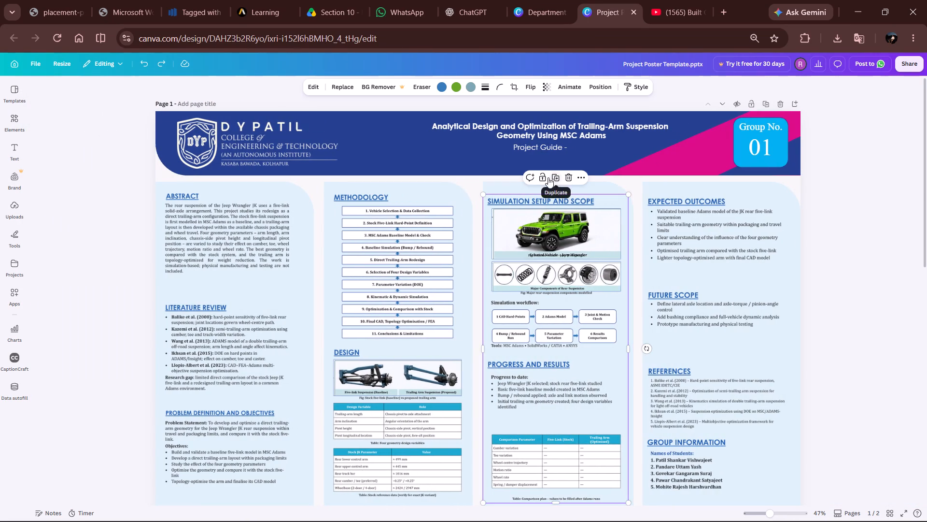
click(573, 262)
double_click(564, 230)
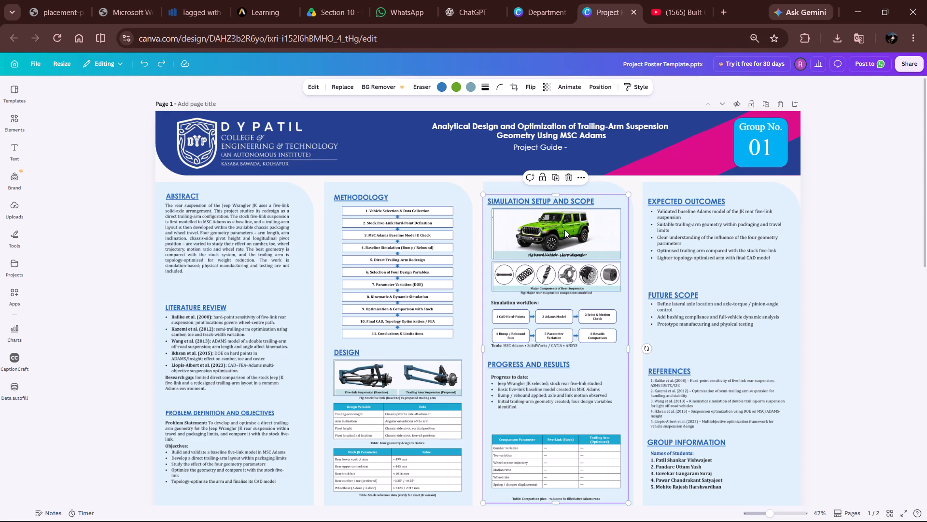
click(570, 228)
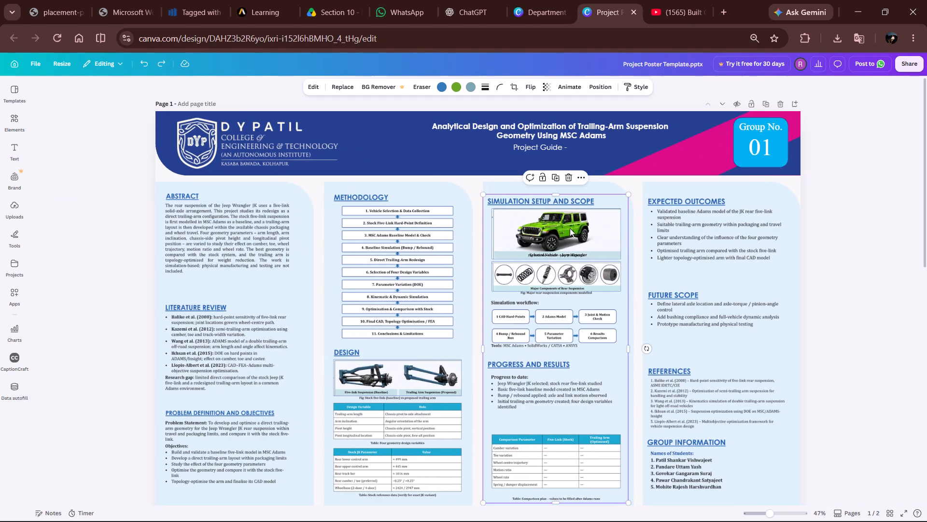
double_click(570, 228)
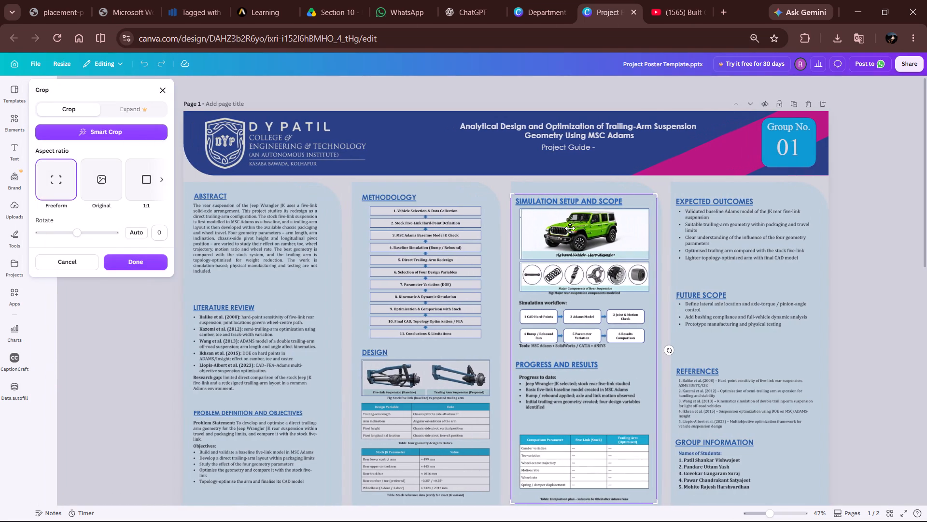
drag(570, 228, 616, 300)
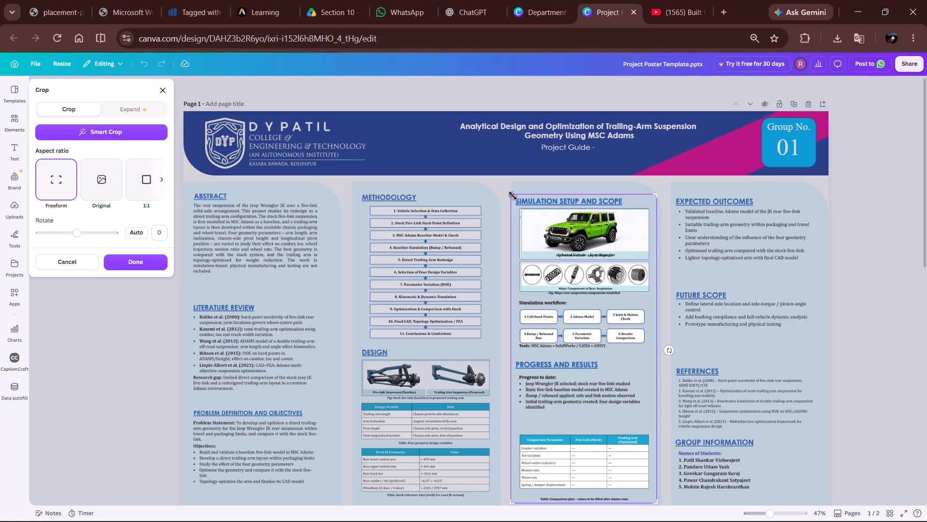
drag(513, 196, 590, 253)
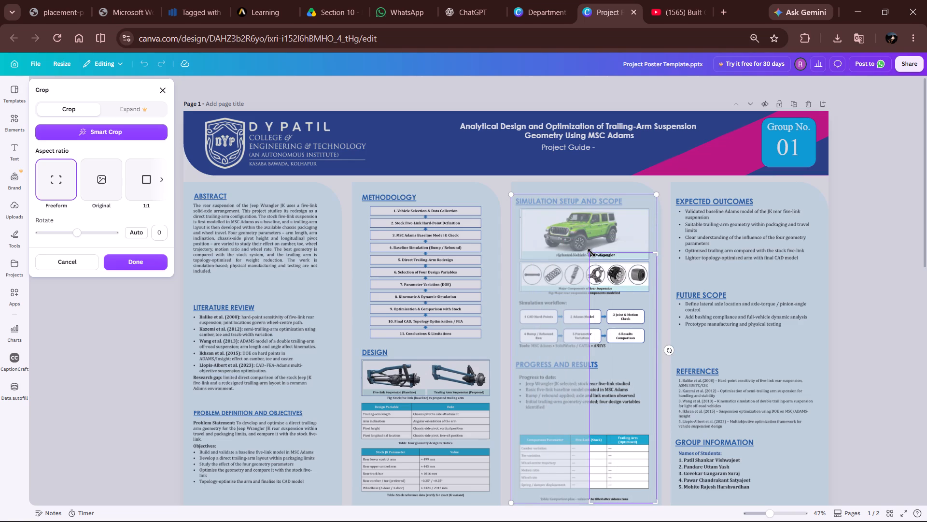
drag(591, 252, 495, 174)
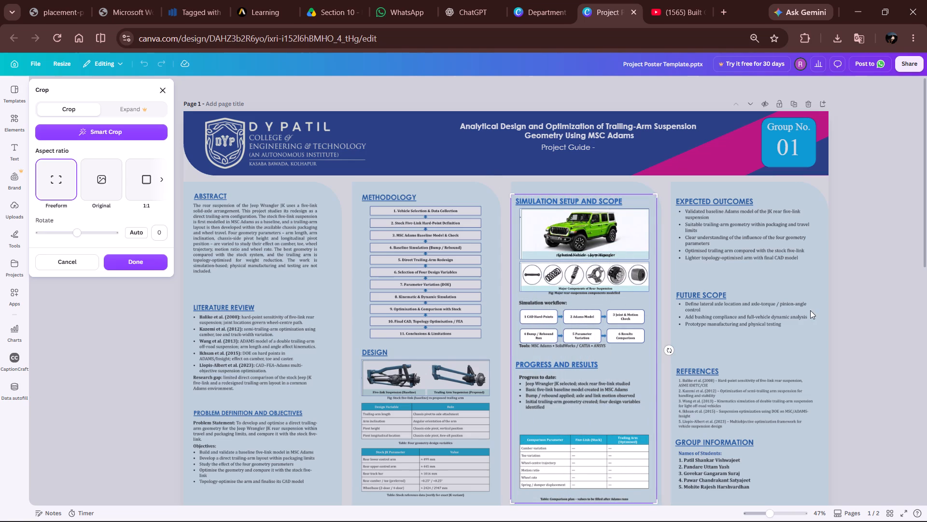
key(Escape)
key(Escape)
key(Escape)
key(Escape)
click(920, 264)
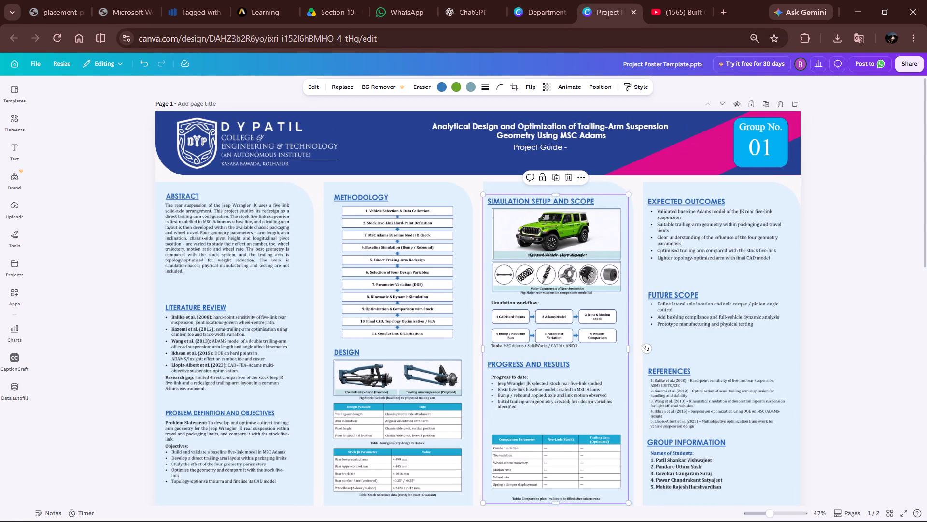
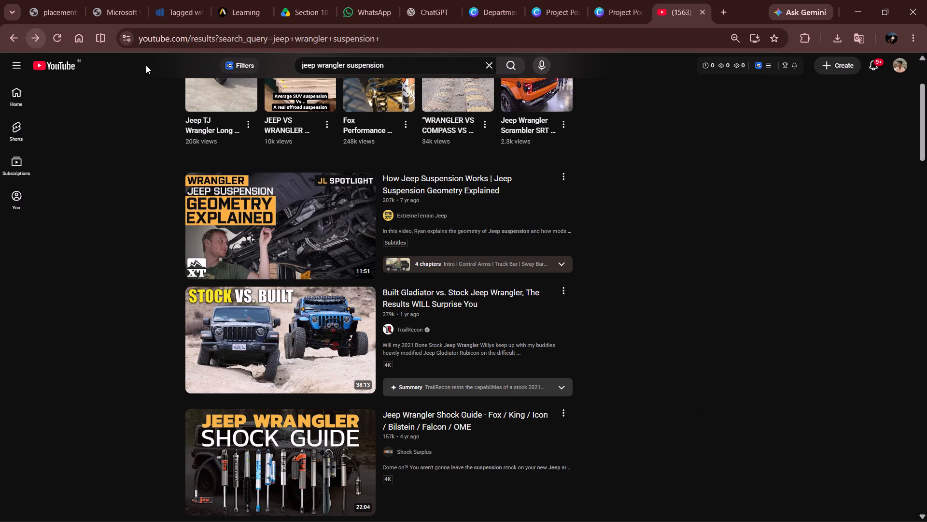
Switch back to the project poster design in Canva and display its library of uploaded images.
click(613, 3)
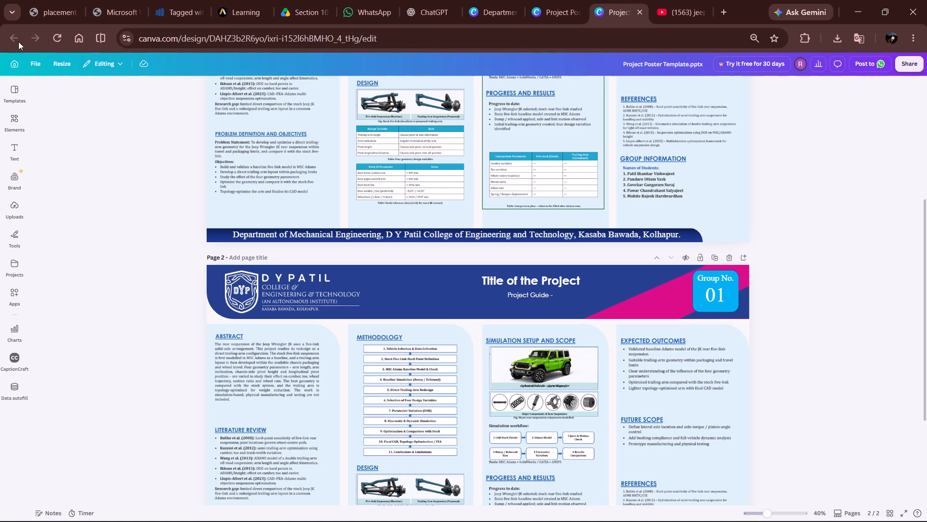
click(18, 42)
click(11, 38)
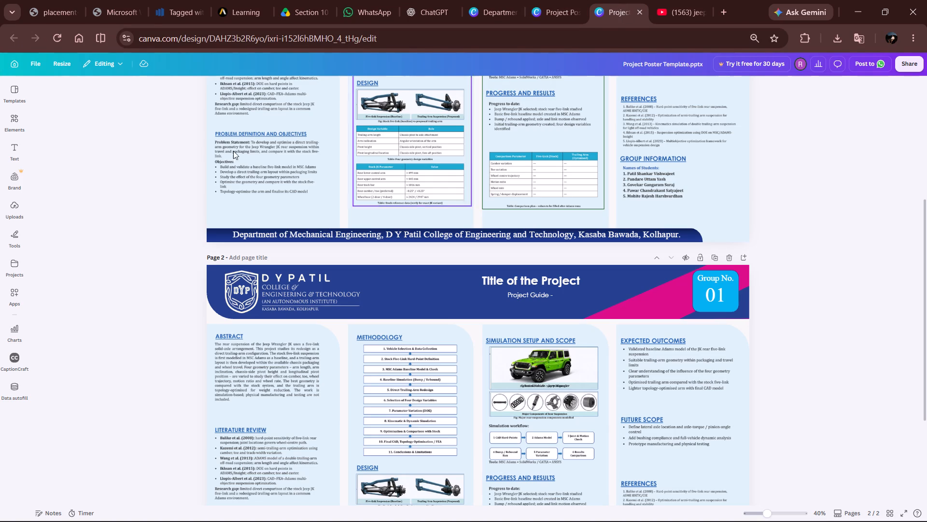
click(14, 100)
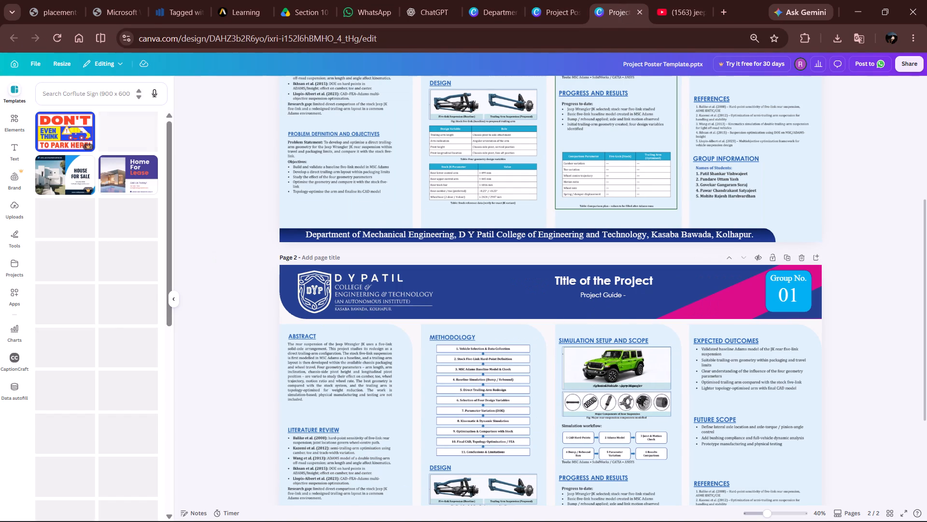
click(17, 208)
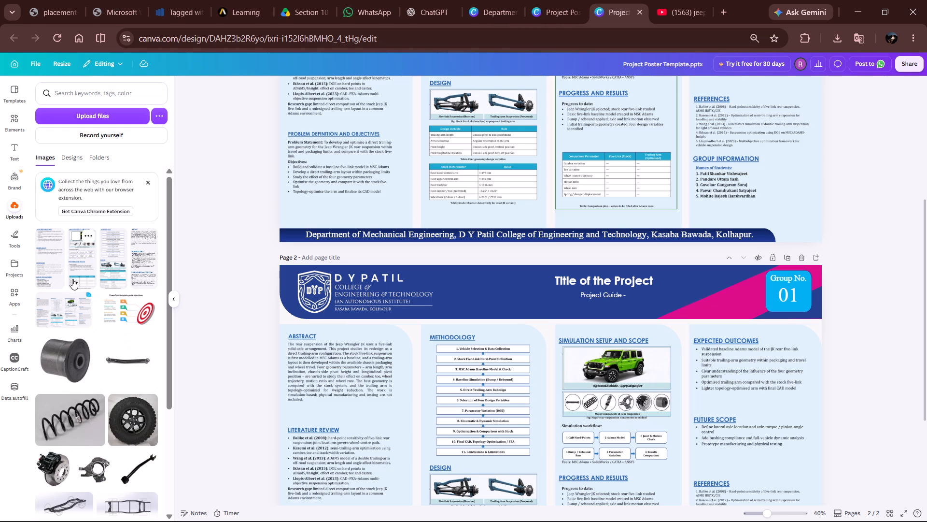
Leave the poster design for the home page and upload the file Trailing_Arm_Suspension_Poster.pptx as a new design.
scroll(72, 279, down, 1)
scroll(93, 177, up, 1)
click(17, 61)
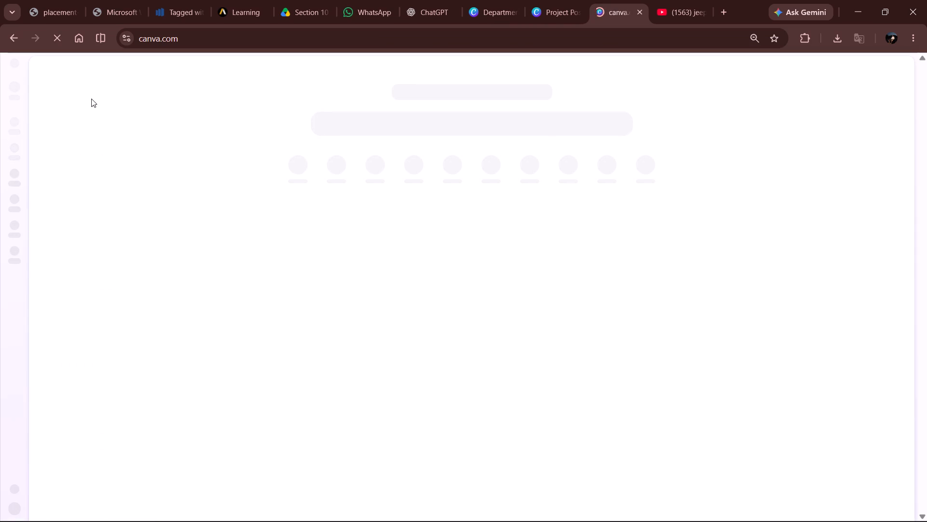
click(8, 92)
click(18, 88)
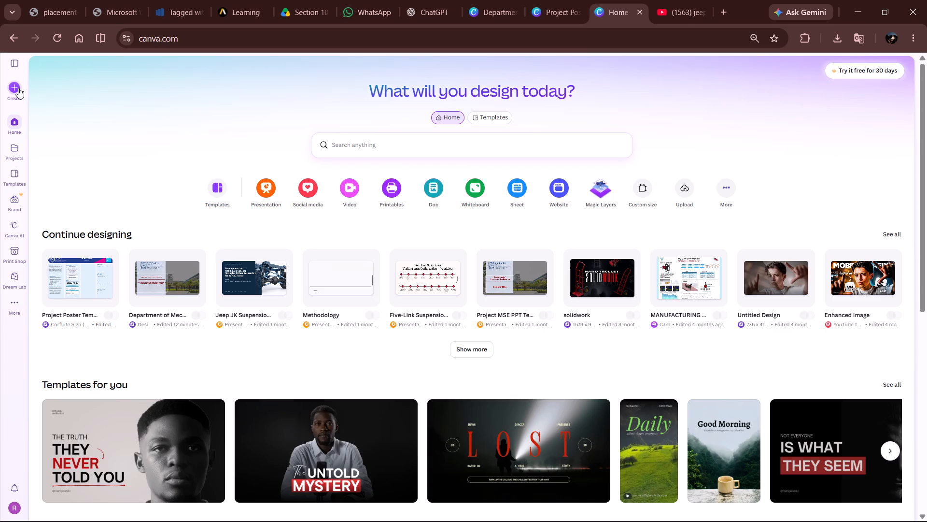
click(223, 308)
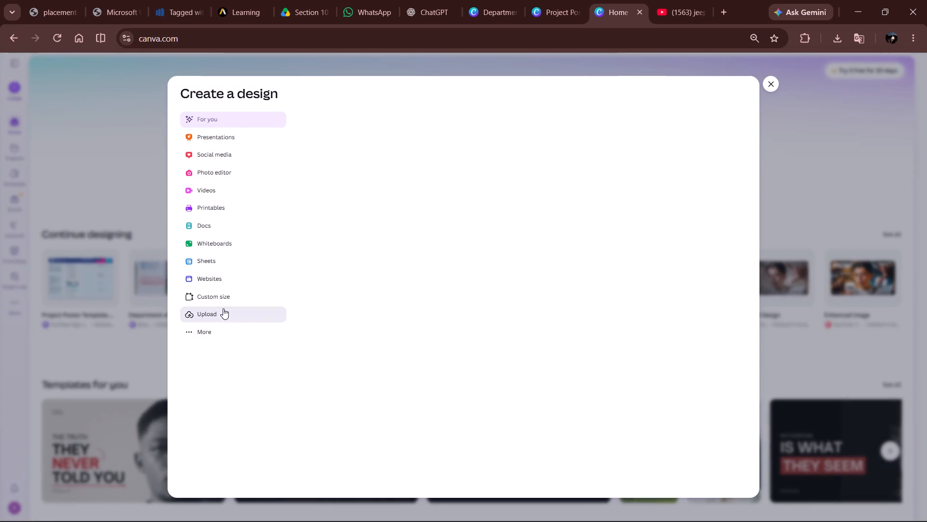
click(497, 336)
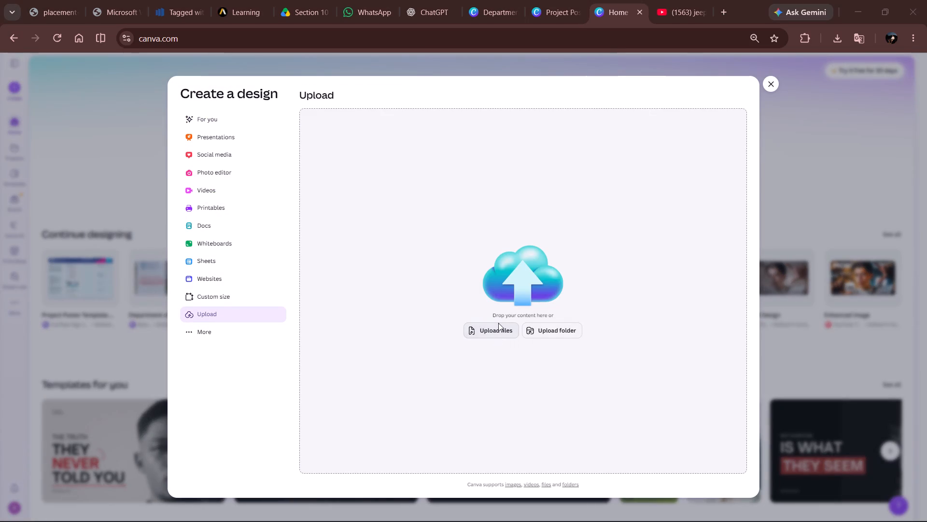
double_click(282, 226)
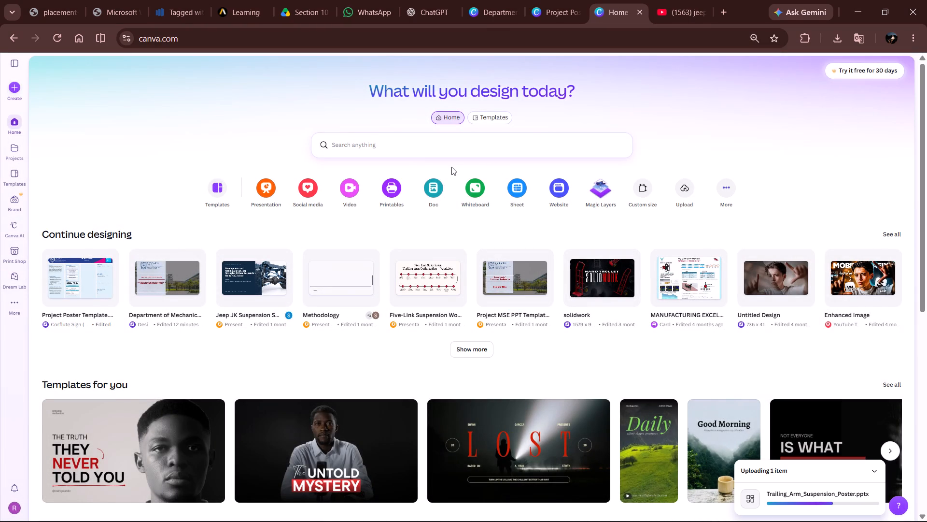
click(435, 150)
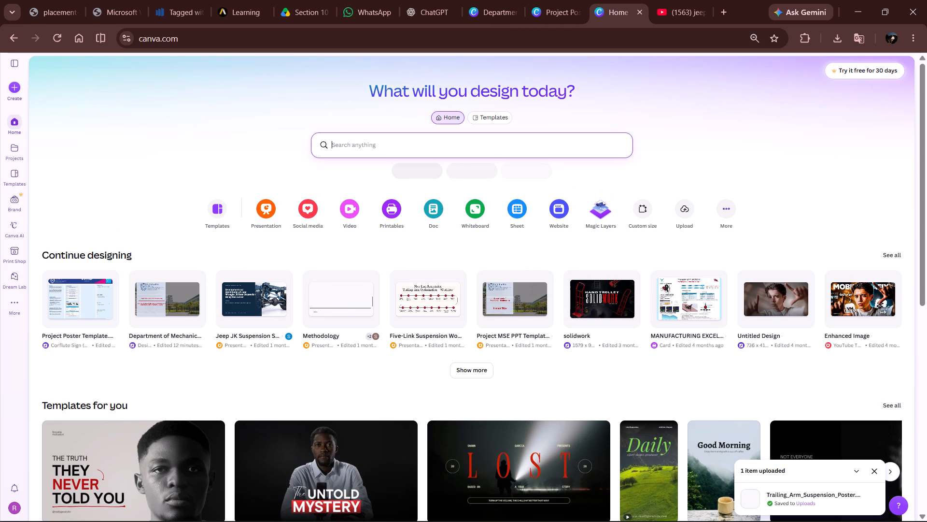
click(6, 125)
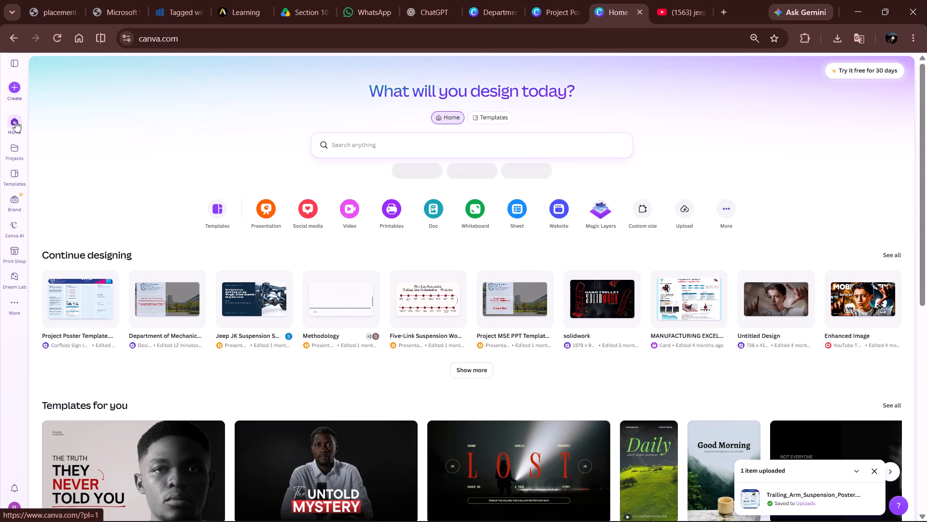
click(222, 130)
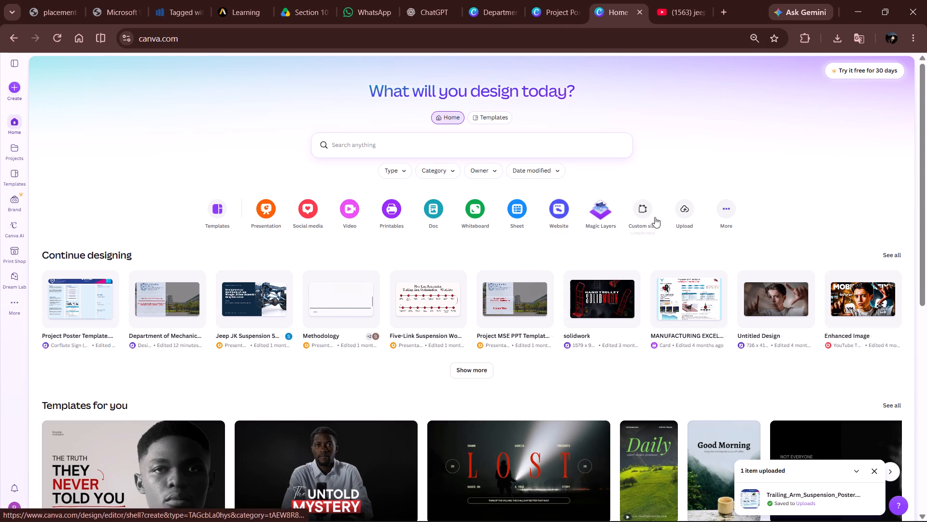
Start another file upload from the home page and open the file selection.
click(689, 209)
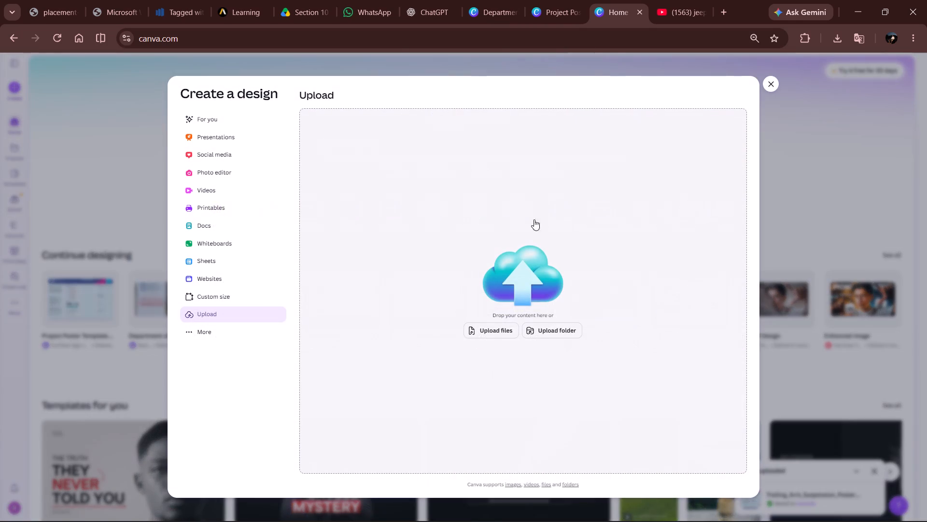
click(498, 328)
Upload the file Trailing_Arm_Suspension_Poster.pptx from the file selection.
double_click(301, 225)
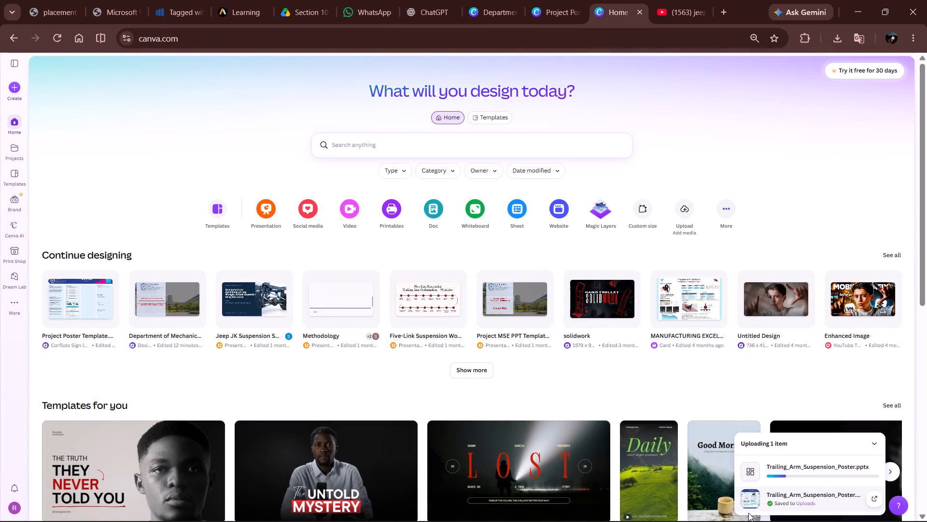
Open the uploaded Trailing_Arm_Suspension_Poster design for editing and close the home page.
click(802, 498)
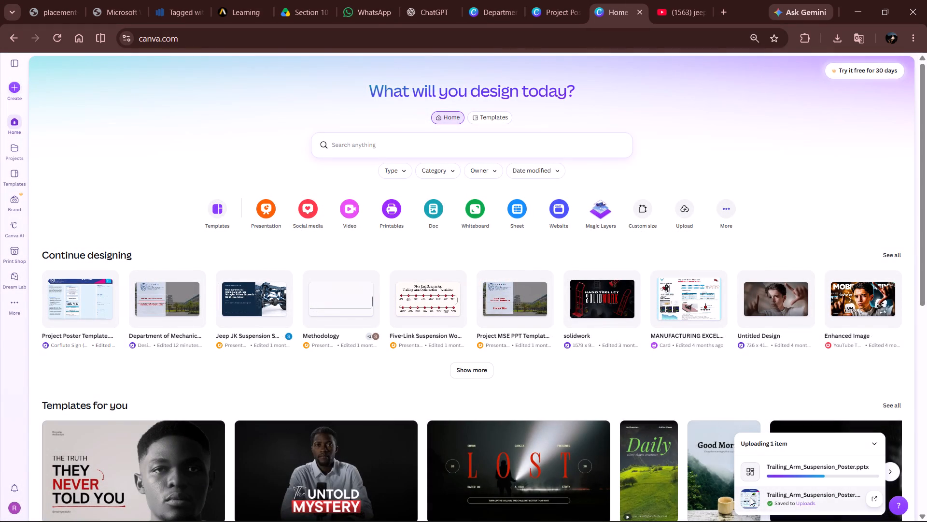
click(750, 497)
click(876, 504)
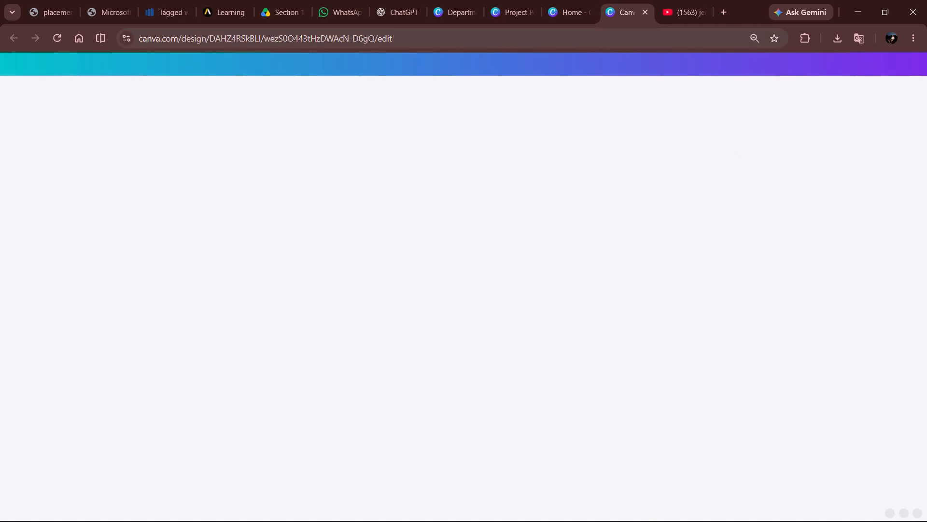
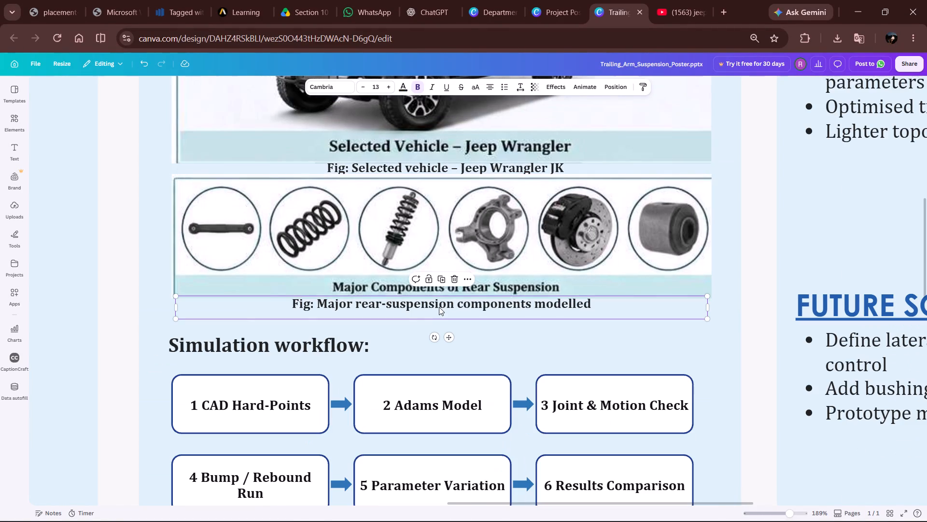
Shift the "Fig: Major rear-suspension components modelled" caption and the components image above it slightly down, clear of the Jeep Wrangler JK caption.
ctrl+click(368, 252)
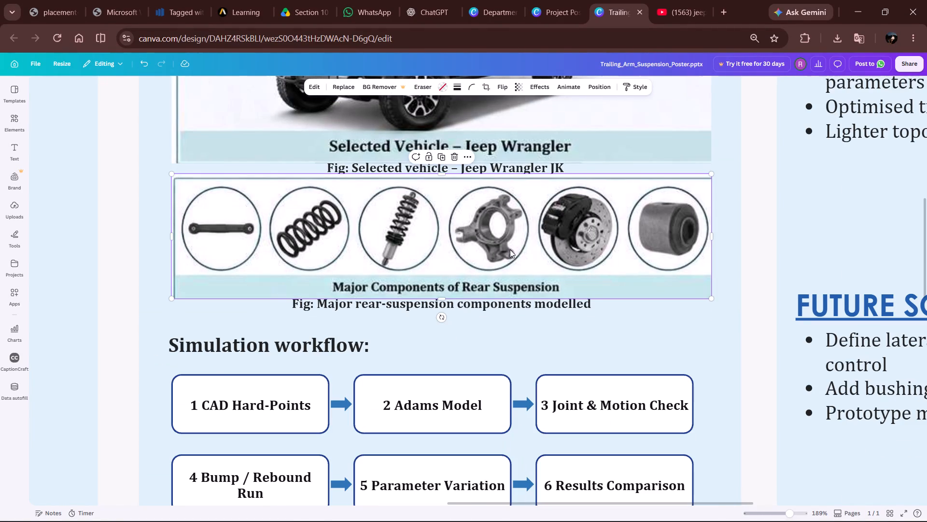
shift+click(352, 308)
drag(404, 307, 404, 319)
click(411, 273)
click(411, 270)
click(435, 268)
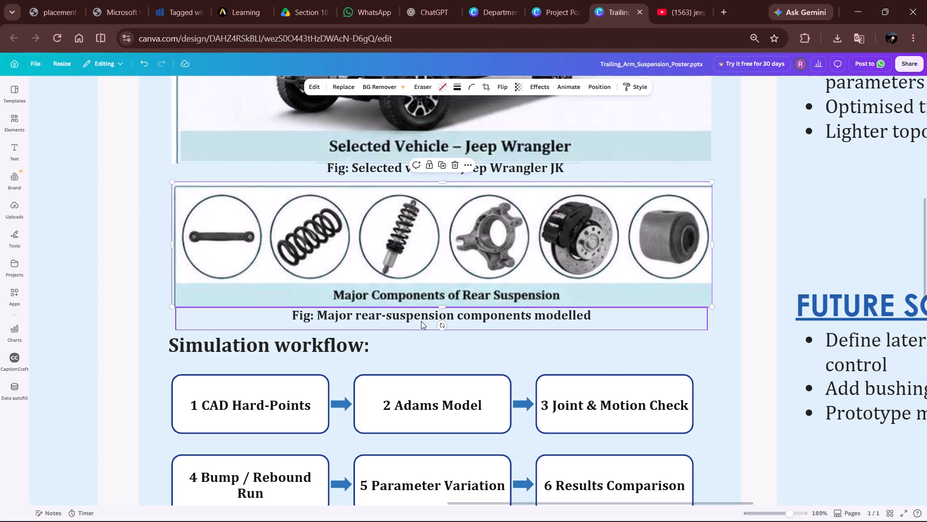
Shift the rear-suspension components caption and the Jeep Wrangler JK caption slightly down, clear of the pictures above them.
drag(421, 320, 421, 326)
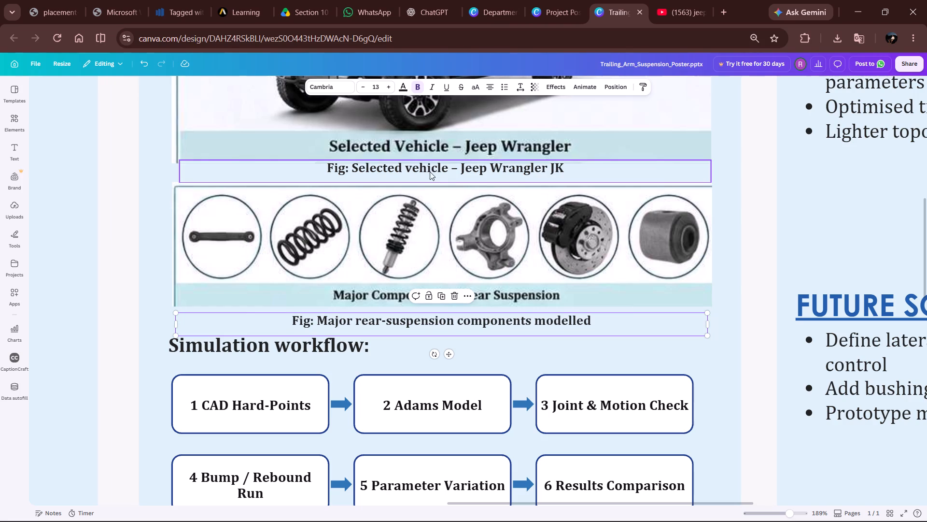
click(433, 165)
drag(438, 170, 439, 177)
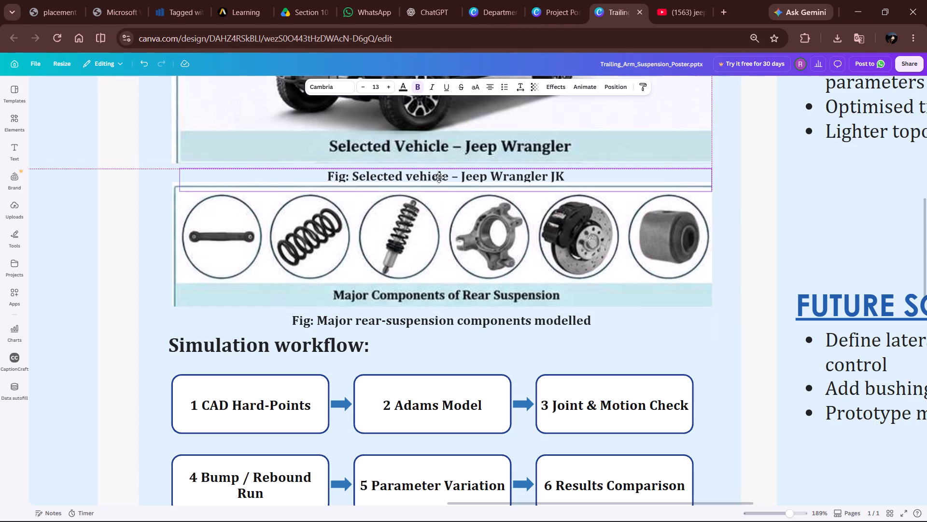
drag(439, 177, 439, 176)
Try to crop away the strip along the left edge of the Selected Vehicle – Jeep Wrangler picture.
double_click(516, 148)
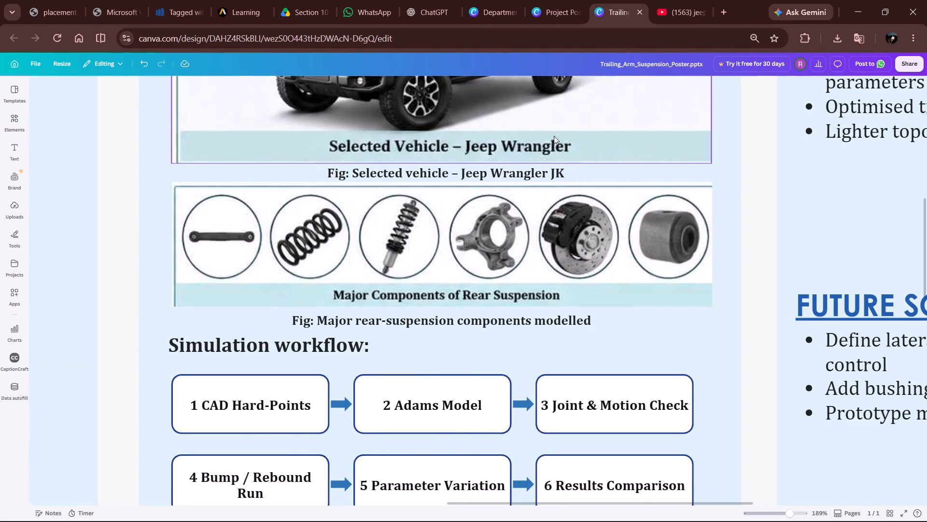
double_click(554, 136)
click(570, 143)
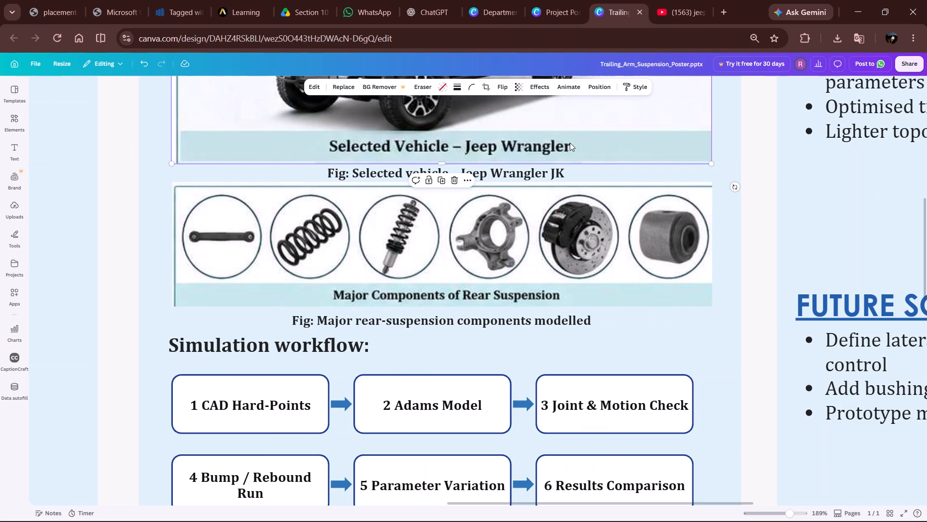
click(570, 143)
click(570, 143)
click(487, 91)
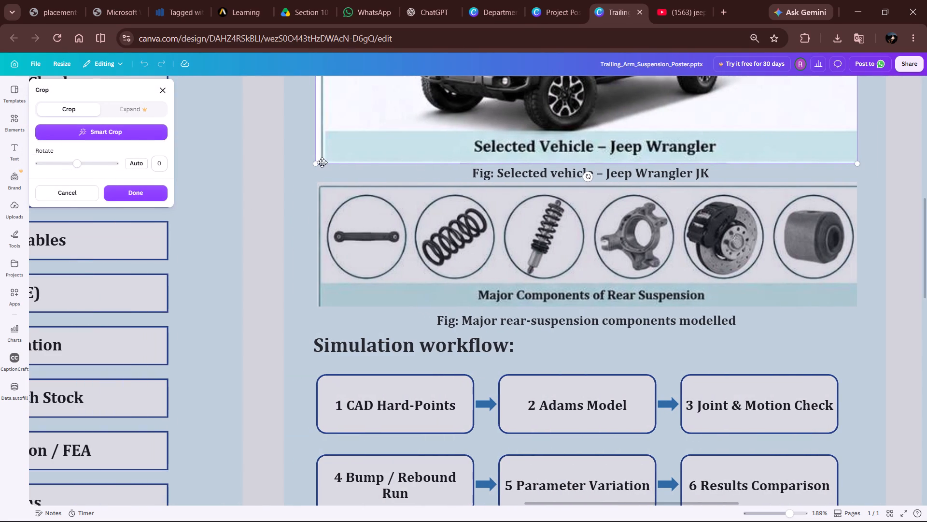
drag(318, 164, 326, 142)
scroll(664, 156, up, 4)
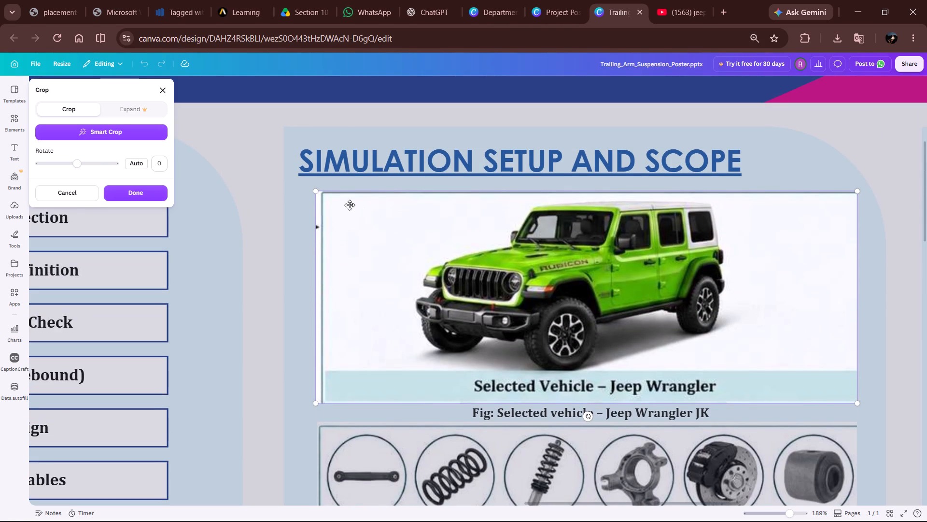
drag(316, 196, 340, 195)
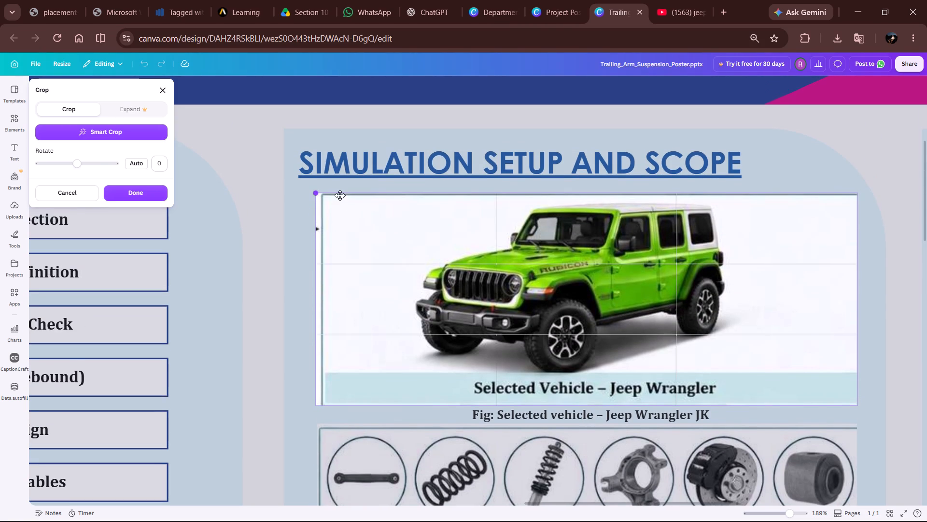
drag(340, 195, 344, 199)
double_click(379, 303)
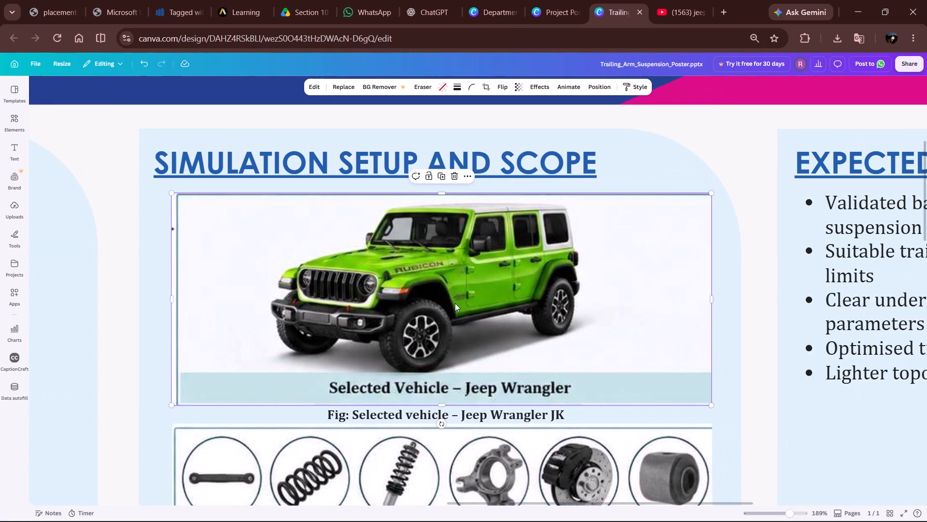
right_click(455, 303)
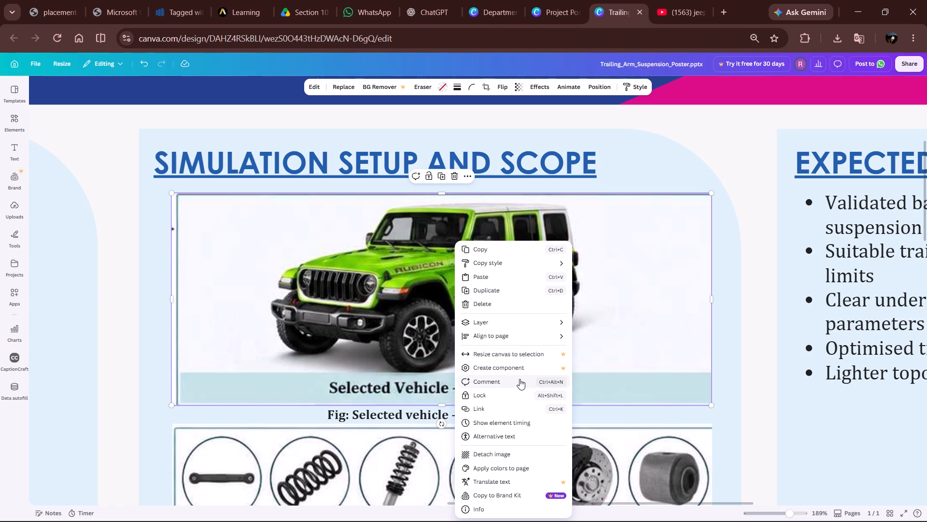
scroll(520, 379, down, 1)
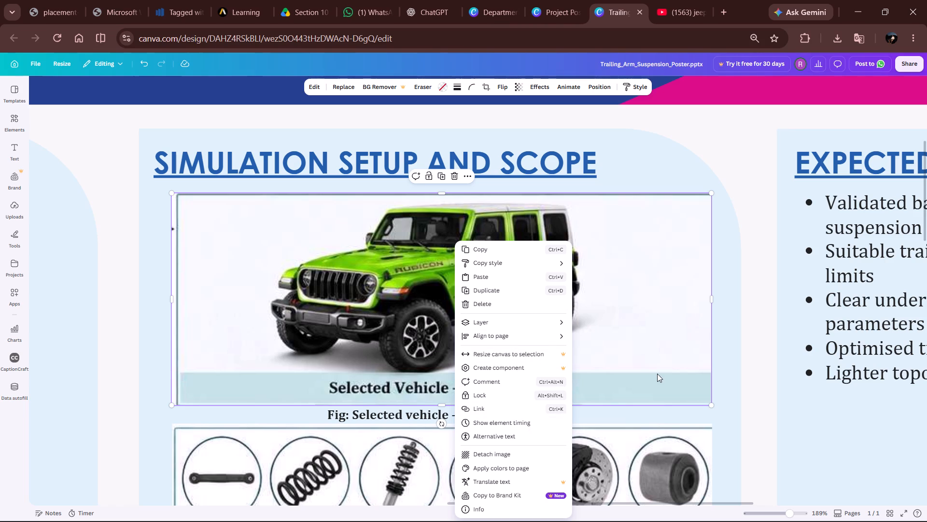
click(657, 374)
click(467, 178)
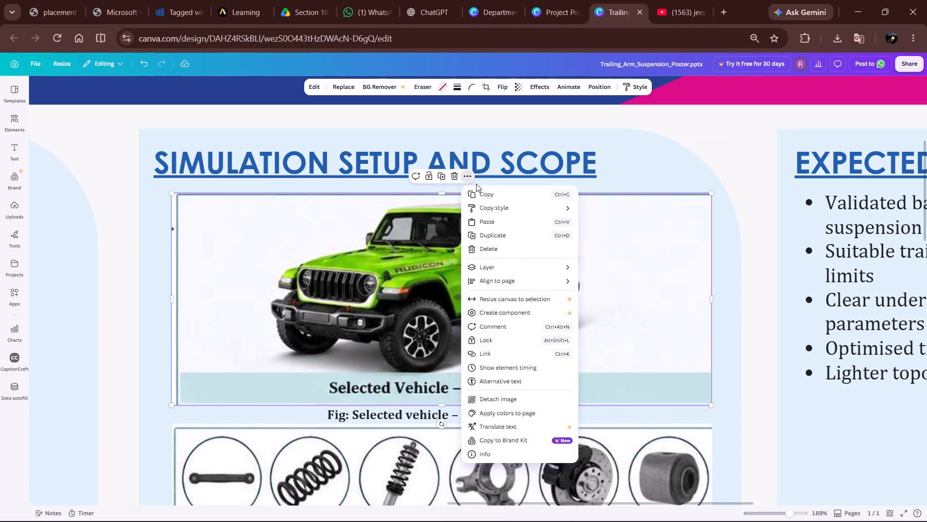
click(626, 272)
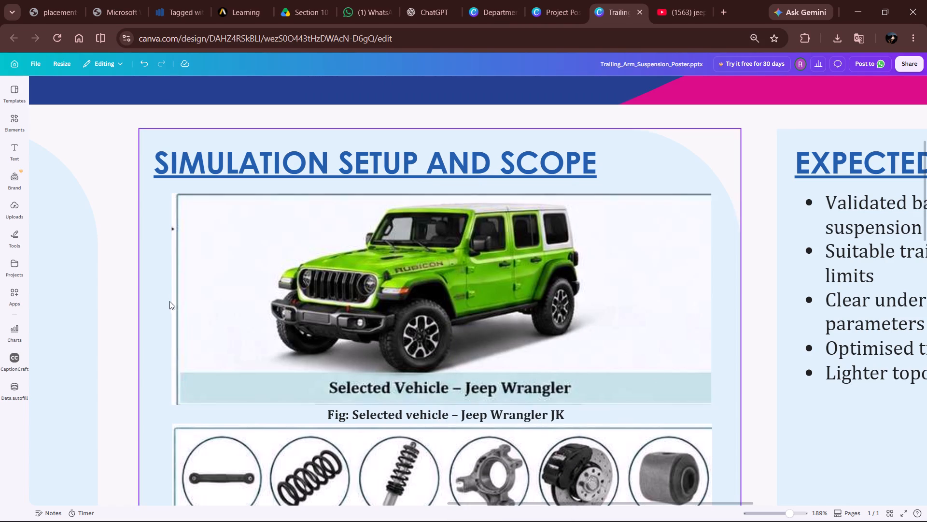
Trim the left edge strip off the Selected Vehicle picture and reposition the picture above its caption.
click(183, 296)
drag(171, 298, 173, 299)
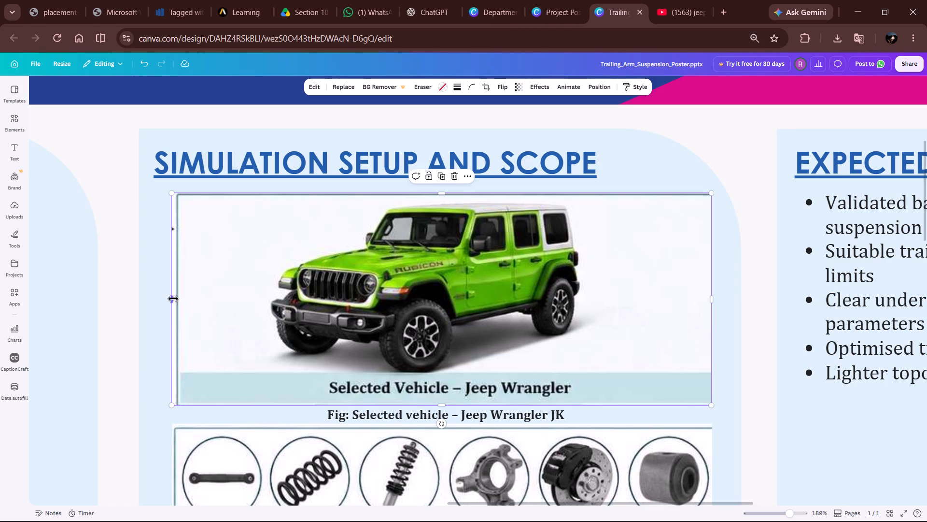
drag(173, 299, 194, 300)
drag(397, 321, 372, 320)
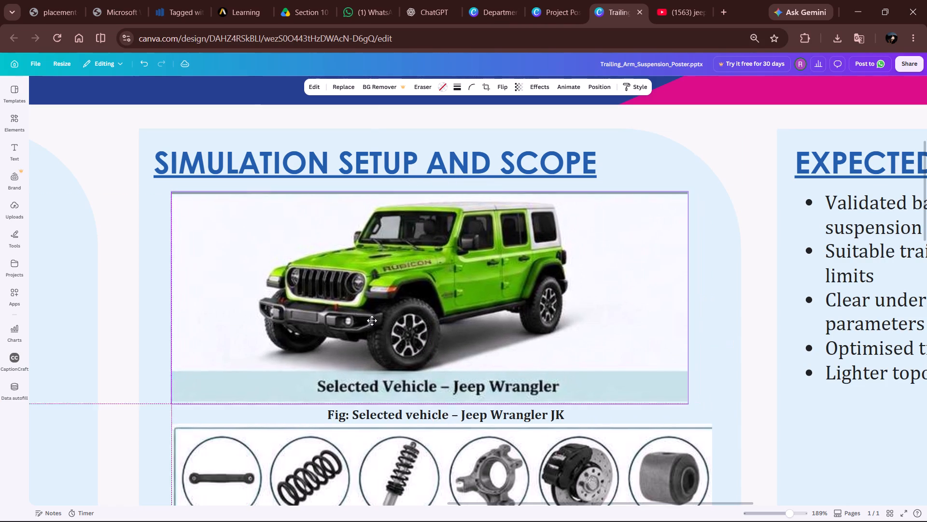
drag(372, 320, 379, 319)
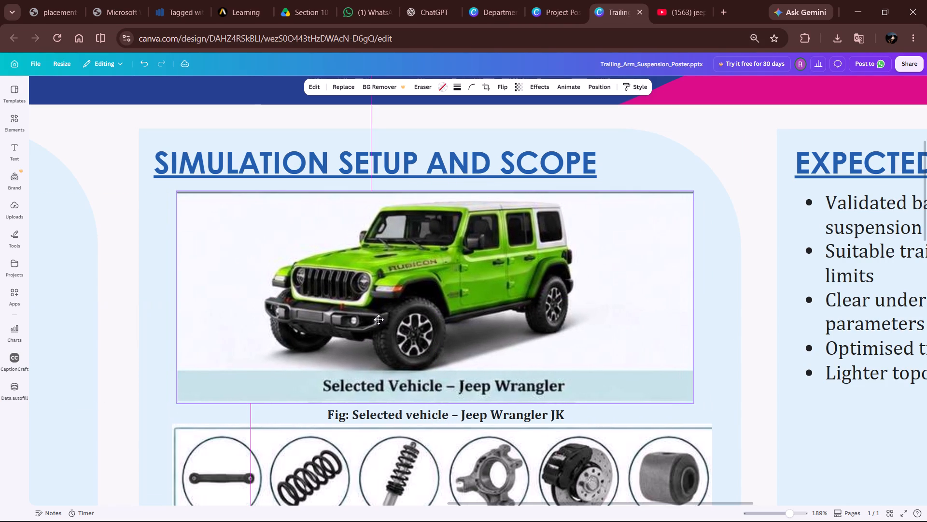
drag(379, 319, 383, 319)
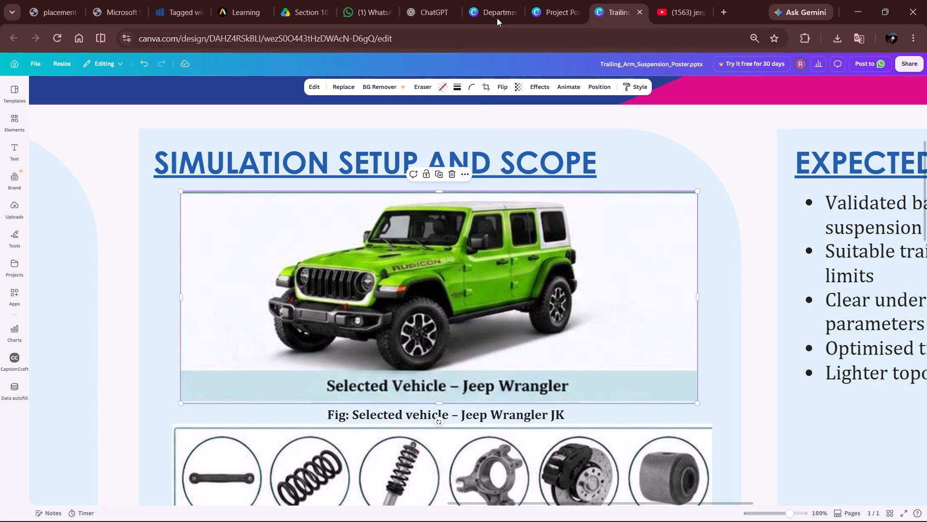
Copy the green Jeep picture from page 7 of the Department of Mechanical Engineering design and return to the poster design.
click(497, 16)
click(539, 7)
click(489, 11)
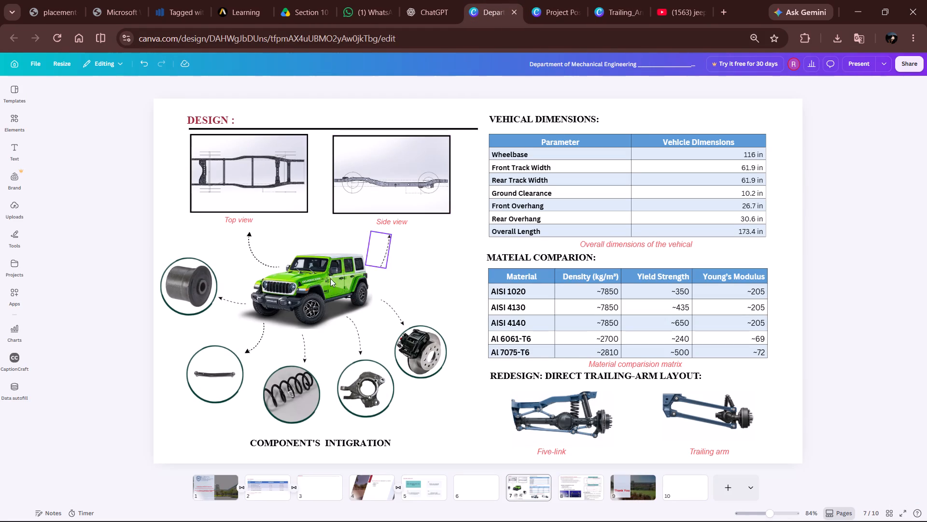
click(311, 276)
key(ctrl+c)
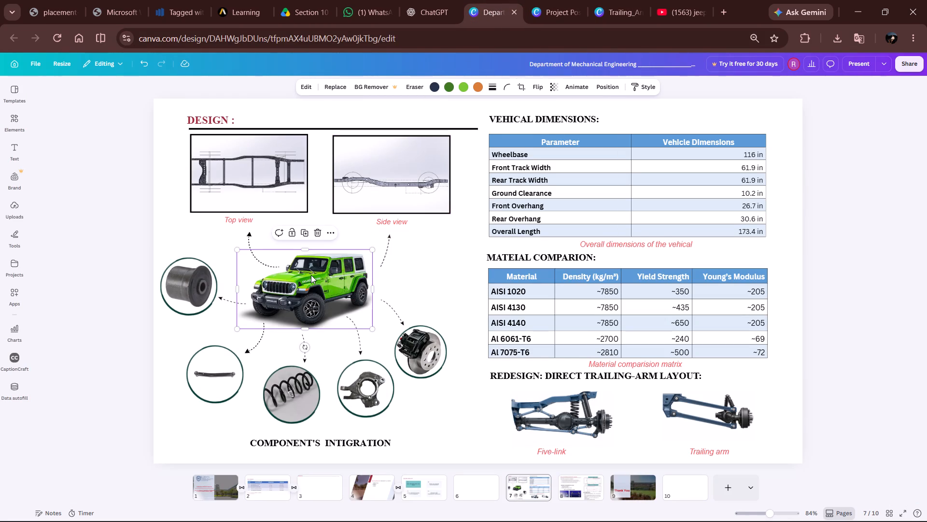
click(553, 17)
click(601, 8)
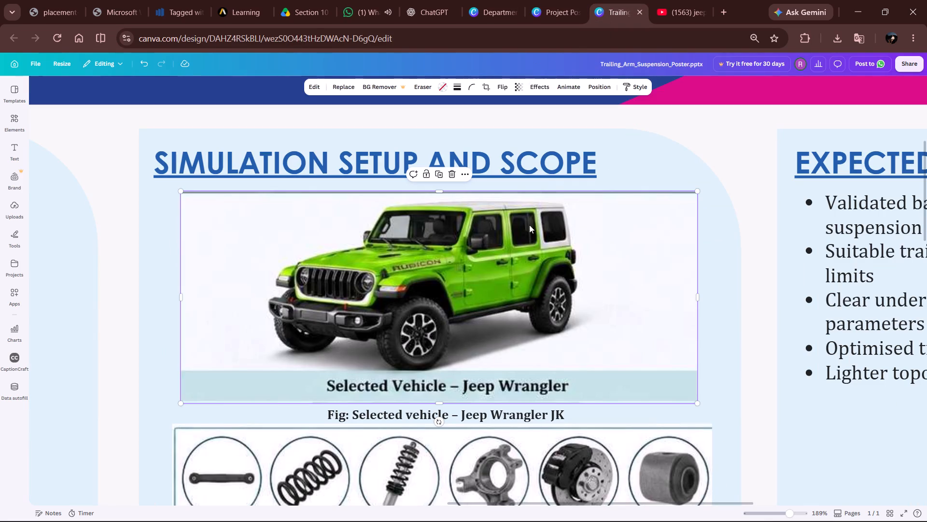
Delete the existing Selected Vehicle picture from its frame under Simulation Setup and Scope.
click(488, 299)
key(Delete)
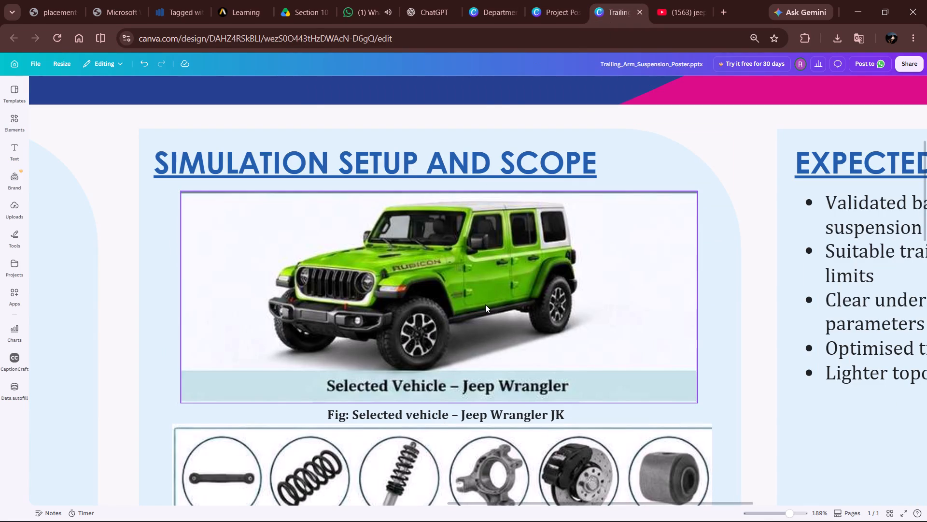
click(497, 312)
drag(486, 315, 480, 315)
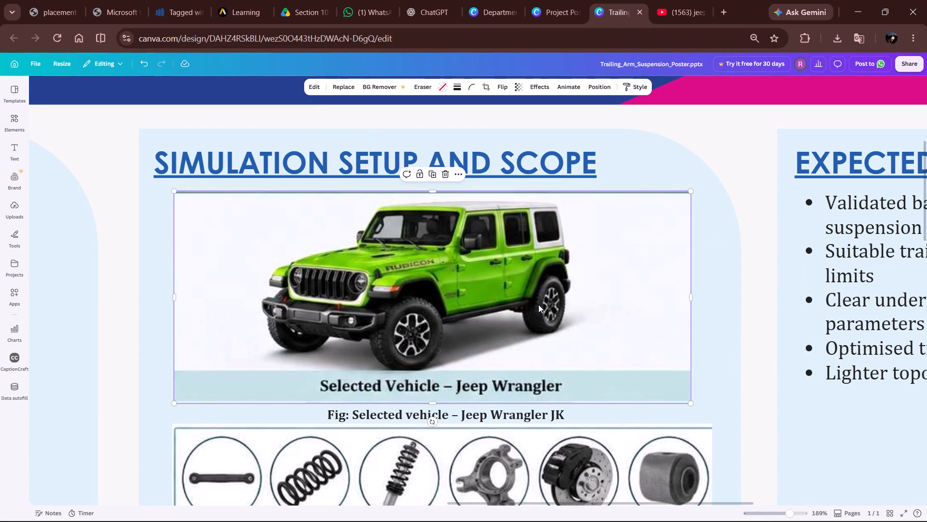
key(Delete)
click(538, 304)
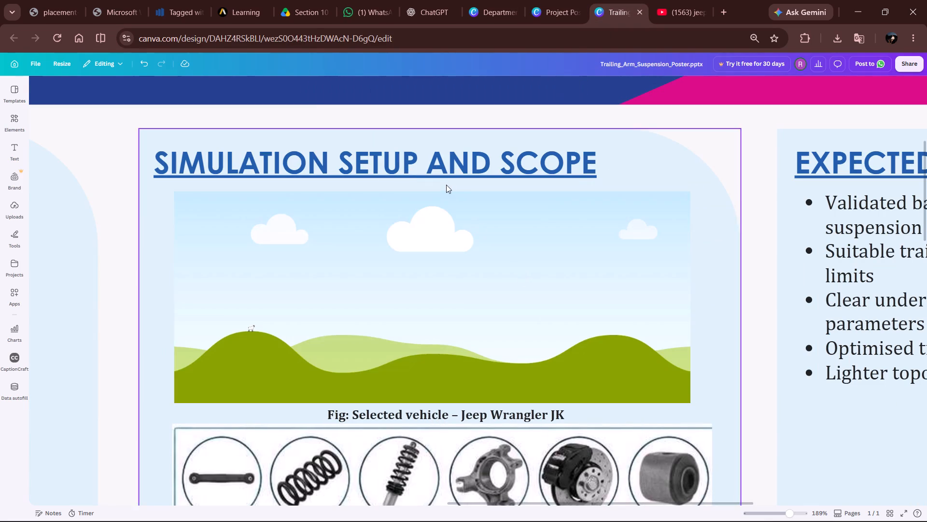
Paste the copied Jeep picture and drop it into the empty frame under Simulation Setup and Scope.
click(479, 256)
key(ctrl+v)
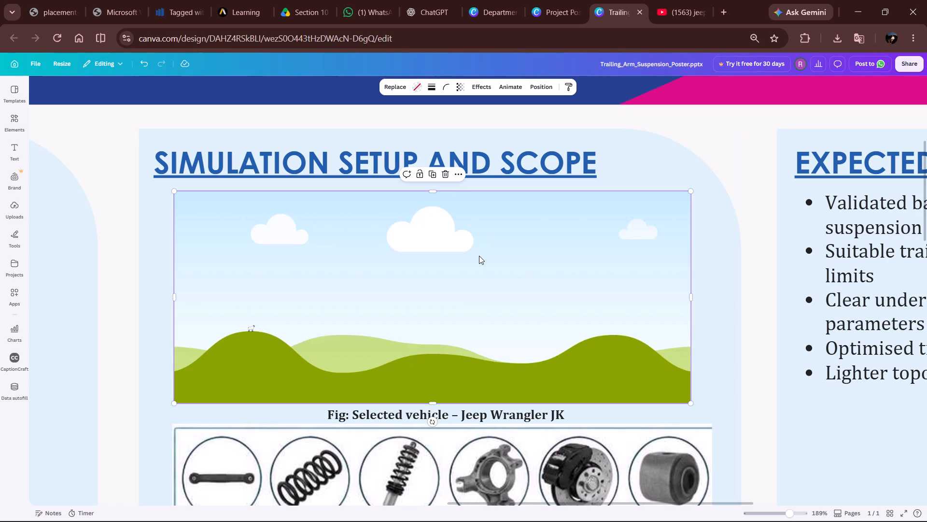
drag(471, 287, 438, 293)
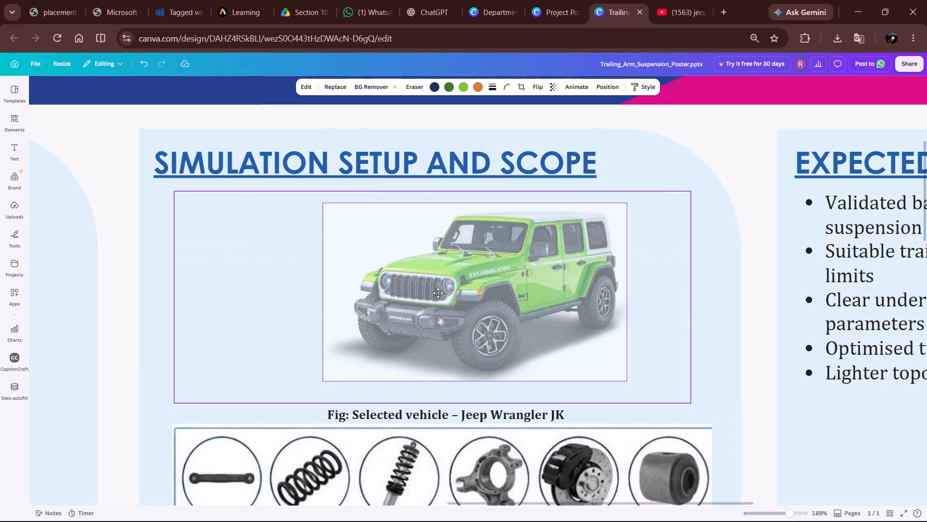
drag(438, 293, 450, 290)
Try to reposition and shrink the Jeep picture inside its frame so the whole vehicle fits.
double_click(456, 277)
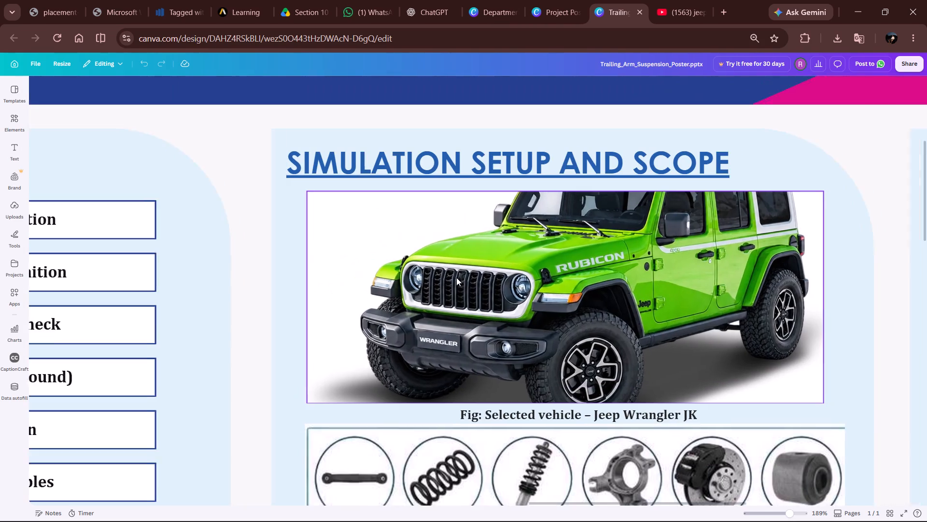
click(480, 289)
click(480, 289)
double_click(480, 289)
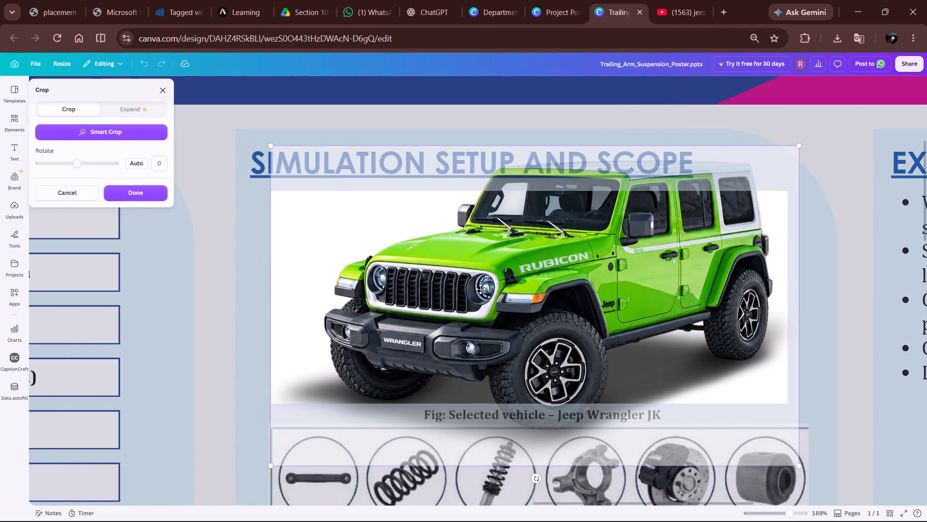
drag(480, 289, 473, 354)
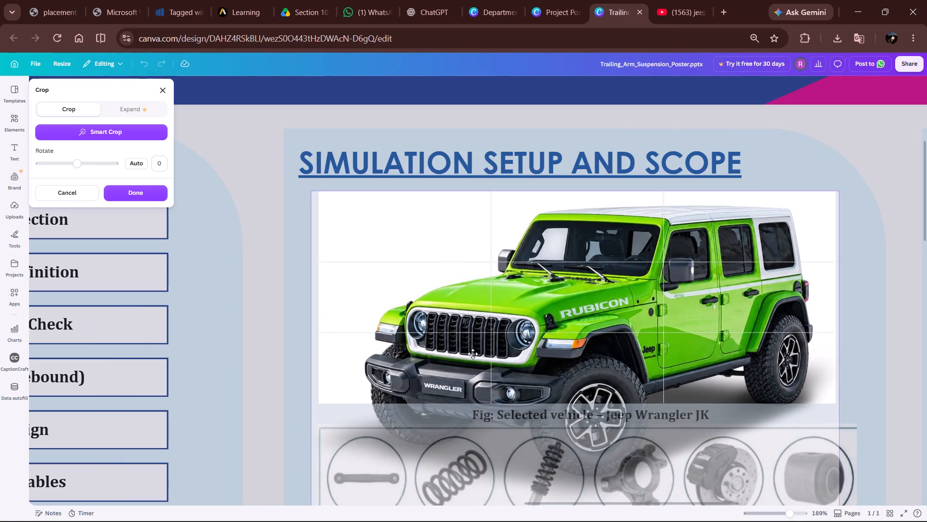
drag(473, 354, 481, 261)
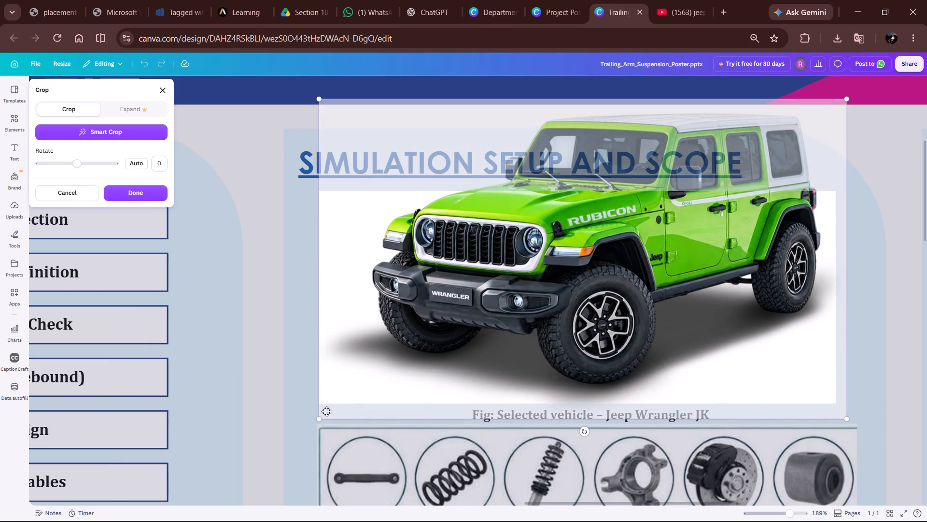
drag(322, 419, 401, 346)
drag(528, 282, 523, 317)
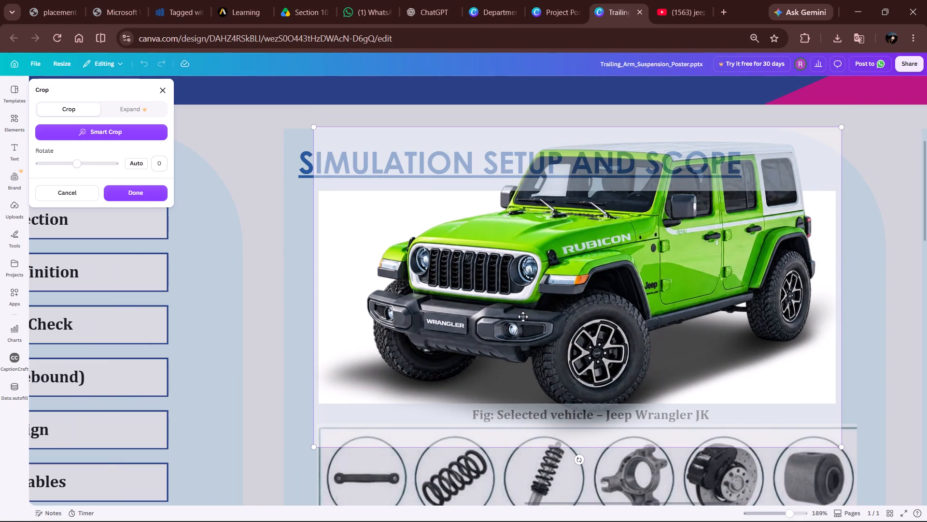
Delete the Jeep picture and its empty frame from above the selected-vehicle caption.
click(535, 310)
key(Delete)
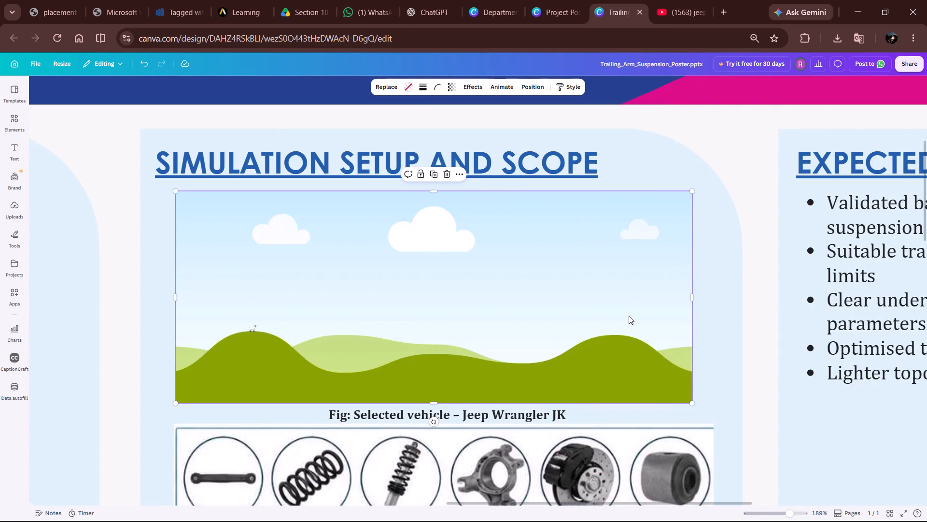
click(566, 320)
key(Delete)
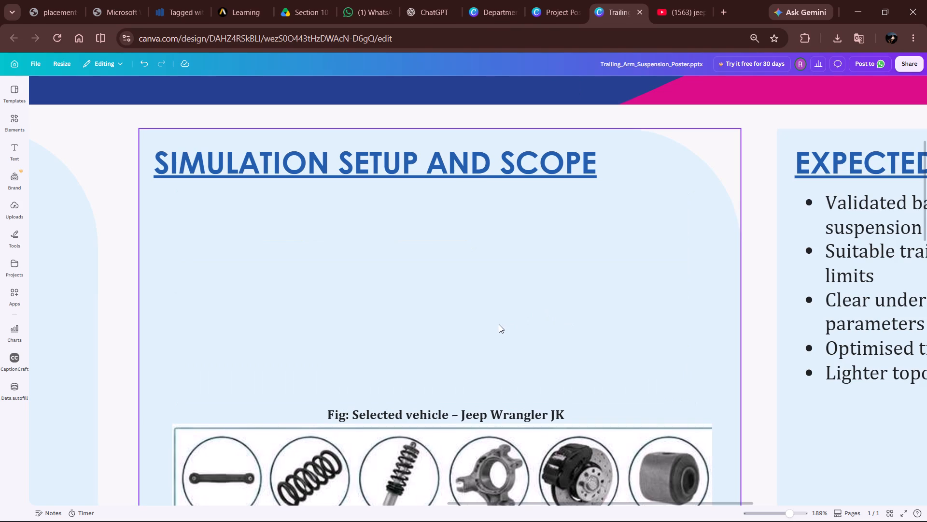
Paste the copied Jeep picture again, above the selected-vehicle caption in Simulation Setup and Scope.
key(ctrl+v)
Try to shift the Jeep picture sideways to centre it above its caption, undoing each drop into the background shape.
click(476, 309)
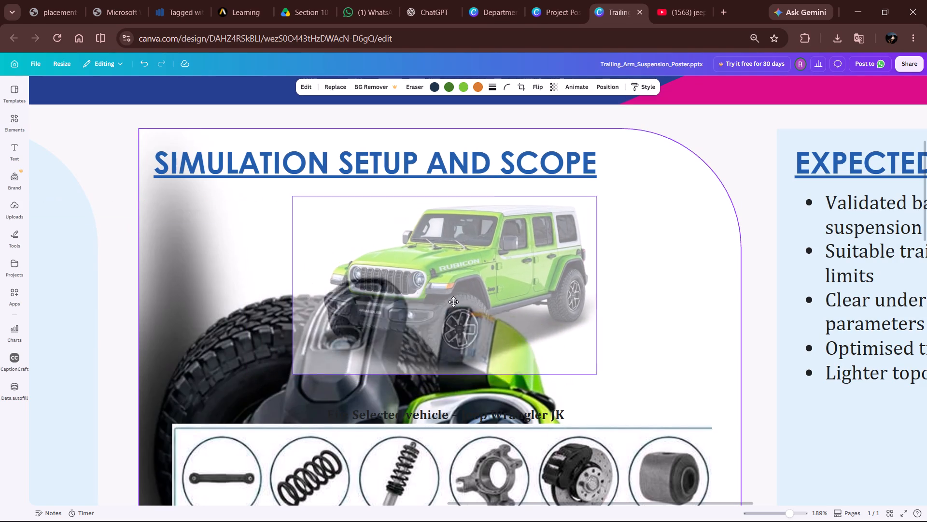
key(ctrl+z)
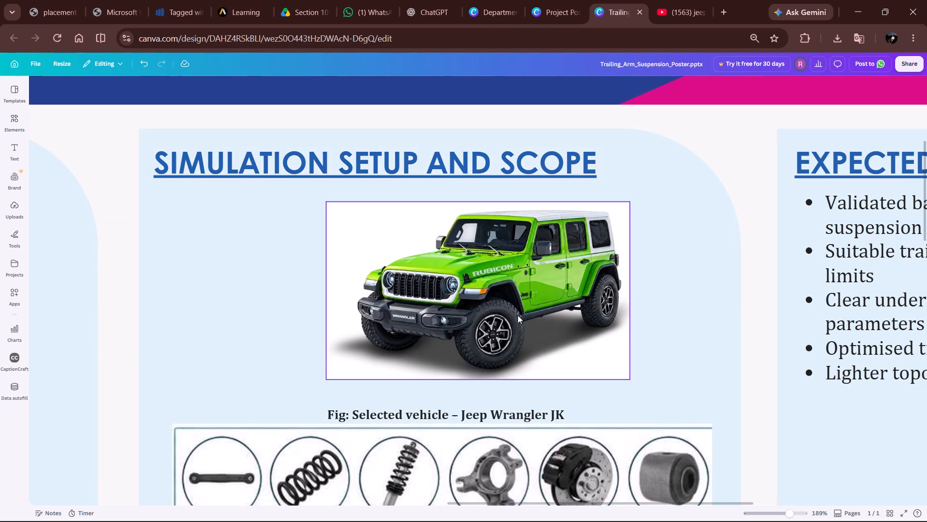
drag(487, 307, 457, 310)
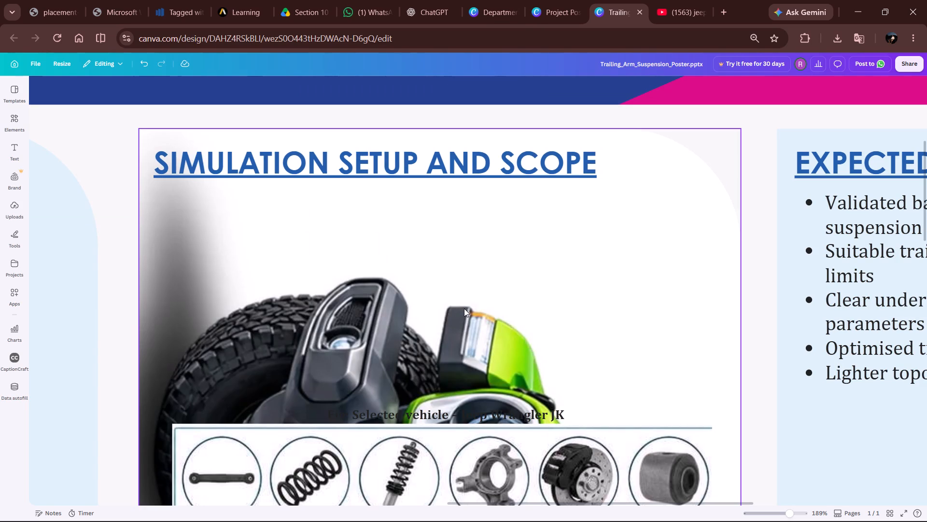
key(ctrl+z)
Widen the Jeep picture slightly by extending its right edge.
click(618, 291)
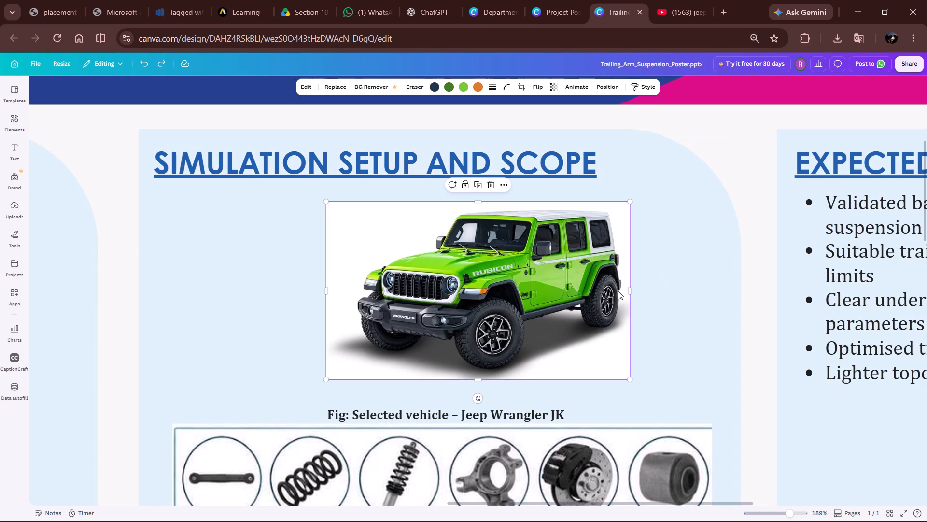
drag(631, 288, 644, 290)
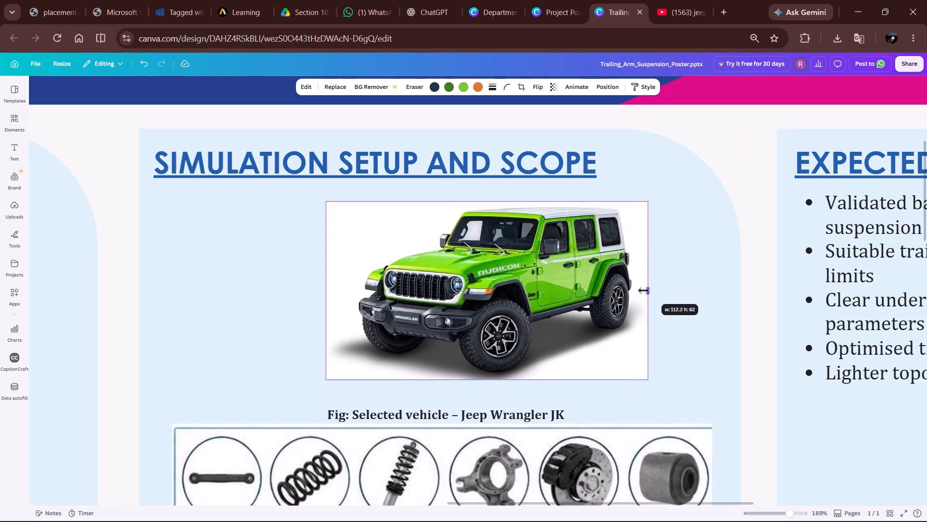
drag(644, 290, 638, 291)
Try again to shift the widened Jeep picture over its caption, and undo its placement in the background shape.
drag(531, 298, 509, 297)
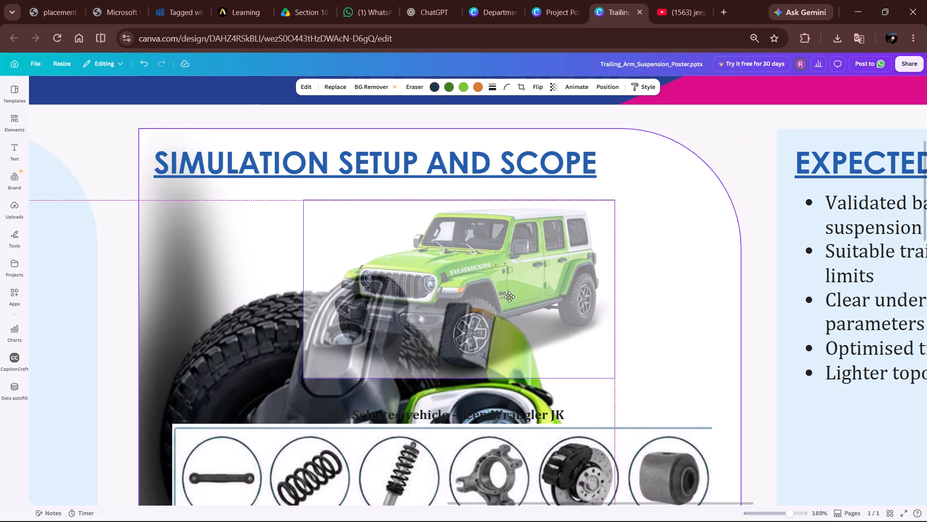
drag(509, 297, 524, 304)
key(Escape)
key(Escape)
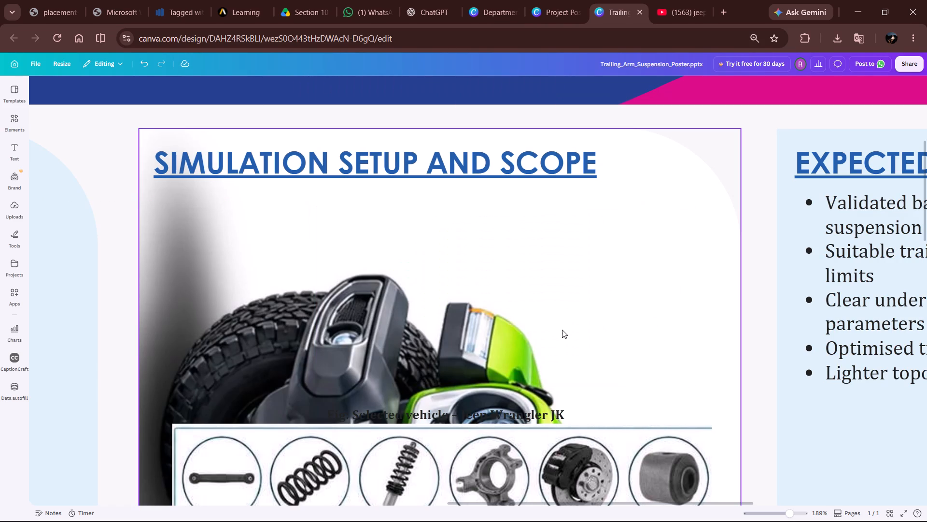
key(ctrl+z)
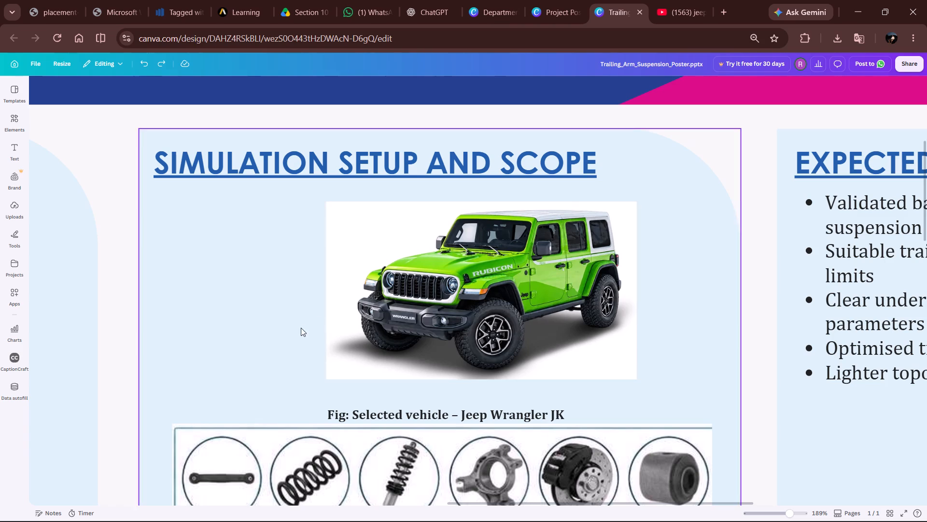
Extend the Jeep picture's left edge outward slightly so it sits more centrally above the selected-vehicle caption.
click(362, 308)
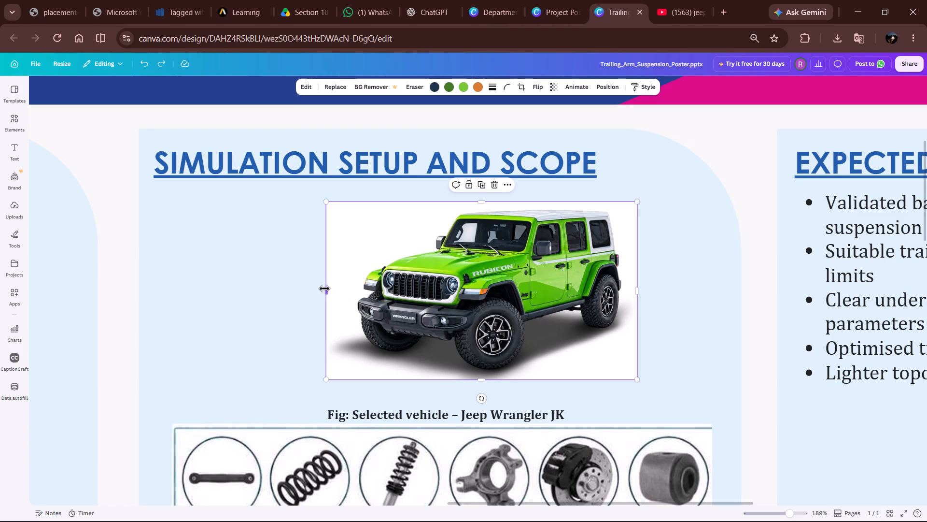
drag(324, 289, 315, 298)
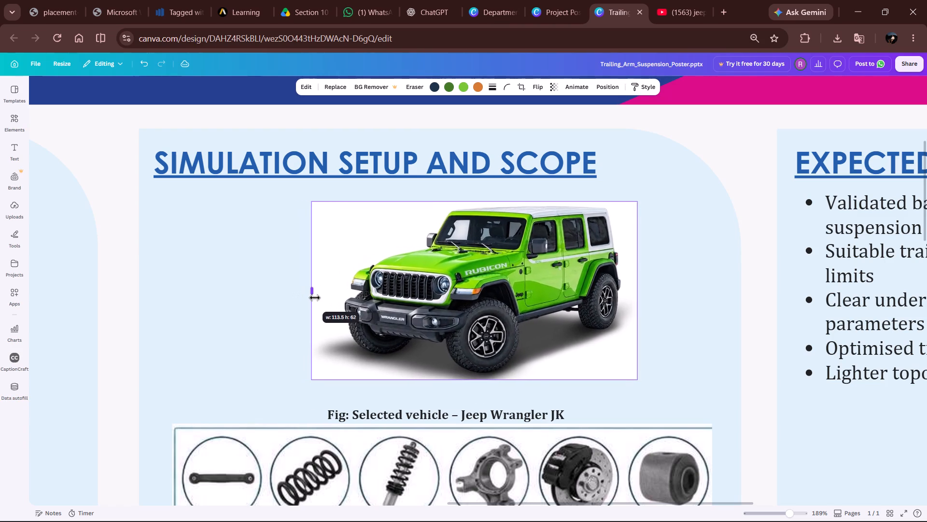
drag(315, 298, 319, 298)
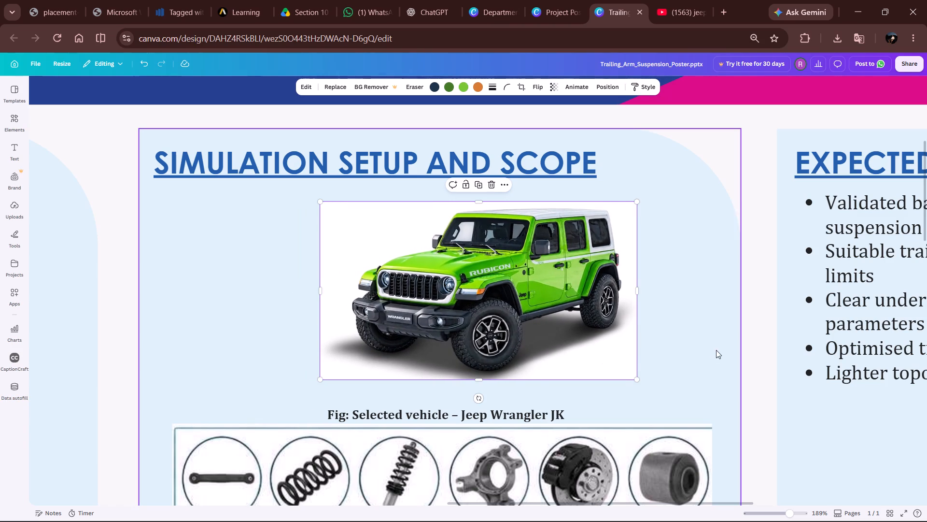
Compare the rear-suspension components picture with the Project Poster Template and the Department of Mechanical Engineering design slide, returning to the trailing-arm poster.
scroll(672, 354, down, 2)
click(494, 344)
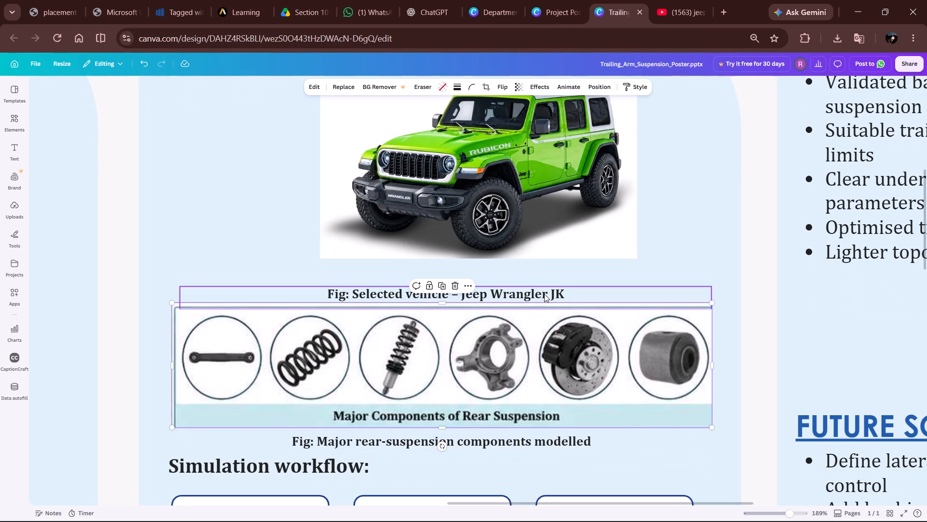
click(538, 9)
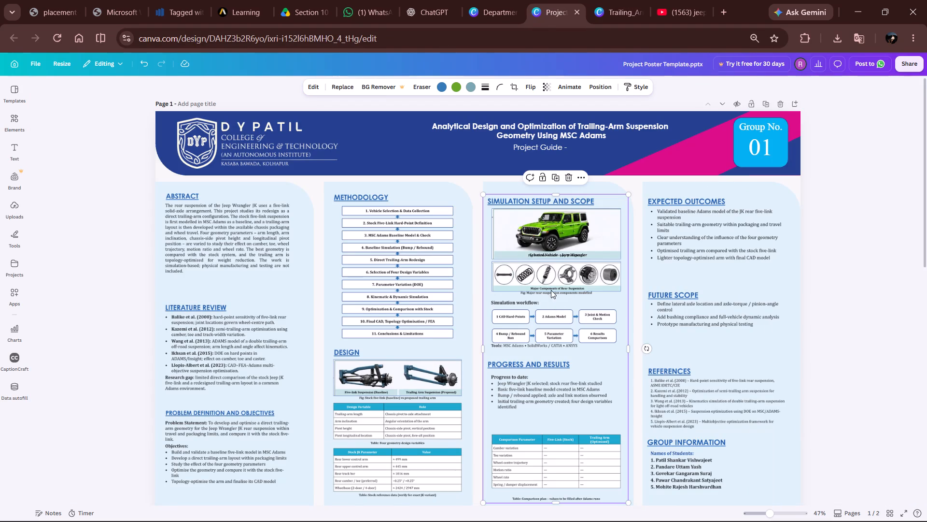
click(615, 2)
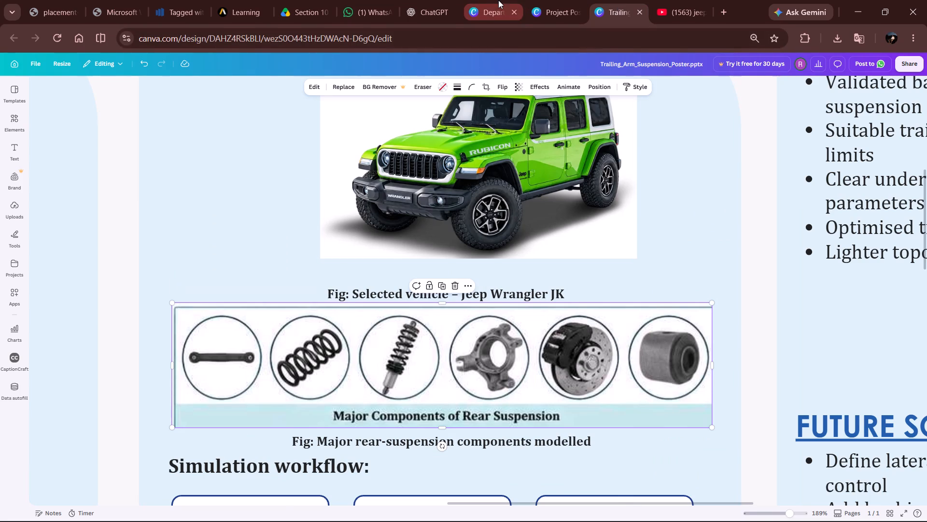
click(497, 0)
click(446, 285)
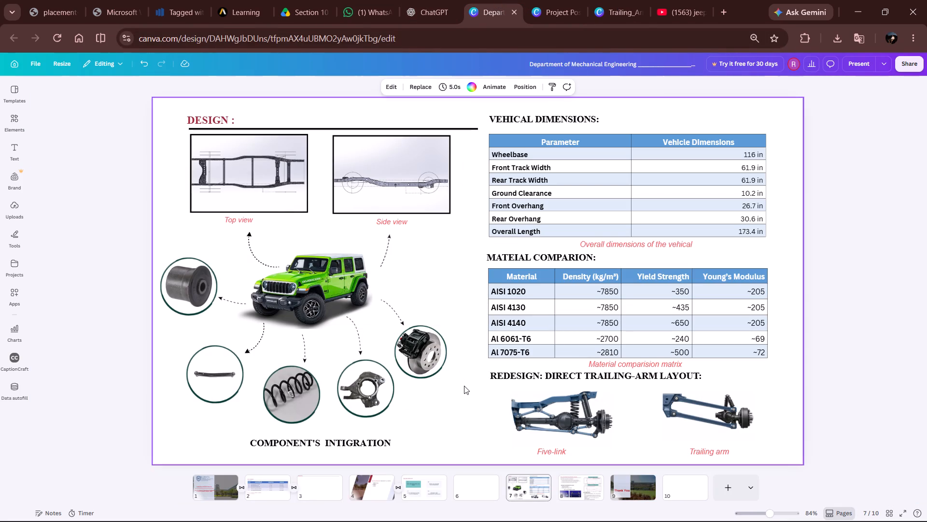
scroll(467, 389, down, 1)
scroll(469, 382, up, 1)
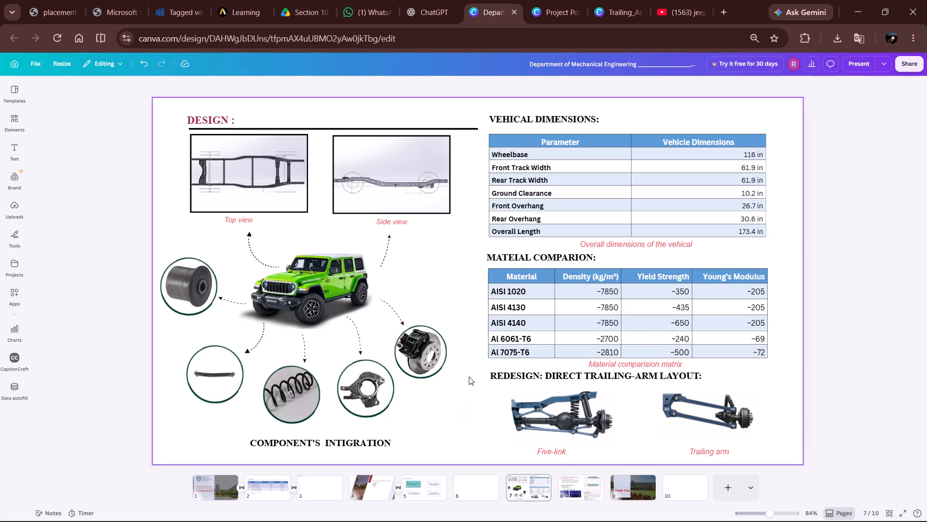
click(558, 0)
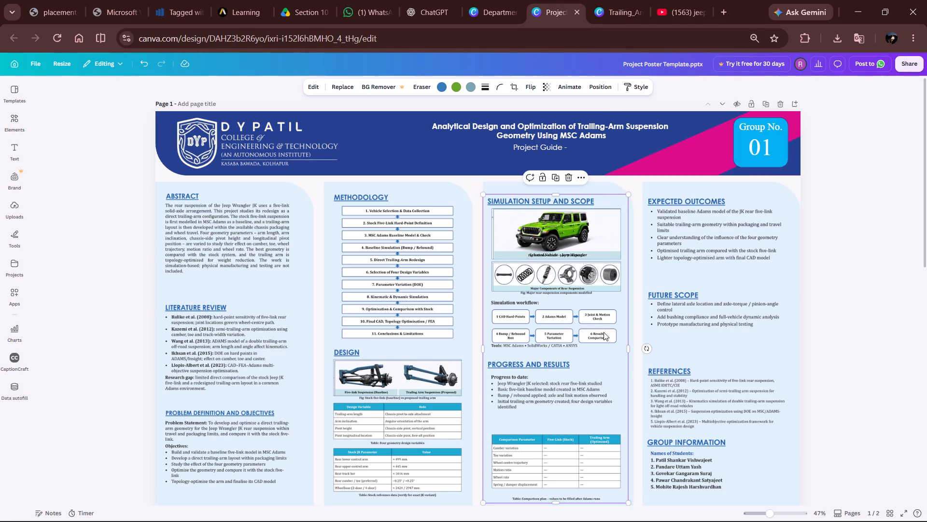
click(614, 5)
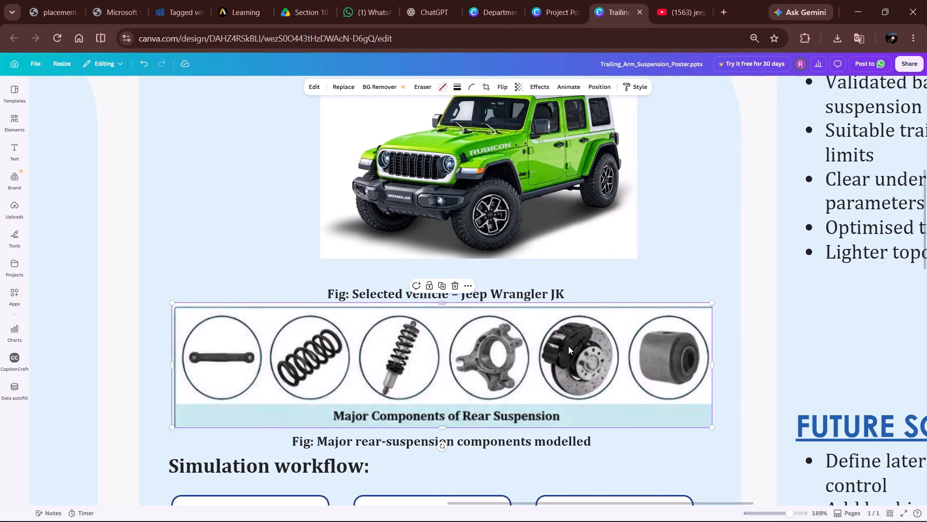
Shorten the rear-suspension components picture from its upper and lower edges to about 38 high, clearing the selected-vehicle caption.
click(514, 356)
click(439, 311)
drag(441, 302, 441, 316)
click(445, 427)
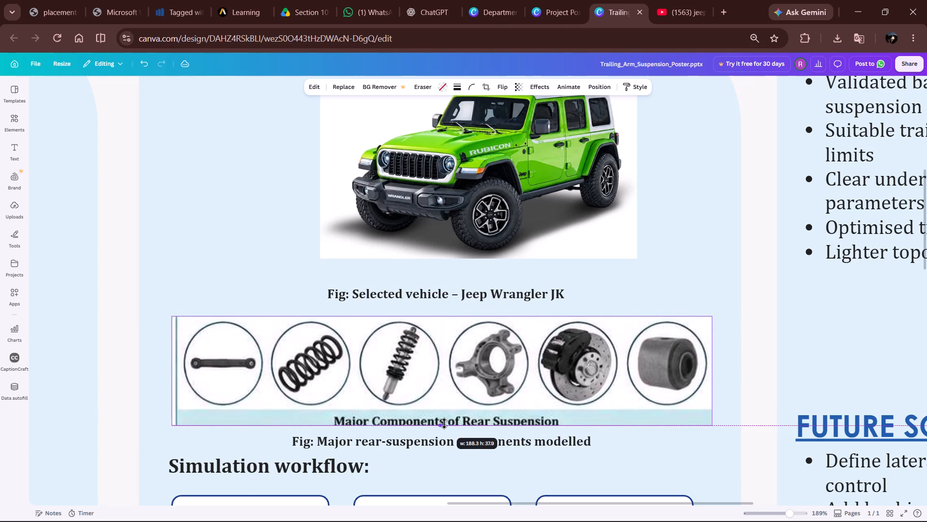
Adjust the components picture's crop, slightly enlarging and shifting the image in its frame to cut off the left border line.
double_click(447, 391)
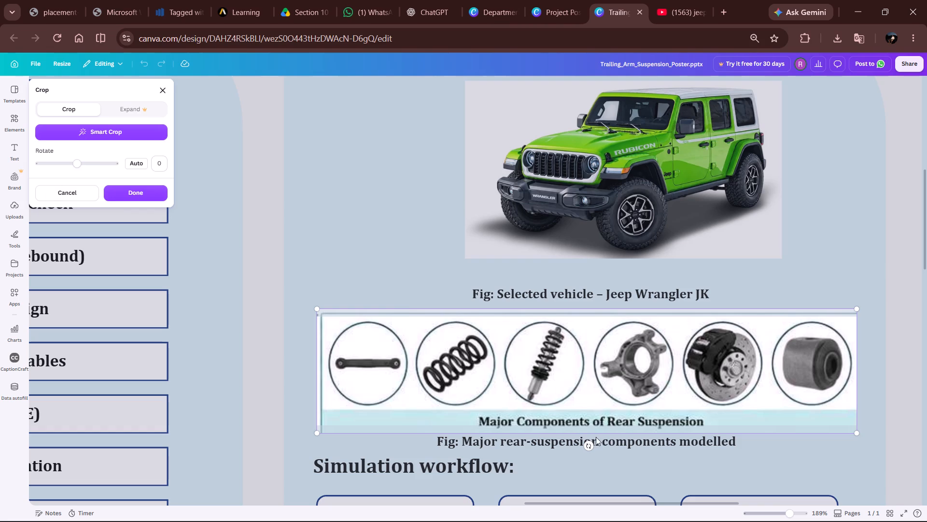
drag(592, 435, 592, 445)
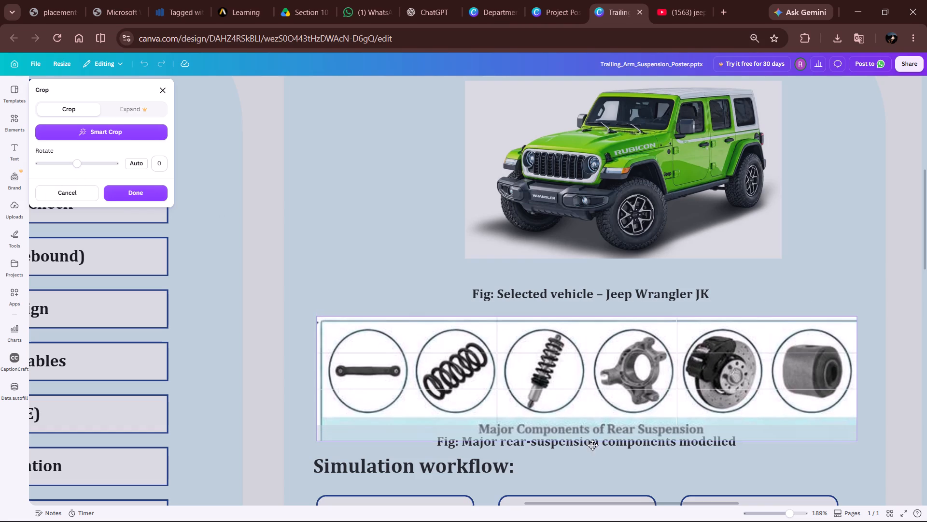
drag(592, 445, 592, 455)
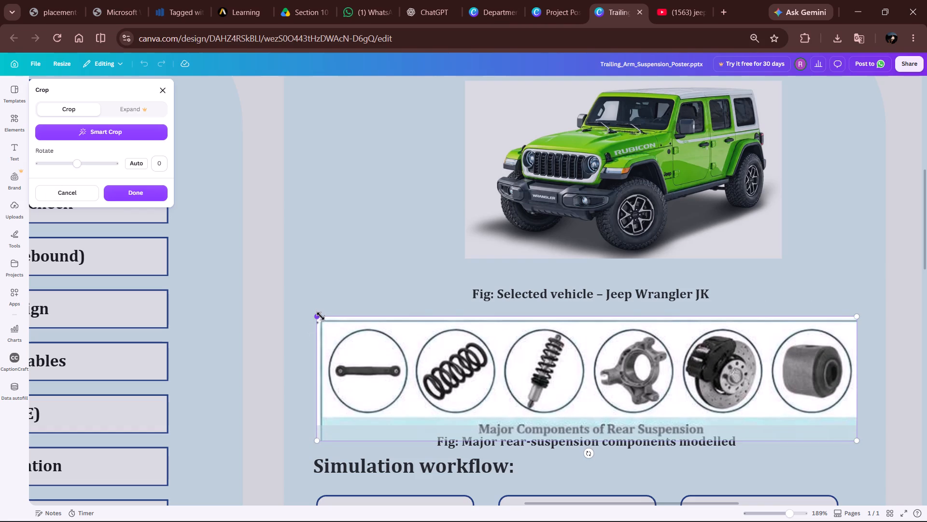
drag(321, 316, 330, 327)
ctrl+scroll(456, 380, up, 1)
ctrl+scroll(457, 382, down, 1)
drag(316, 442, 311, 457)
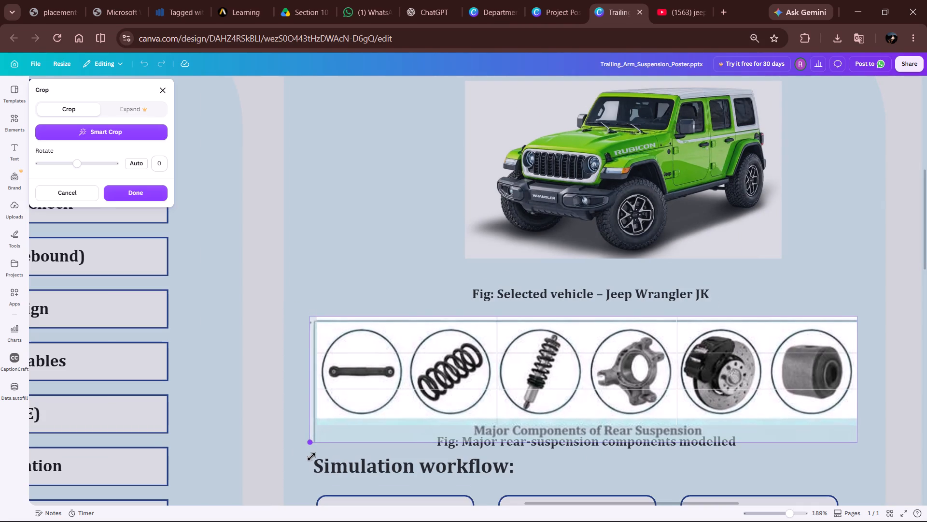
drag(311, 457, 315, 460)
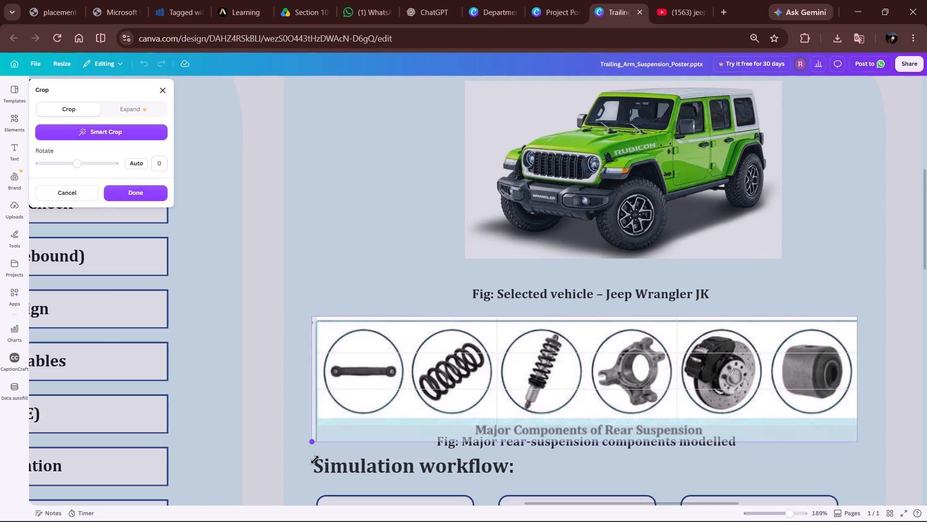
drag(315, 460, 314, 460)
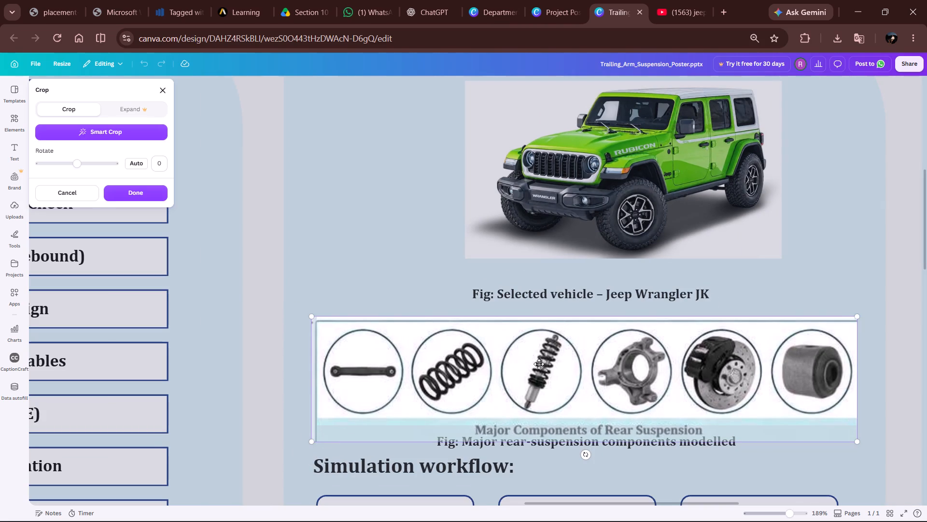
drag(410, 346, 412, 340)
click(345, 271)
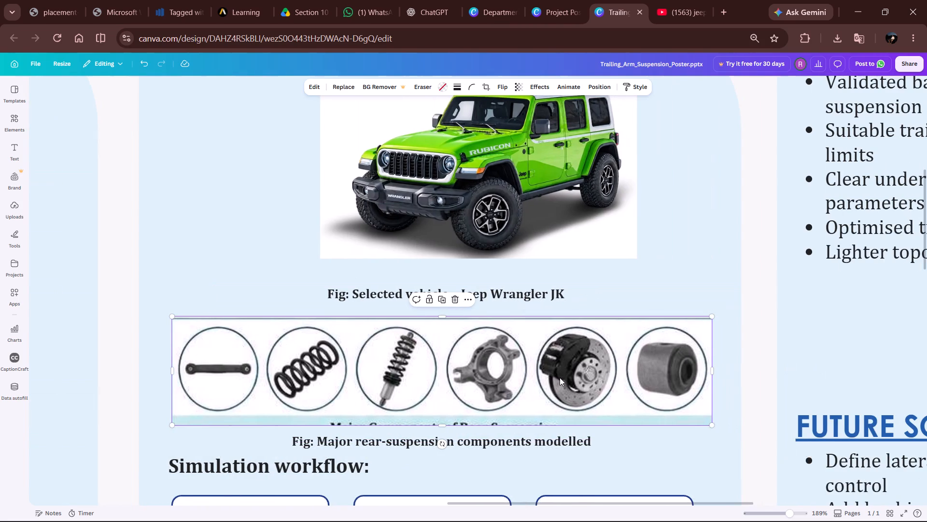
Raise the components picture's lower edge to about 33 high, cropping out the Major Components of Rear Suspension label.
click(523, 396)
click(443, 423)
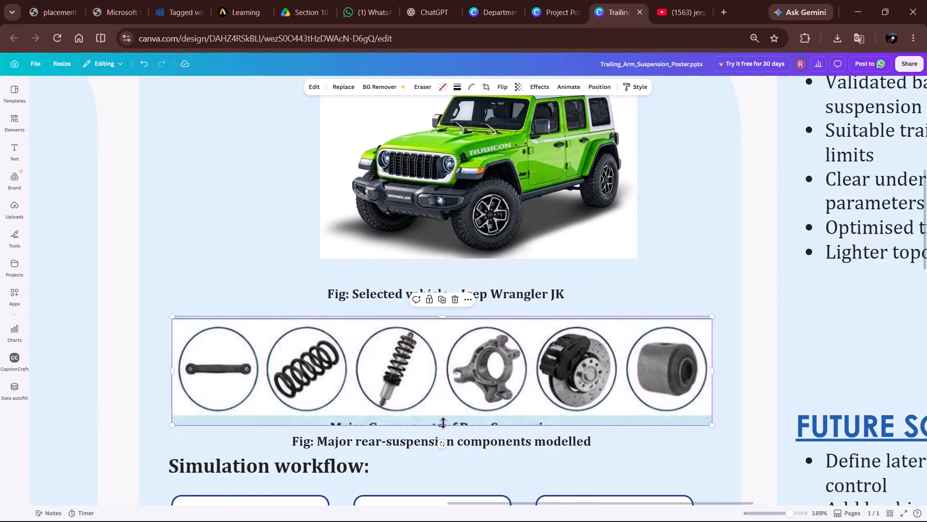
drag(443, 425, 449, 413)
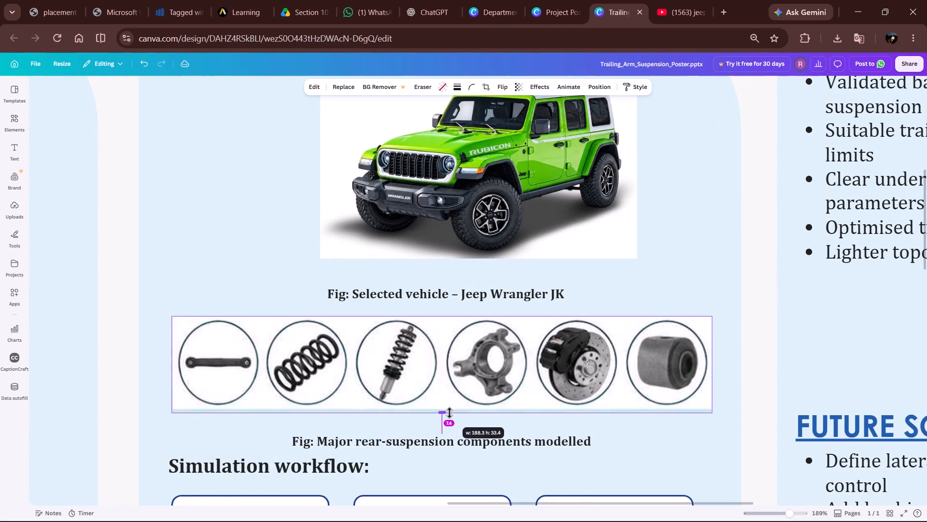
drag(449, 413, 450, 411)
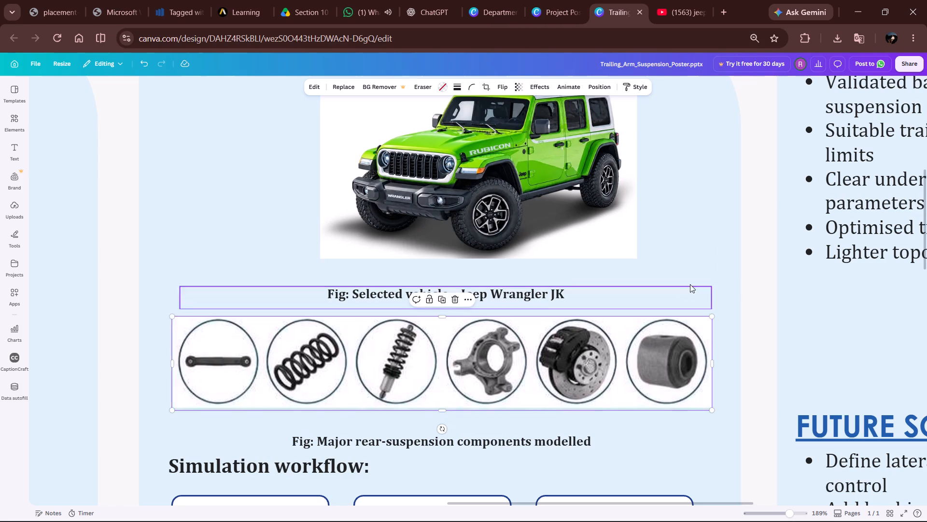
Move the cropped components picture down to sit just above the Major rear-suspension components modelled caption.
click(722, 248)
click(472, 451)
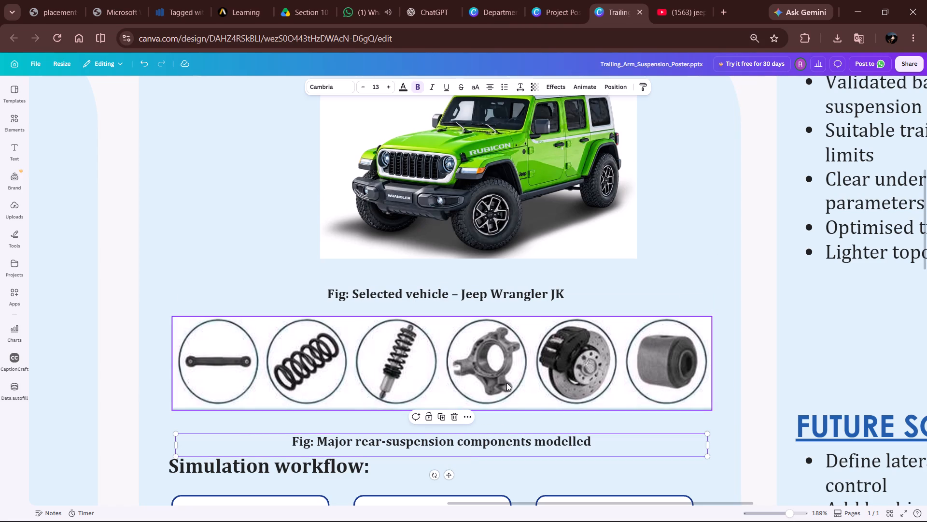
drag(508, 379, 508, 395)
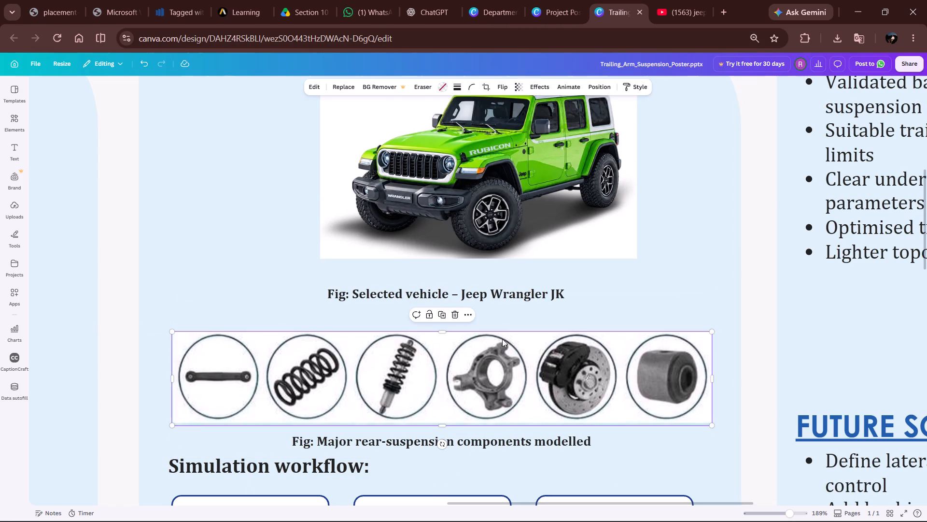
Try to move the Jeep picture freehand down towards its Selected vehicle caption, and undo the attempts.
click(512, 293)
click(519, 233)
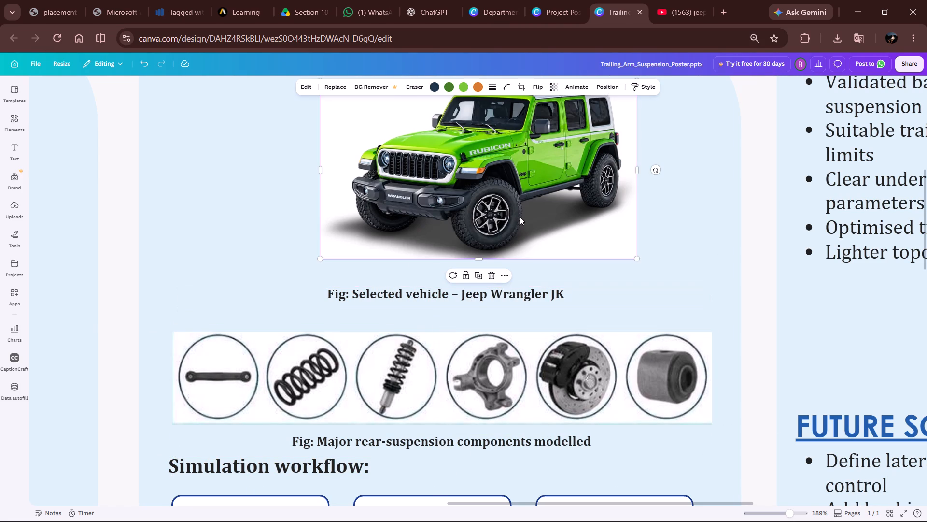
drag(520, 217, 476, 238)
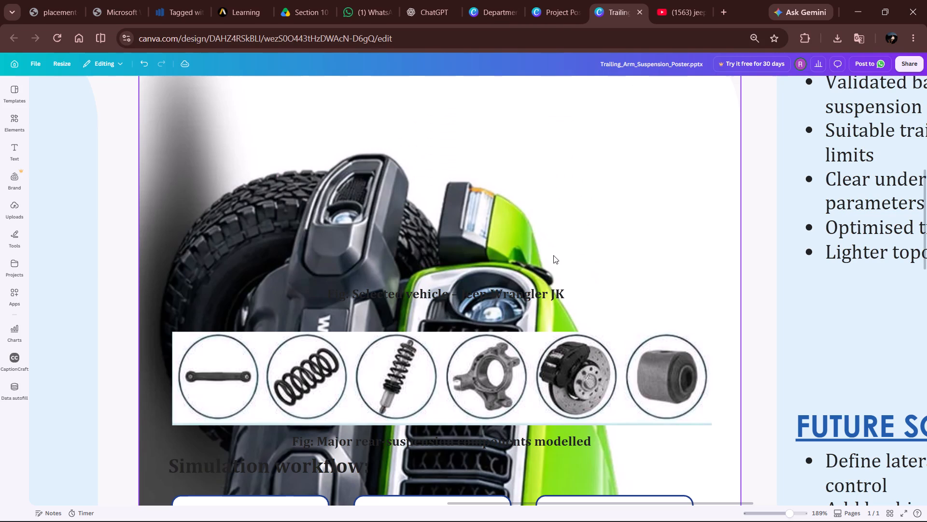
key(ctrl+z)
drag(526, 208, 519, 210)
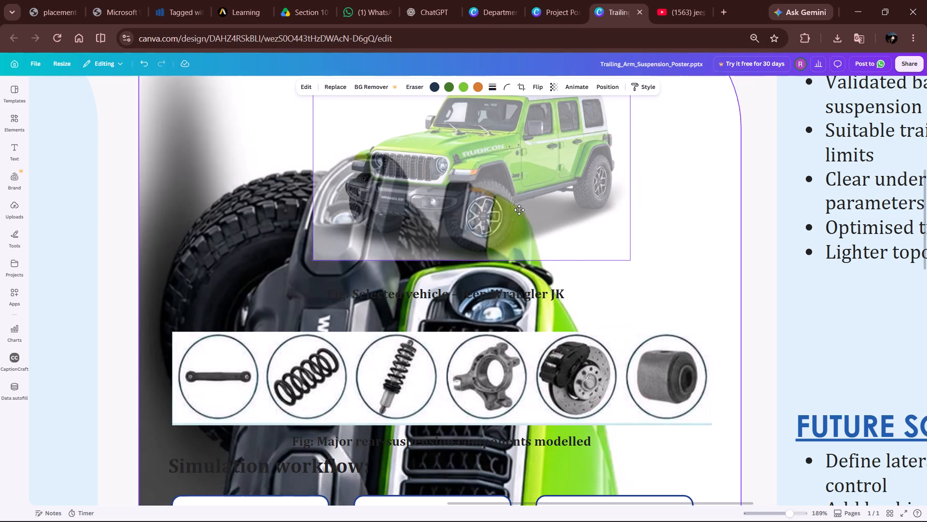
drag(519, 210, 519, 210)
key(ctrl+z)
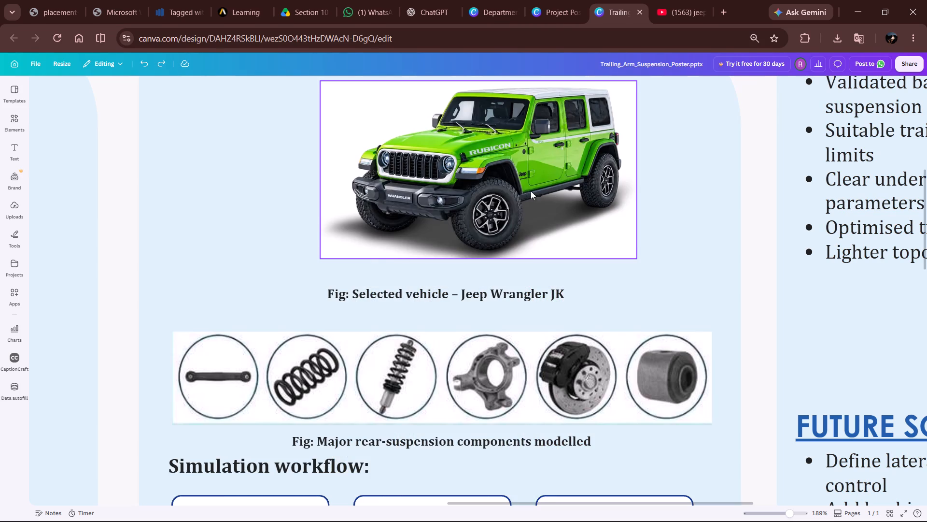
Nudge the Jeep picture left and down in small increments so it sits just above the Selected vehicle caption.
scroll(548, 184, up, 1)
click(540, 220)
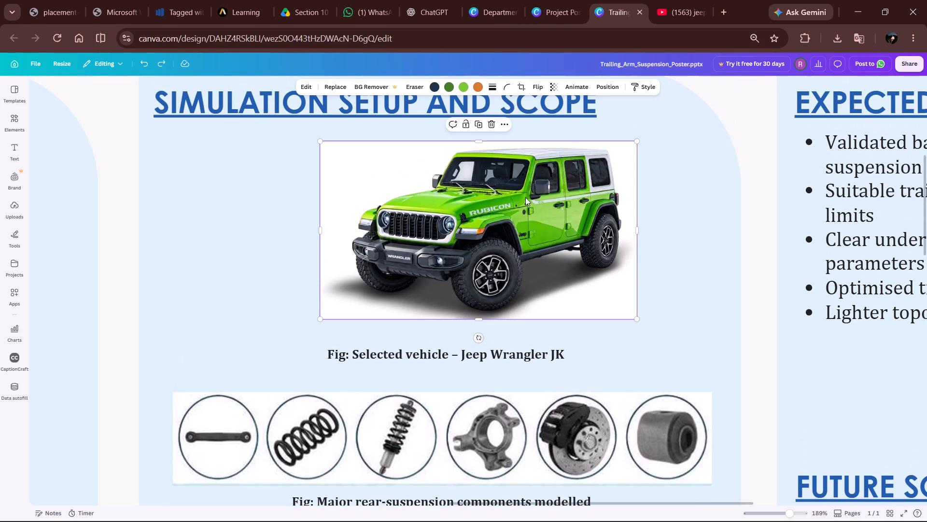
key(Left)
key(Left)
key(Left)
key(Left)
key(Left)
key(Left)
key(Left)
key(Left)
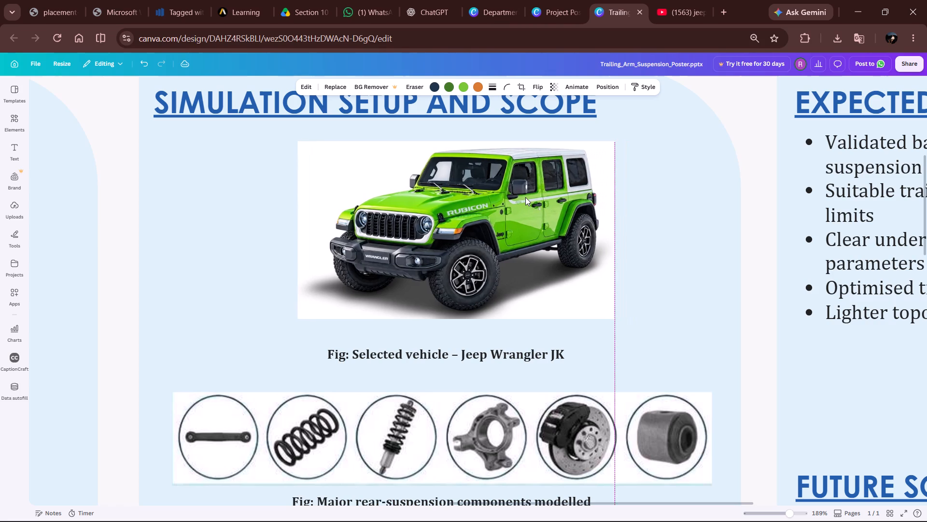
key(Left)
key(Down)
key(Down)
key(Down)
key(Down)
key(Down)
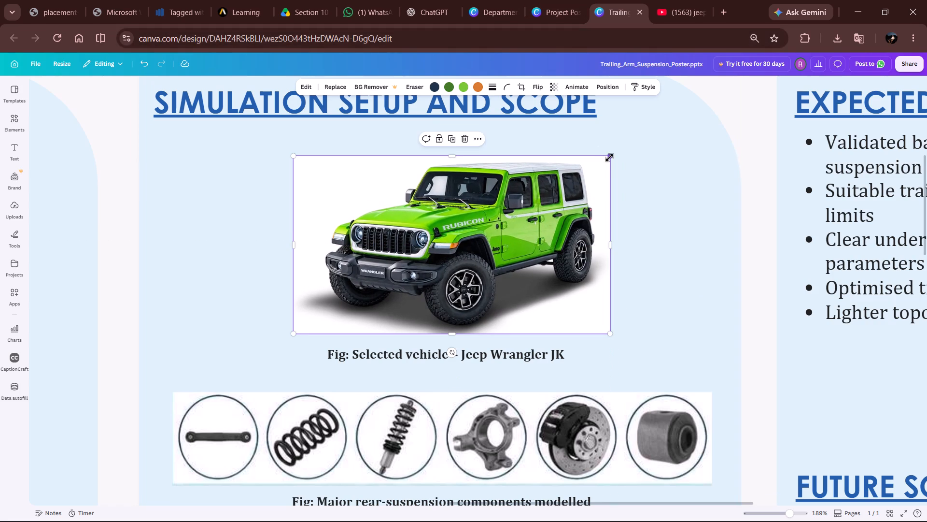
Enlarge the Jeep picture proportionally until its top edge sits just below the Simulation Setup and Scope heading.
drag(610, 158, 658, 138)
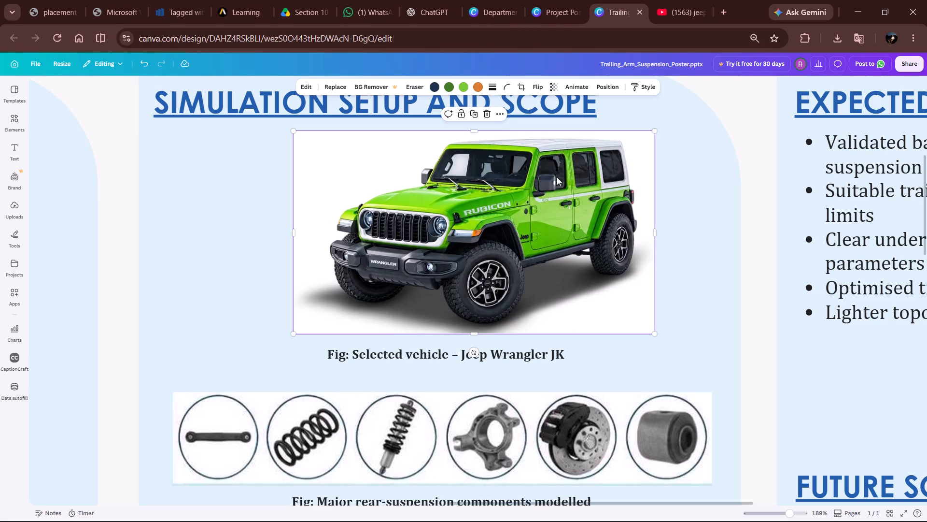
Shift the enlarged Jeep picture left and slightly down in small increments to roughly centre it above the Selected vehicle caption.
drag(556, 178, 529, 184)
key(ctrl+z)
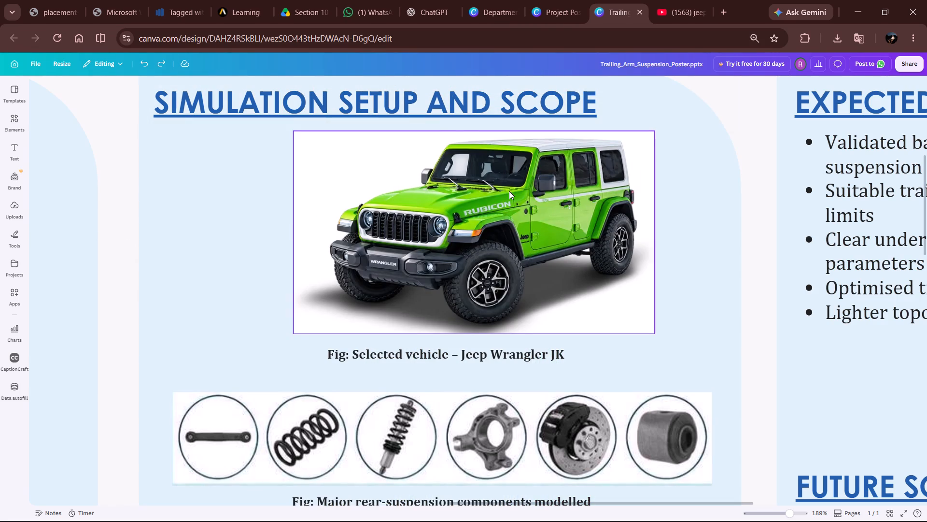
click(509, 191)
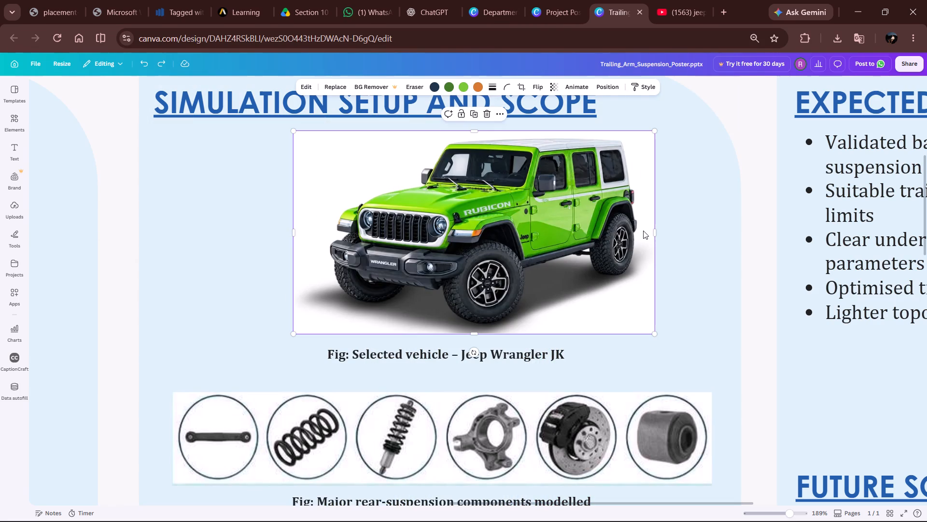
key(Left)
key(Left)
key(Left)
key(Left)
key(Left)
key(Left)
key(Down)
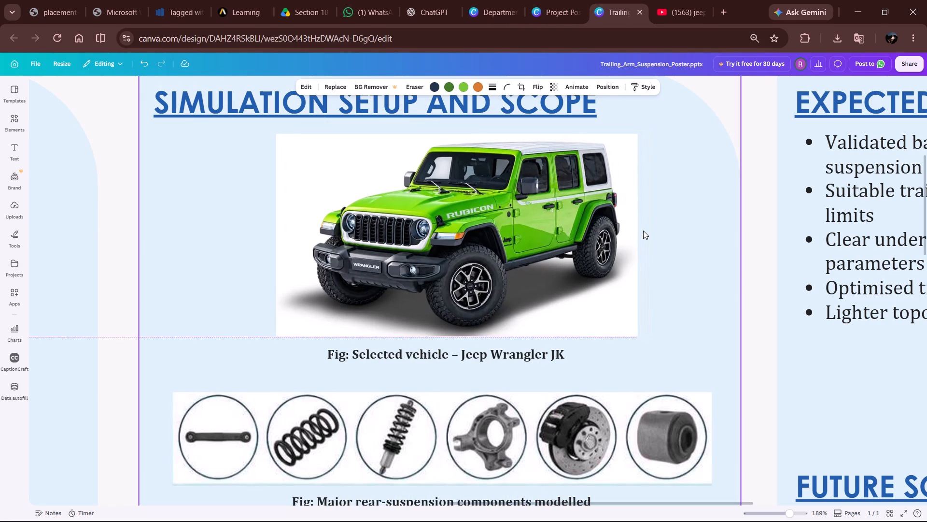
Delete the Tools text line (MSC Adams, SolidWorks / CATIA, ANSYS) beneath the simulation workflow boxes.
scroll(643, 231, up, 1)
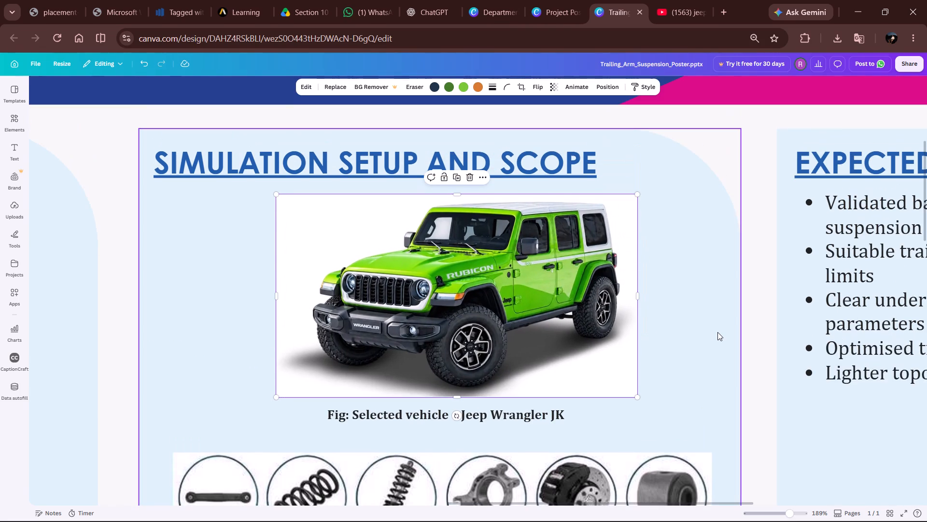
scroll(717, 332, up, 1)
scroll(726, 314, down, 7)
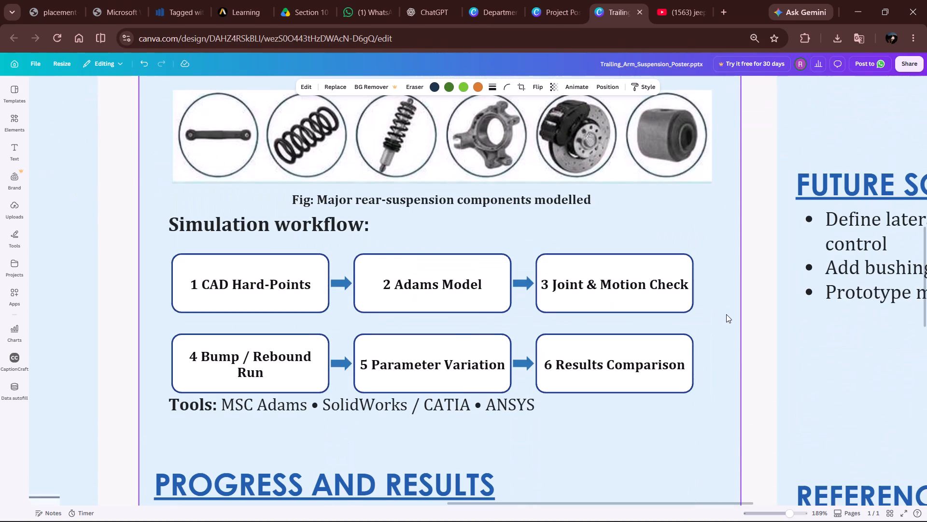
click(335, 402)
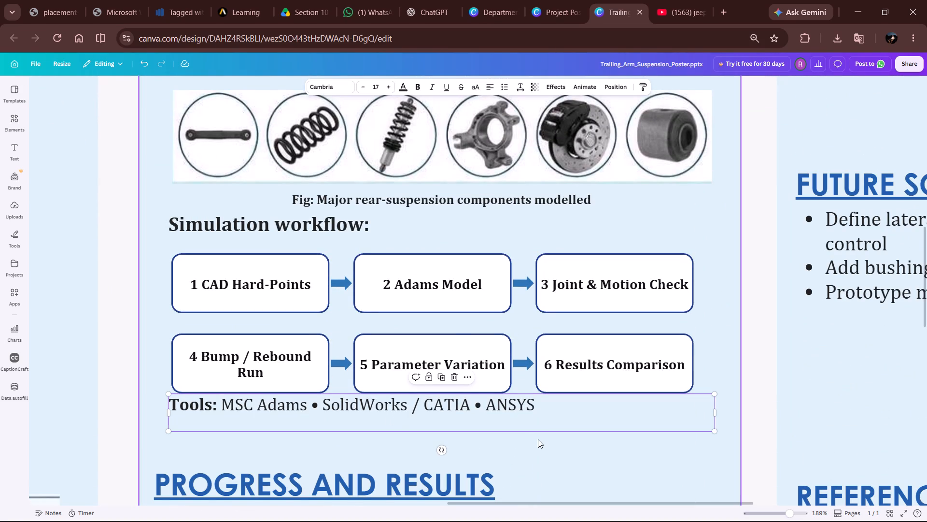
key(Delete)
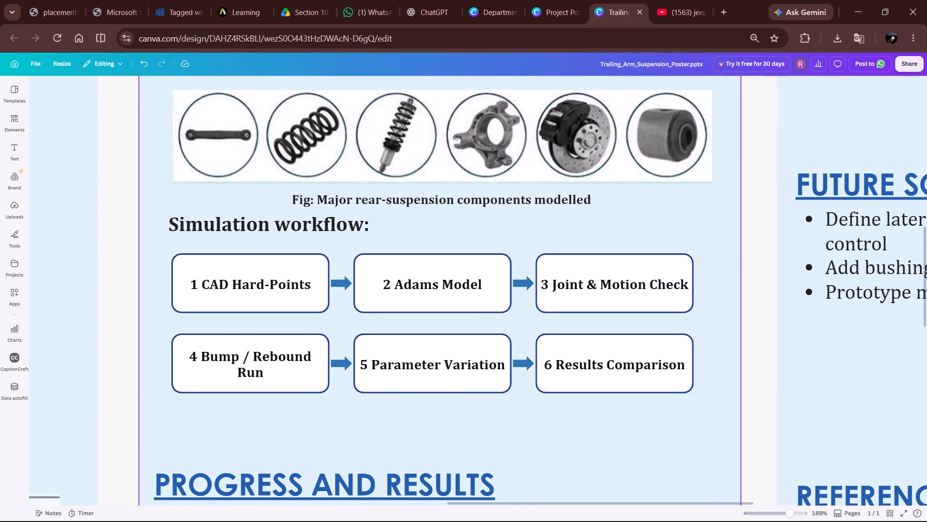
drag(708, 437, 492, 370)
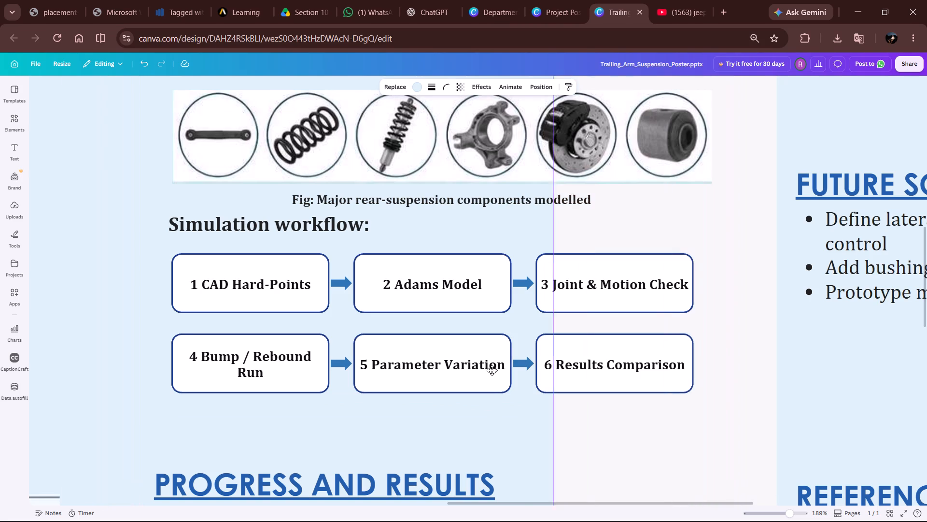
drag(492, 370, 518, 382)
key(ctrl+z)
Lock all four light-blue column background shapes of the poster together.
scroll(621, 406, down, 7)
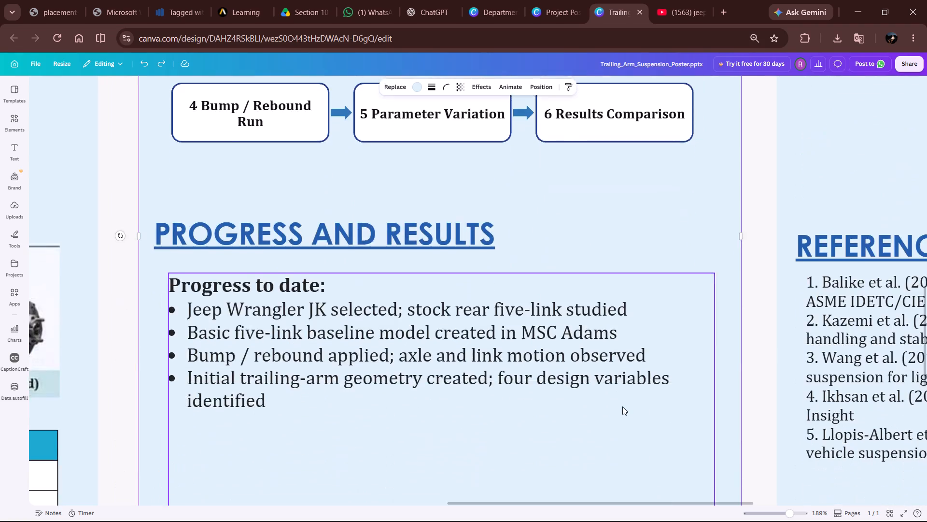
scroll(622, 406, down, 2)
ctrl+scroll(622, 406, down, 5)
scroll(597, 415, down, 2)
ctrl+scroll(596, 416, down, 1)
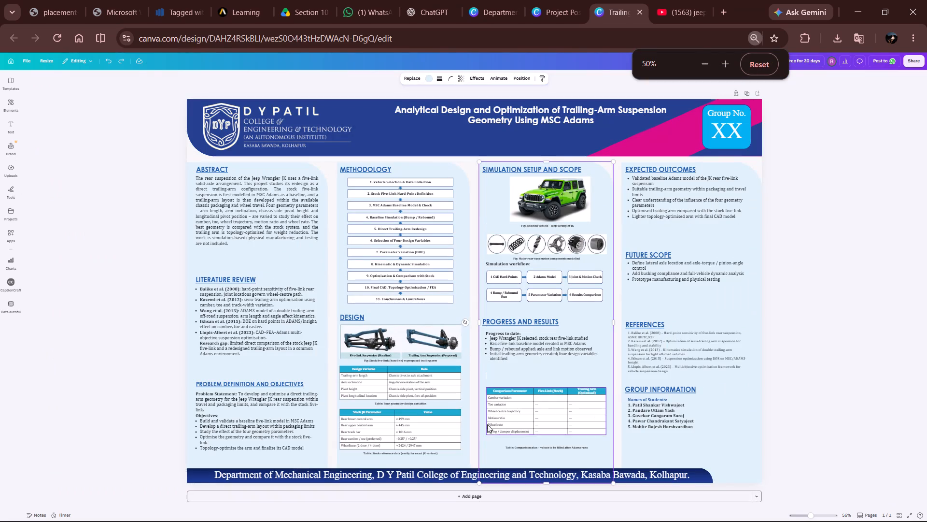
ctrl+click(320, 374)
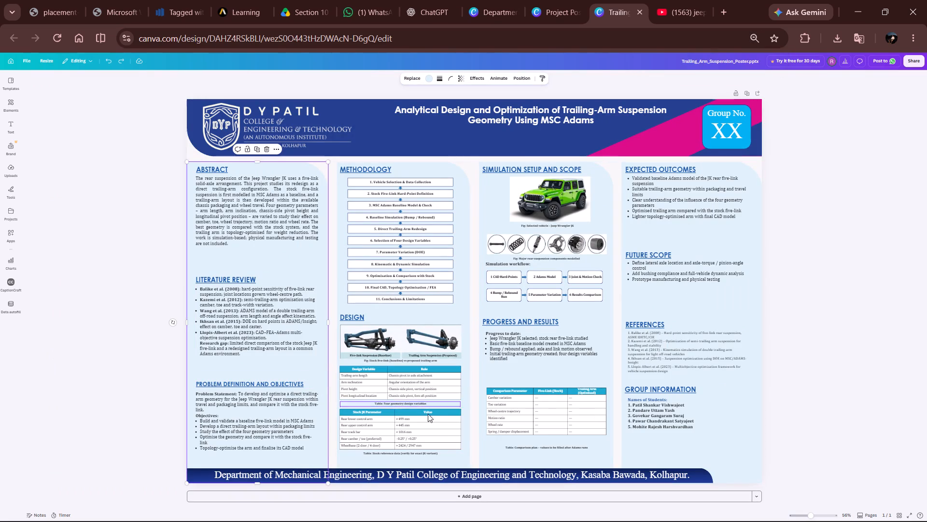
ctrl+click(468, 458)
ctrl+click(549, 460)
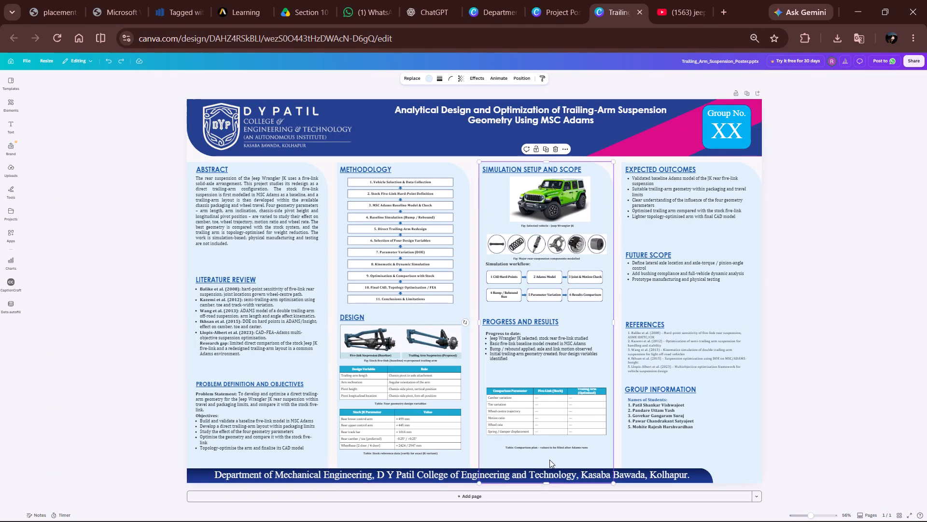
shift+click(657, 458)
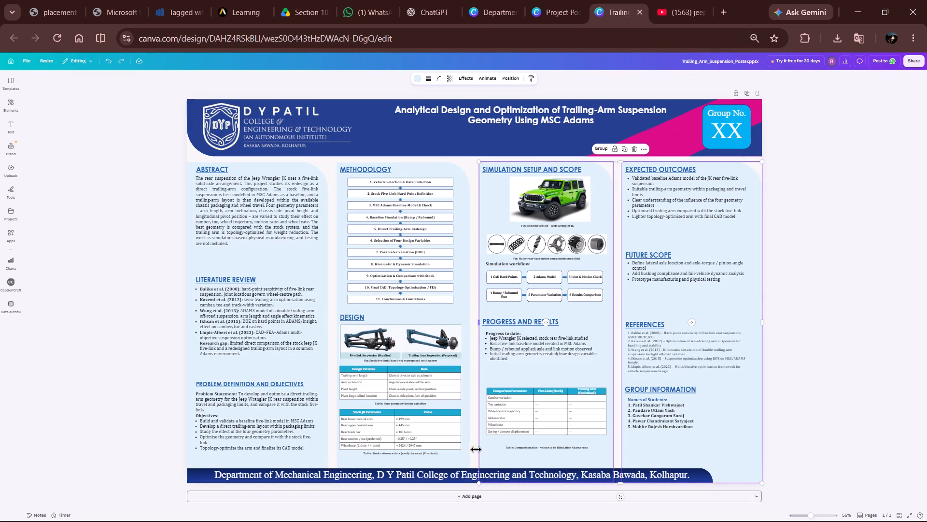
shift+click(465, 456)
shift+click(324, 455)
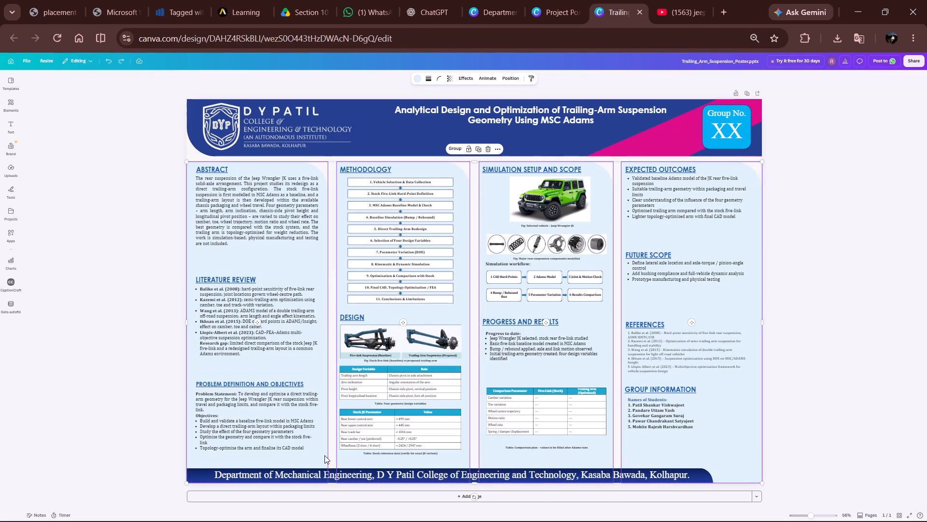
click(471, 150)
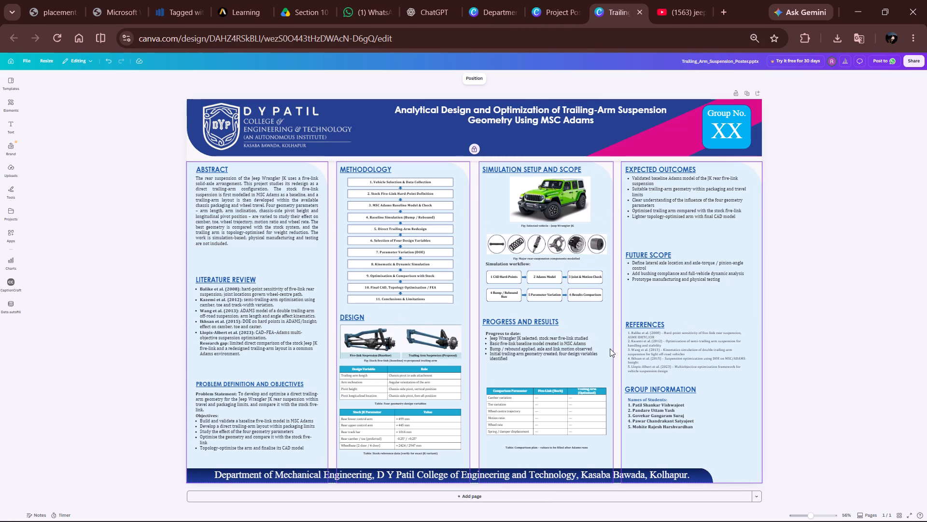
Move the Simulation workflow heading with its six boxes and arrows slightly down, away from the components caption.
click(610, 348)
scroll(578, 304, up, 4)
ctrl+scroll(606, 313, up, 5)
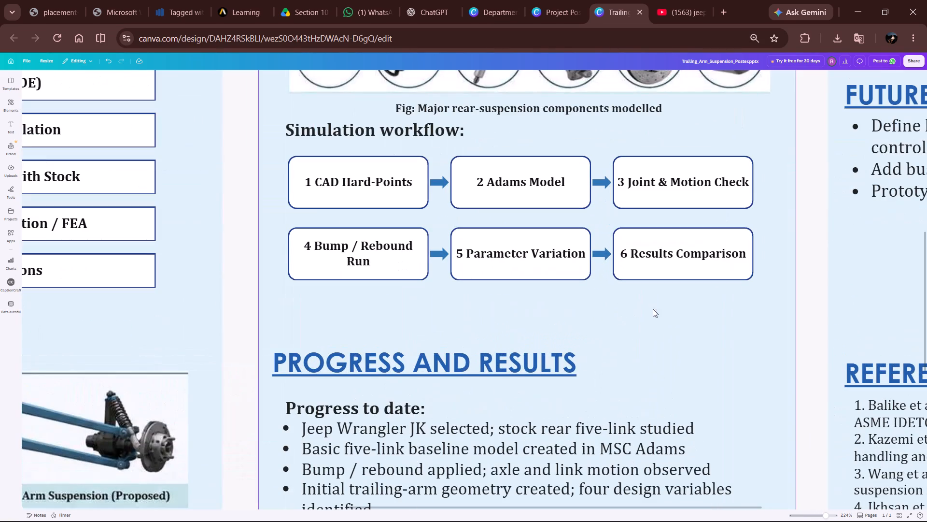
drag(720, 305, 339, 130)
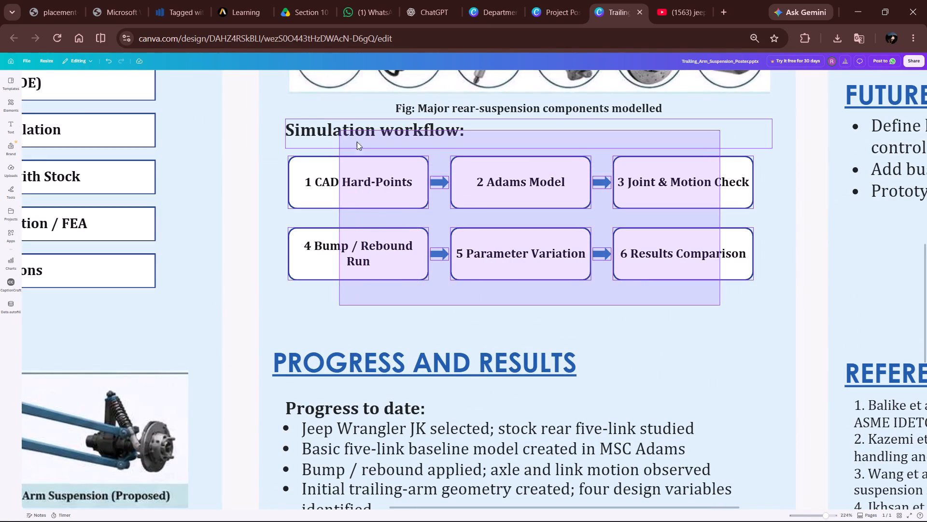
drag(380, 154, 379, 174)
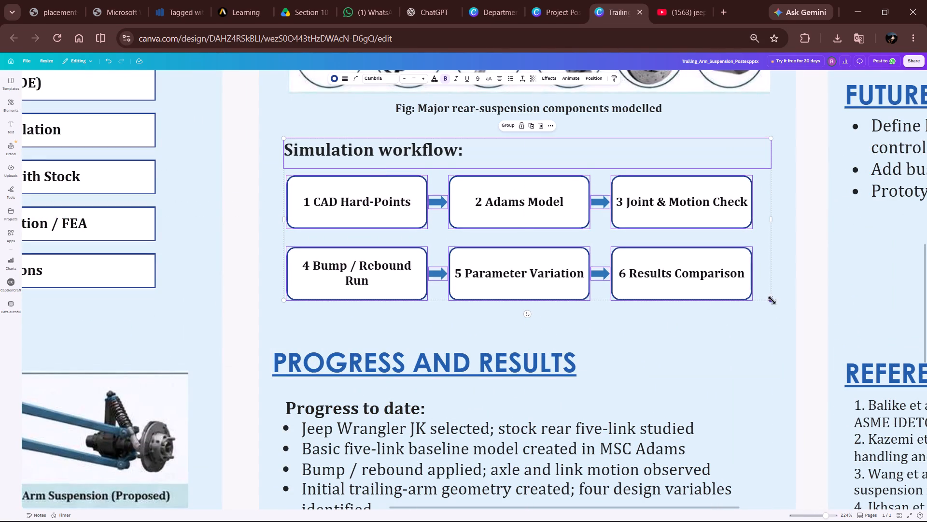
Enlarge the selected Simulation workflow block slightly and proportionally, so Bump / Rebound Run fits on one line in its box.
drag(771, 300, 787, 308)
click(715, 269)
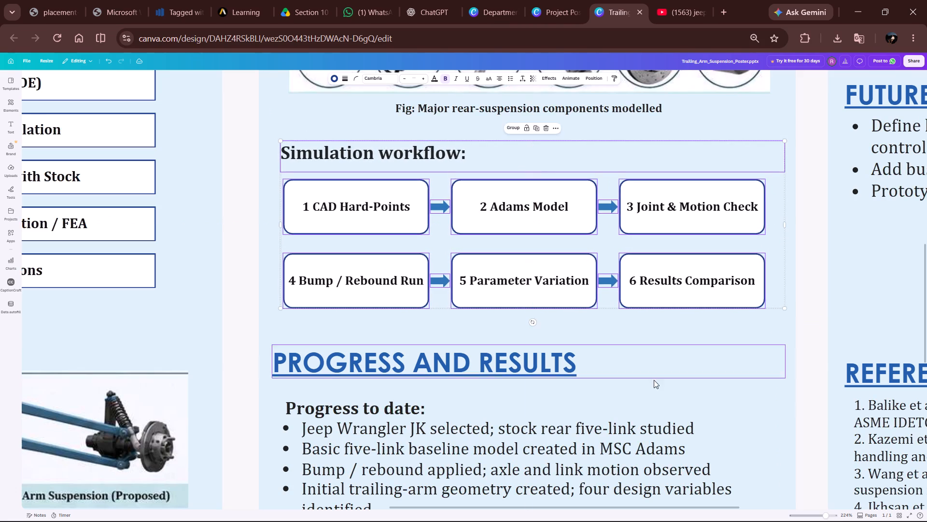
Move the Progress and Results heading together with its Progress to date text down, closer to the comparison table.
scroll(650, 384, down, 2)
click(482, 345)
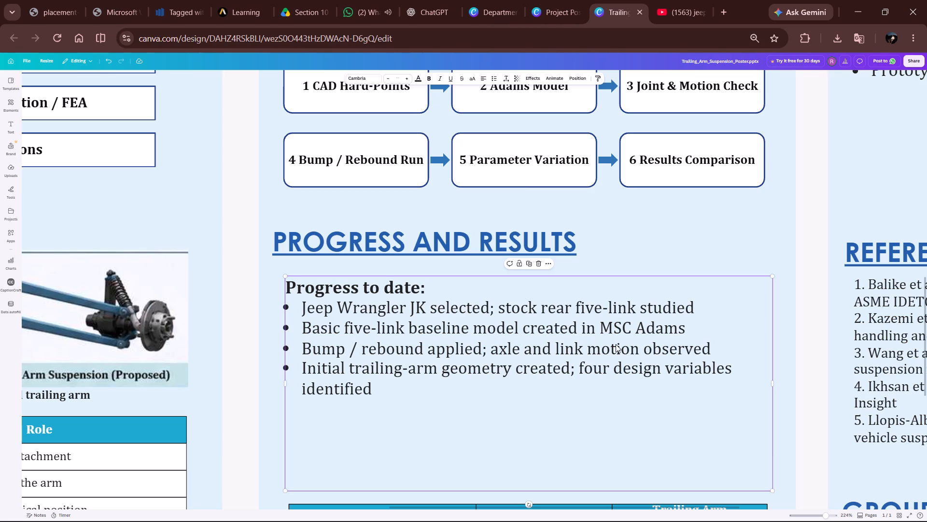
click(559, 351)
click(559, 351)
click(496, 365)
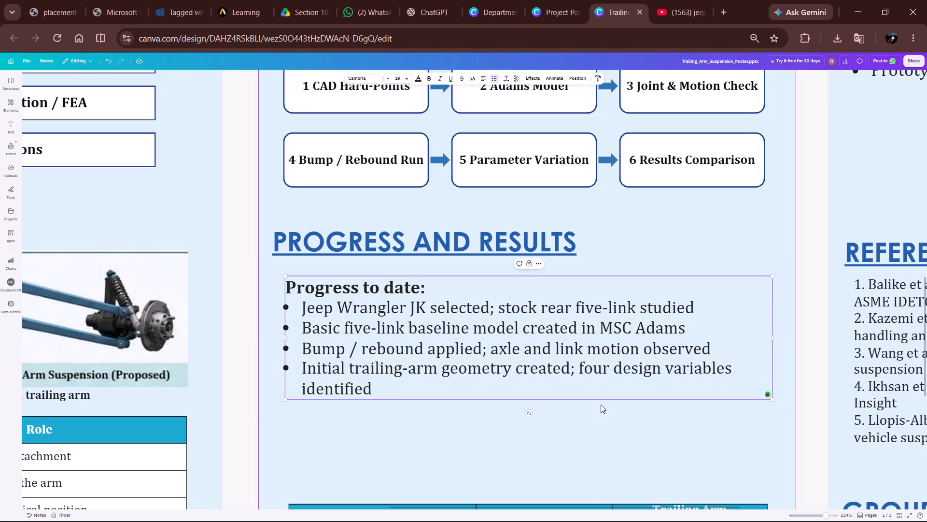
click(535, 370)
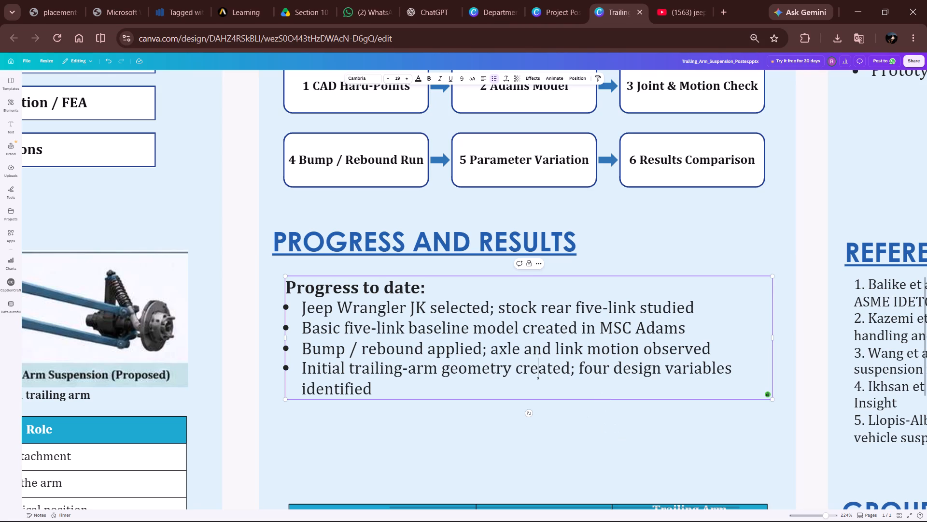
drag(711, 440, 300, 235)
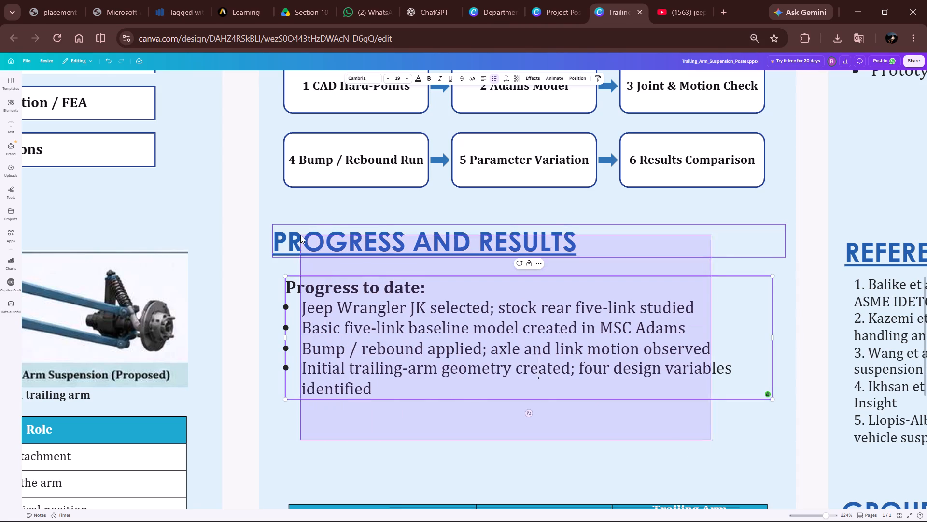
drag(371, 275, 371, 327)
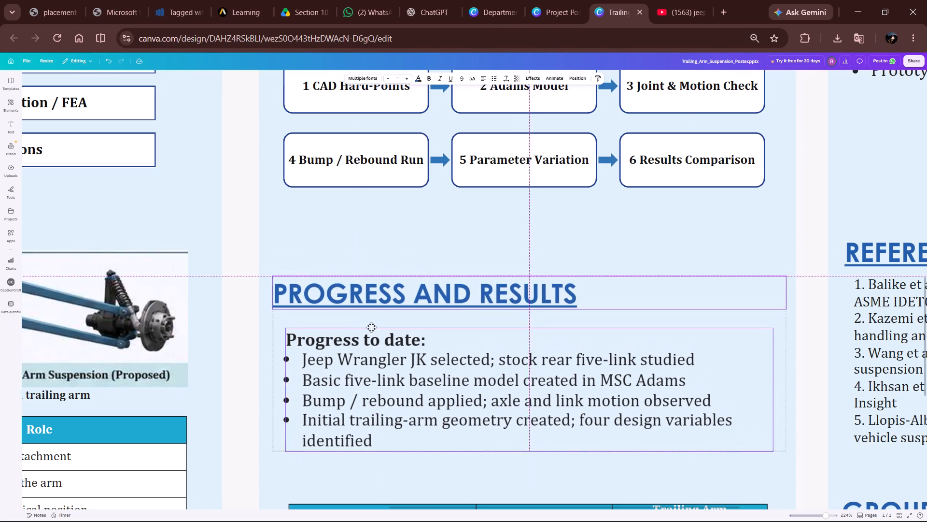
drag(371, 327, 374, 328)
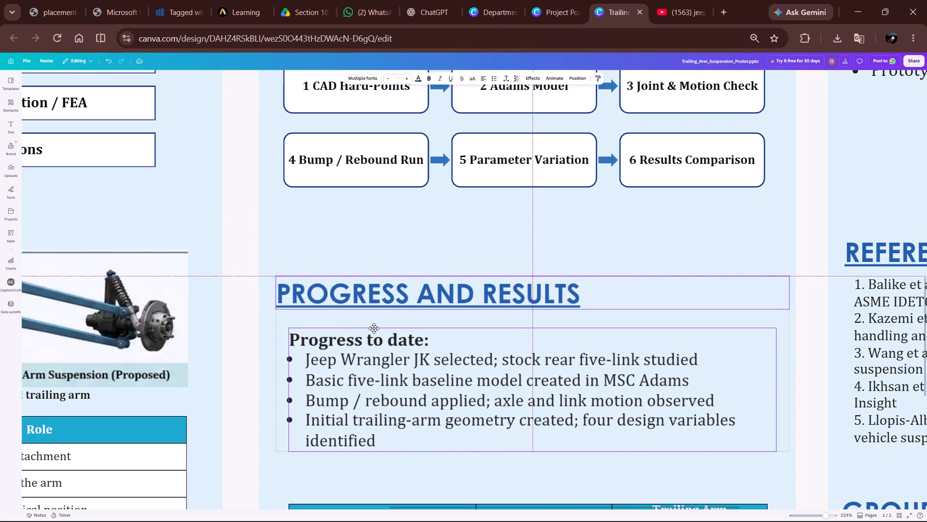
drag(374, 328, 373, 328)
click(431, 241)
Move the Simulation workflow heading with its six boxes and arrows down, closer to the Progress and Results heading.
scroll(518, 252, up, 2)
scroll(593, 298, up, 1)
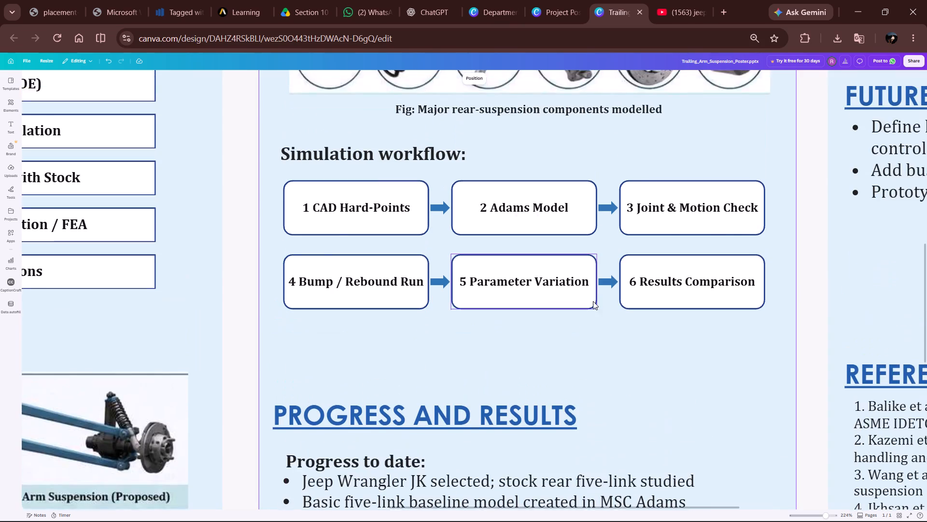
drag(699, 403, 307, 215)
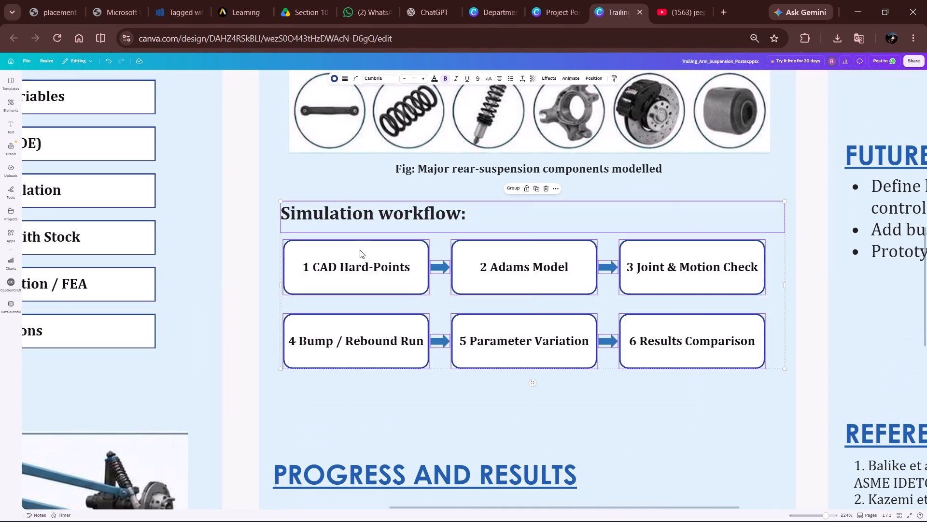
drag(361, 252, 361, 298)
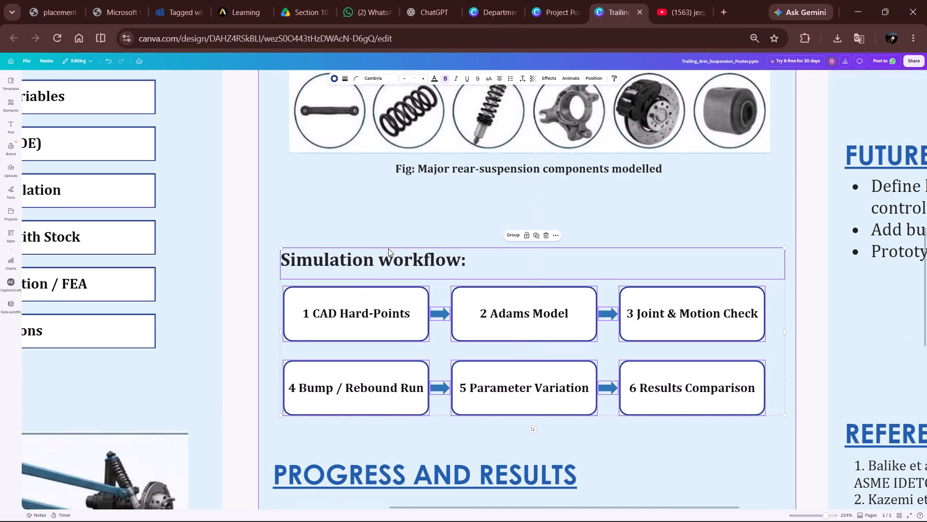
Move the rear-suspension components figure together with its caption down, closer to the Simulation workflow heading.
scroll(492, 242, up, 3)
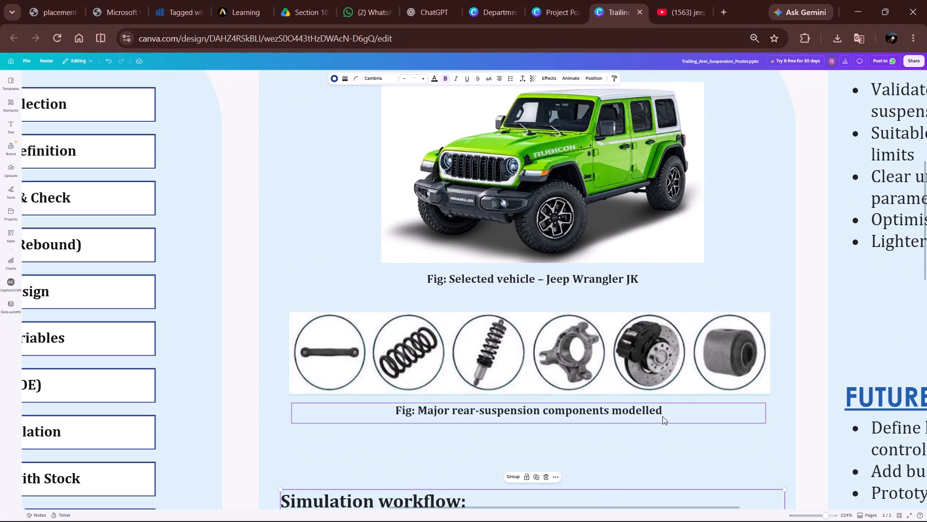
drag(675, 440, 548, 337)
drag(544, 332, 545, 370)
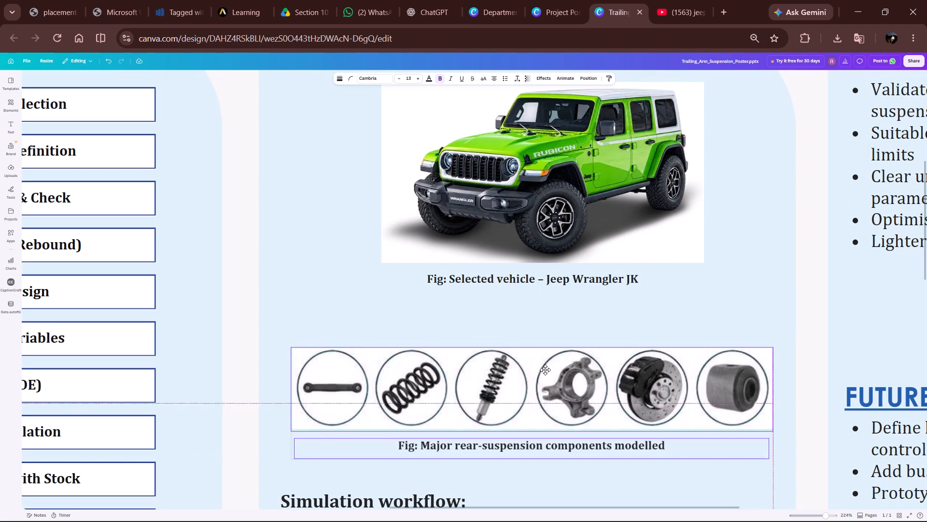
drag(545, 370, 545, 371)
Move the Jeep Wrangler picture together with its caption down, closer to the components figure.
scroll(592, 309, up, 1)
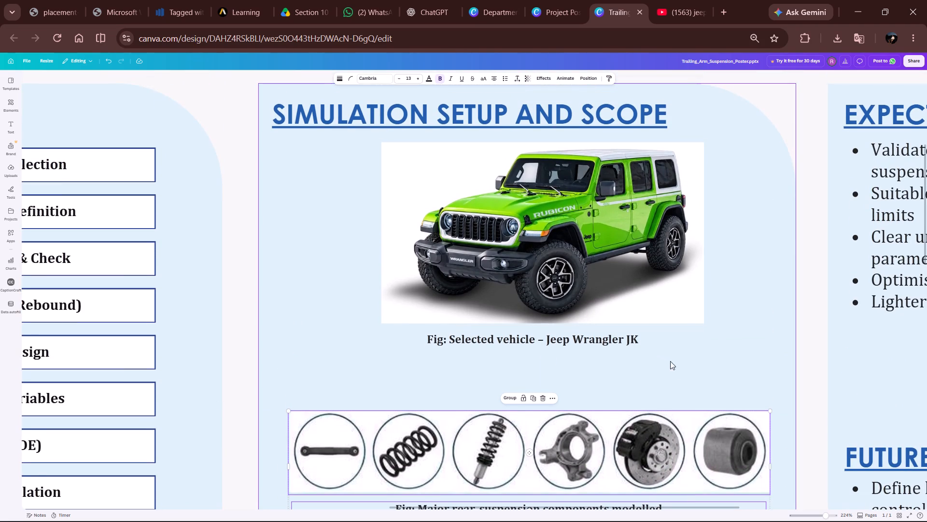
drag(680, 372, 527, 242)
drag(523, 236, 521, 265)
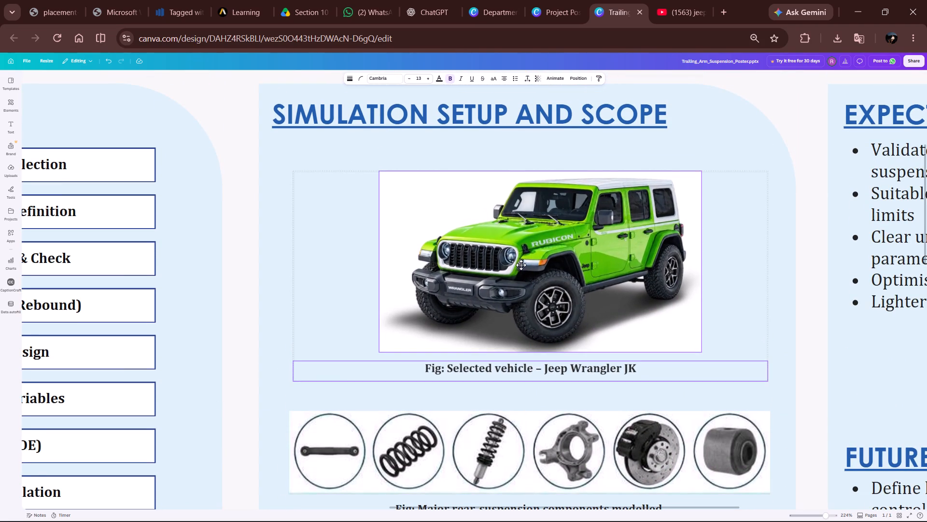
drag(521, 265, 521, 273)
Trim the left and top edges of the five-link versus trailing-arm suspension image in the Design section slightly.
scroll(681, 287, down, 2)
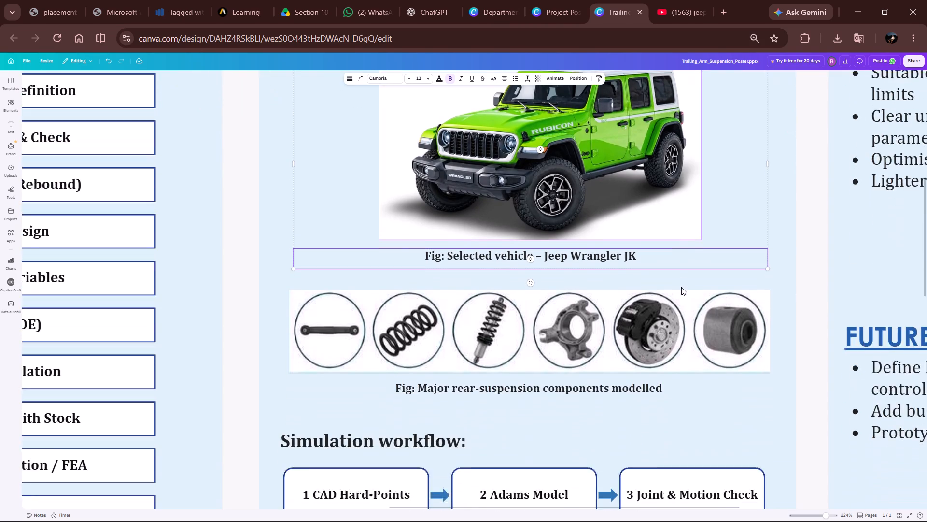
scroll(681, 287, up, 4)
scroll(618, 297, down, 3)
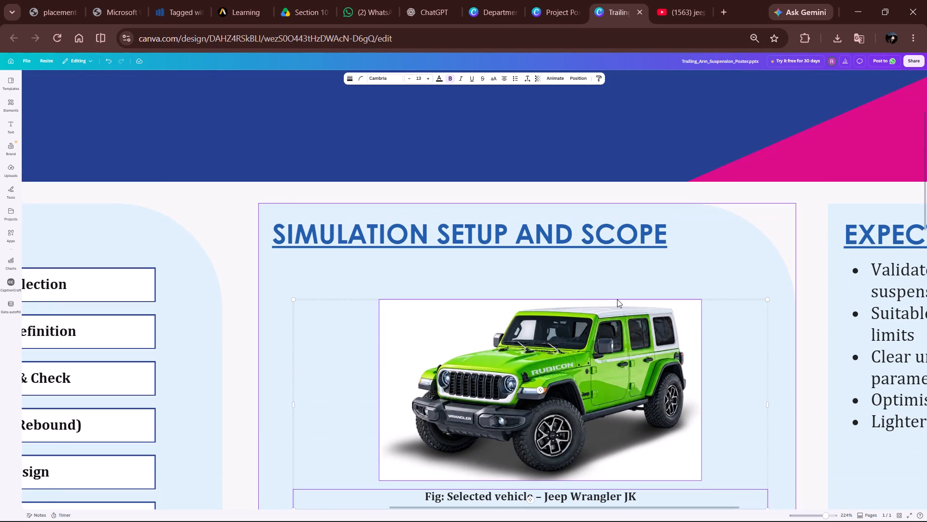
scroll(617, 299, down, 1)
ctrl+scroll(617, 299, down, 5)
scroll(395, 352, down, 3)
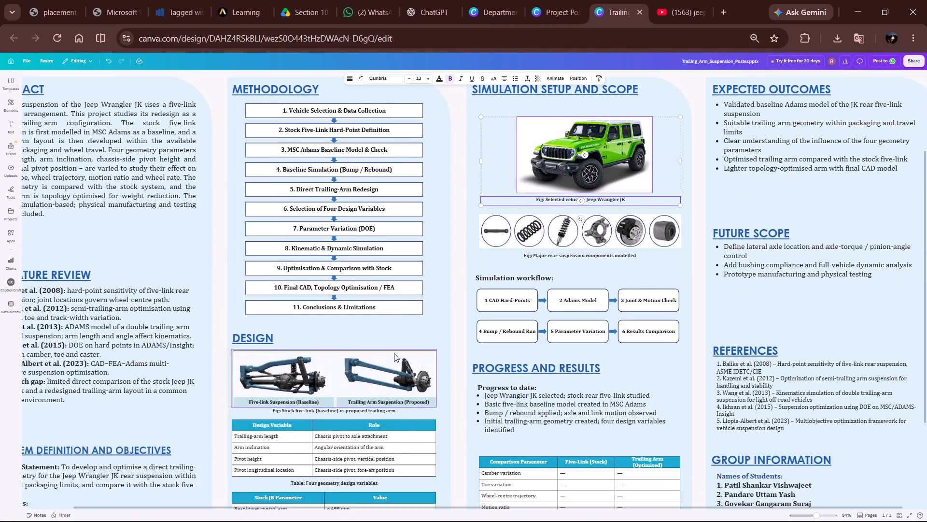
scroll(394, 353, down, 1)
click(329, 261)
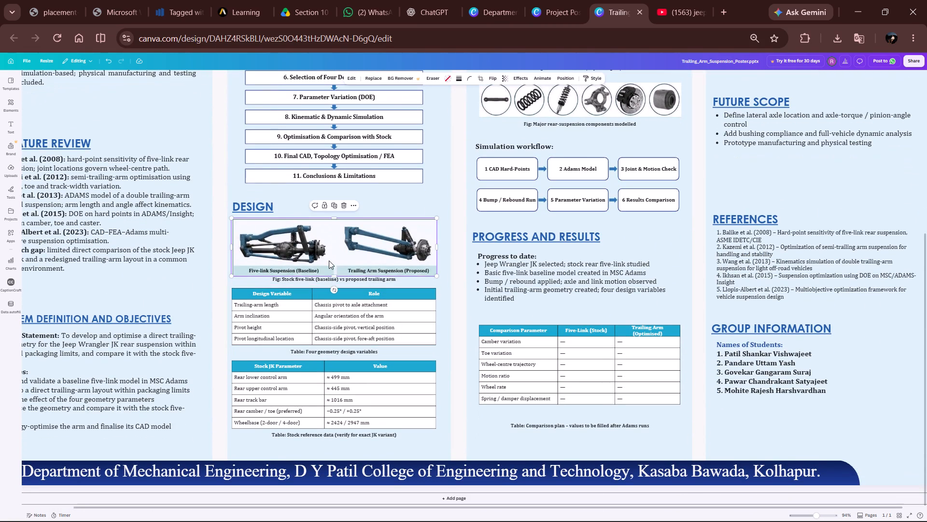
ctrl+scroll(310, 277, up, 6)
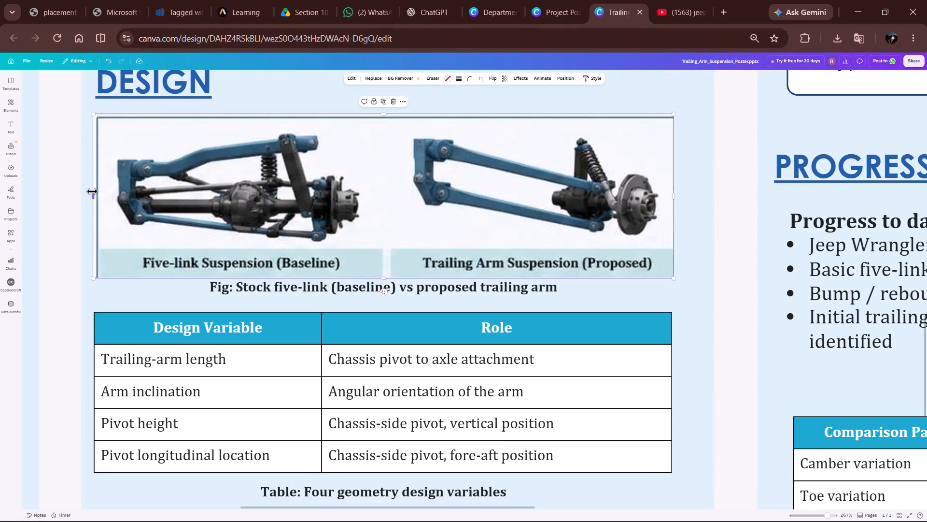
drag(92, 196, 102, 200)
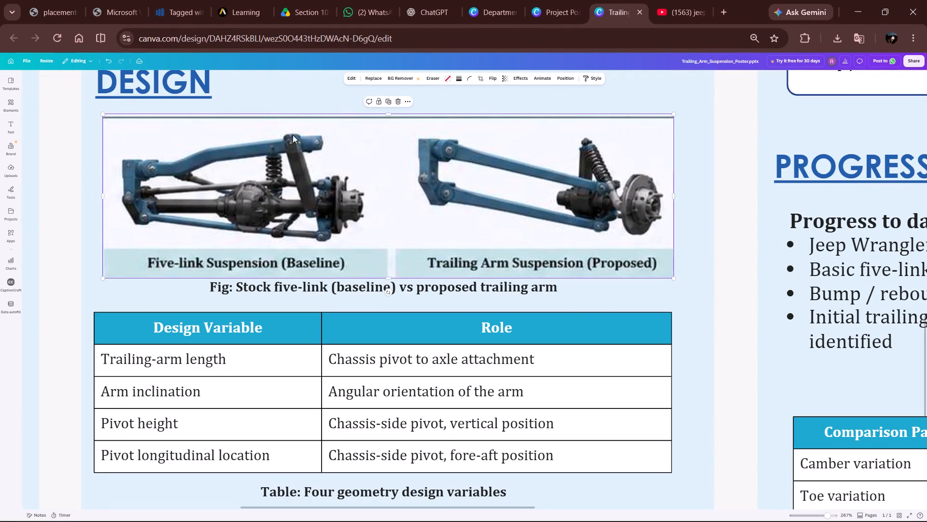
drag(389, 115, 388, 116)
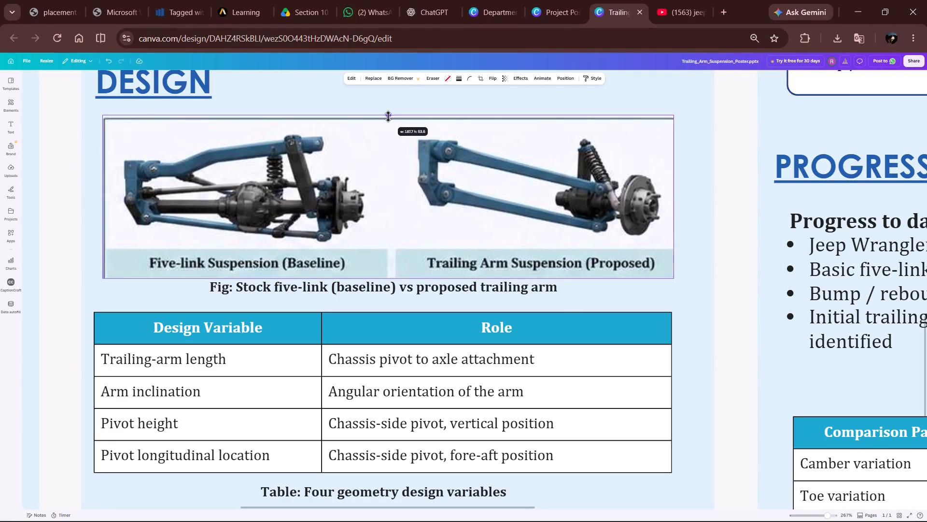
drag(388, 116, 387, 125)
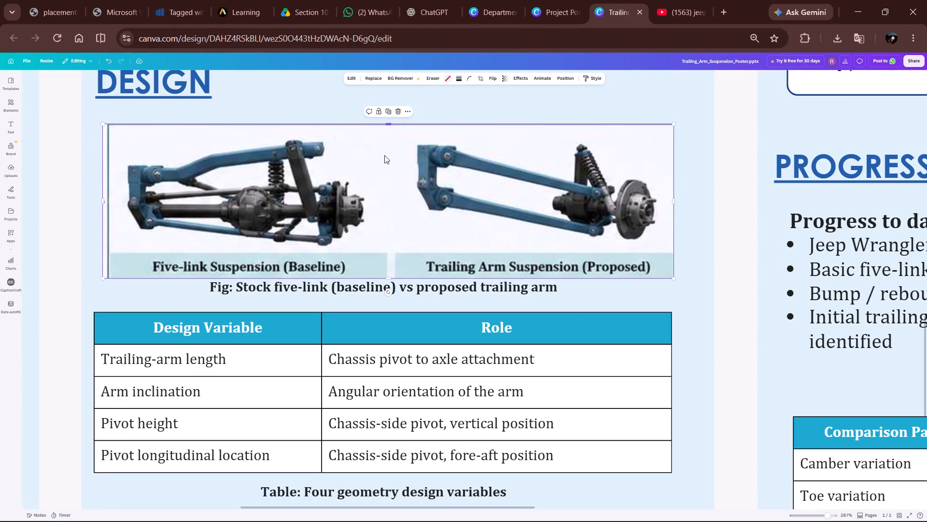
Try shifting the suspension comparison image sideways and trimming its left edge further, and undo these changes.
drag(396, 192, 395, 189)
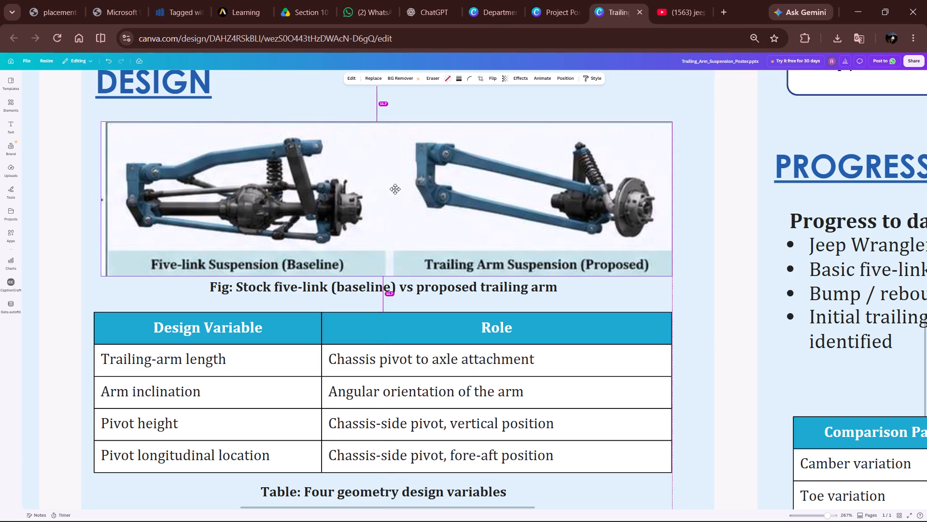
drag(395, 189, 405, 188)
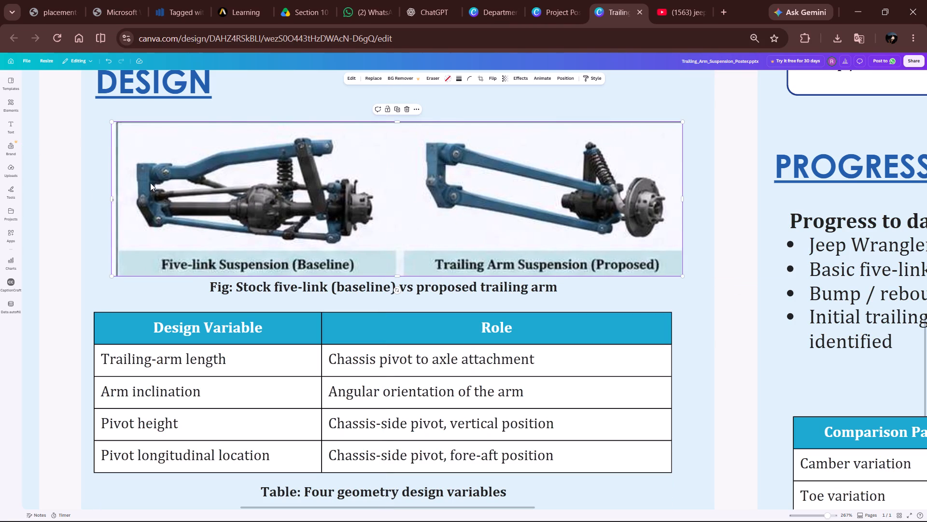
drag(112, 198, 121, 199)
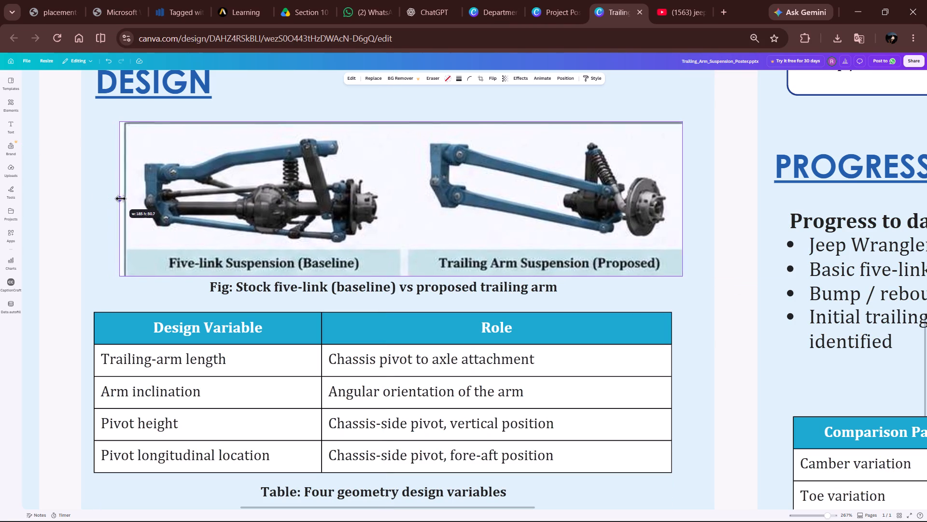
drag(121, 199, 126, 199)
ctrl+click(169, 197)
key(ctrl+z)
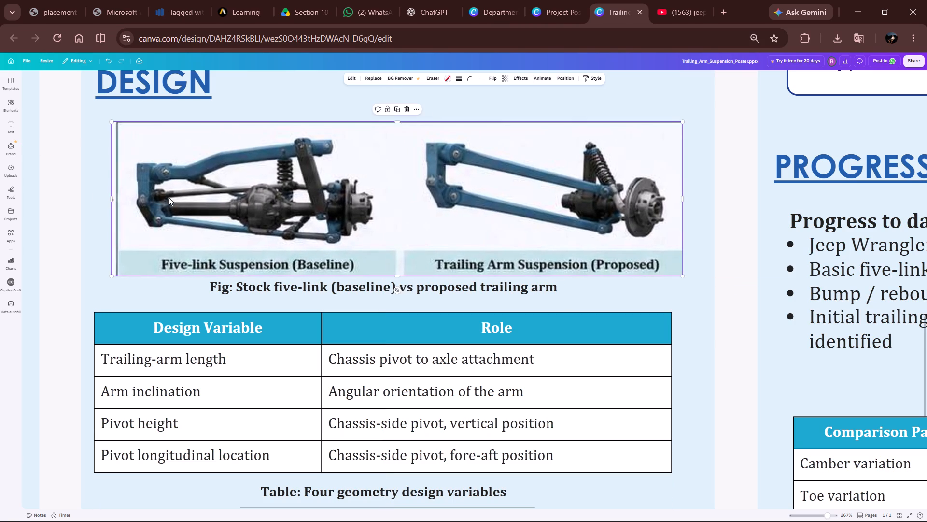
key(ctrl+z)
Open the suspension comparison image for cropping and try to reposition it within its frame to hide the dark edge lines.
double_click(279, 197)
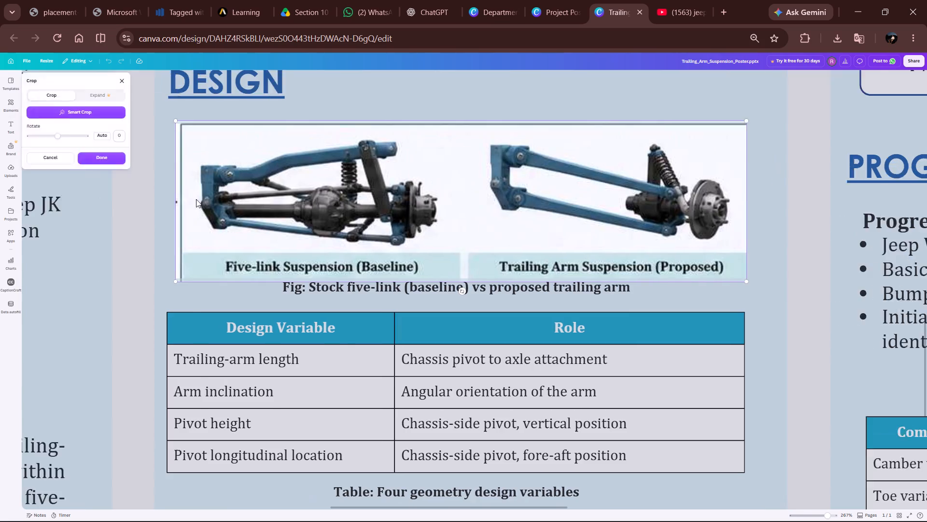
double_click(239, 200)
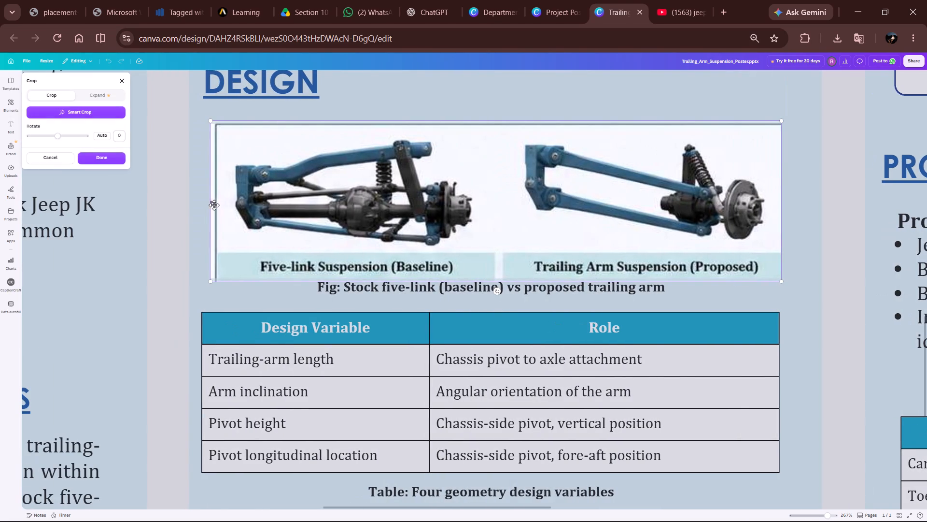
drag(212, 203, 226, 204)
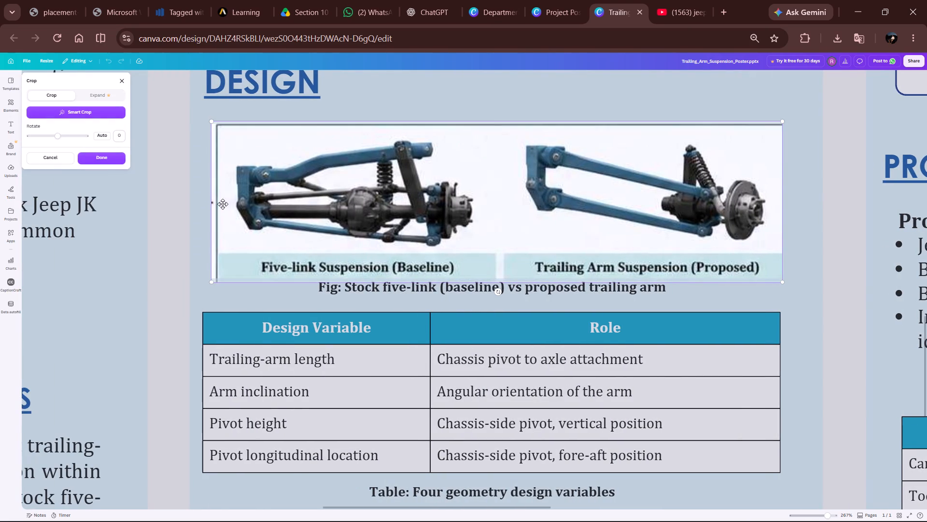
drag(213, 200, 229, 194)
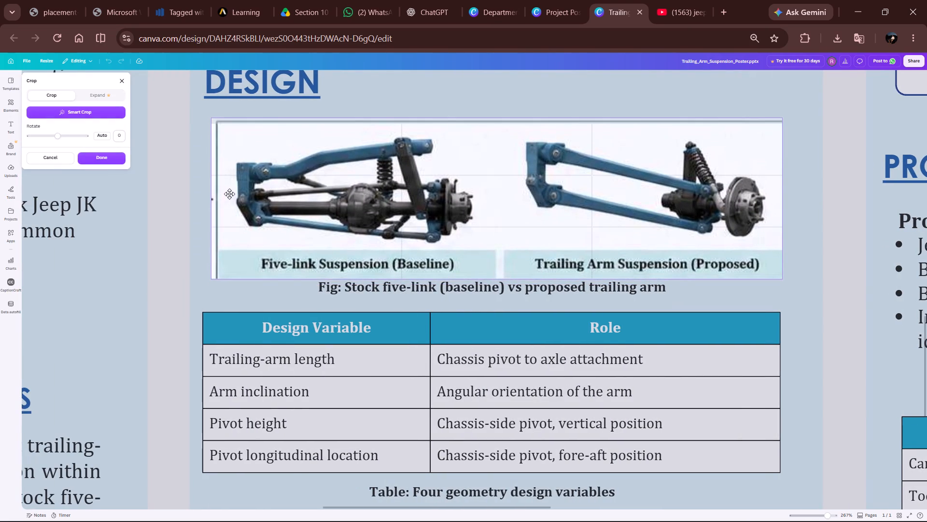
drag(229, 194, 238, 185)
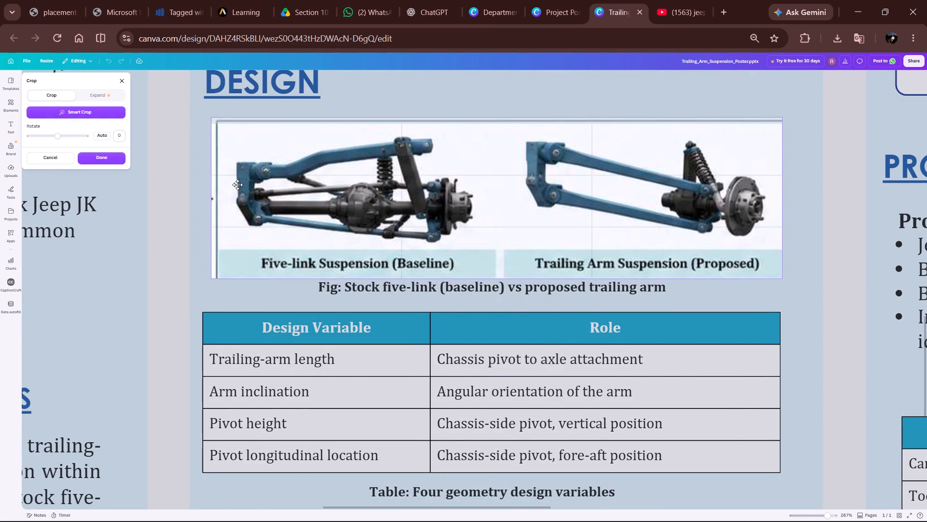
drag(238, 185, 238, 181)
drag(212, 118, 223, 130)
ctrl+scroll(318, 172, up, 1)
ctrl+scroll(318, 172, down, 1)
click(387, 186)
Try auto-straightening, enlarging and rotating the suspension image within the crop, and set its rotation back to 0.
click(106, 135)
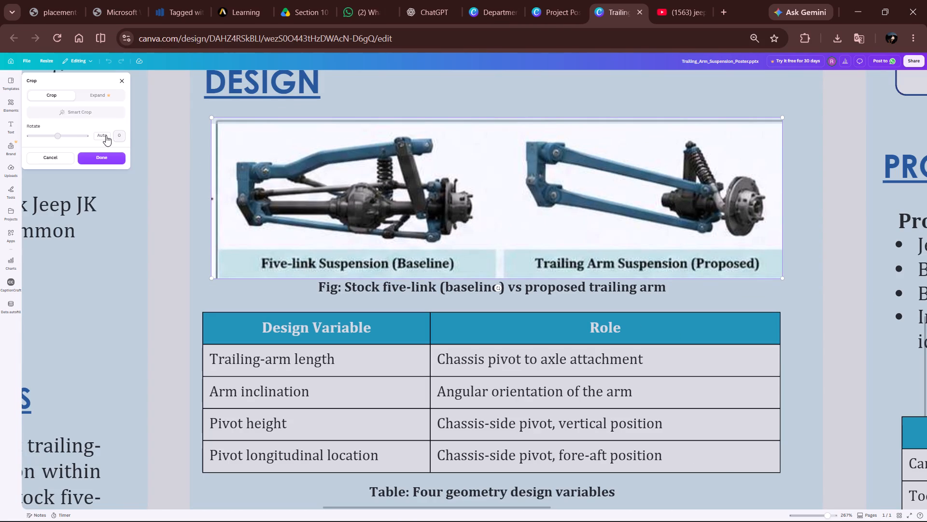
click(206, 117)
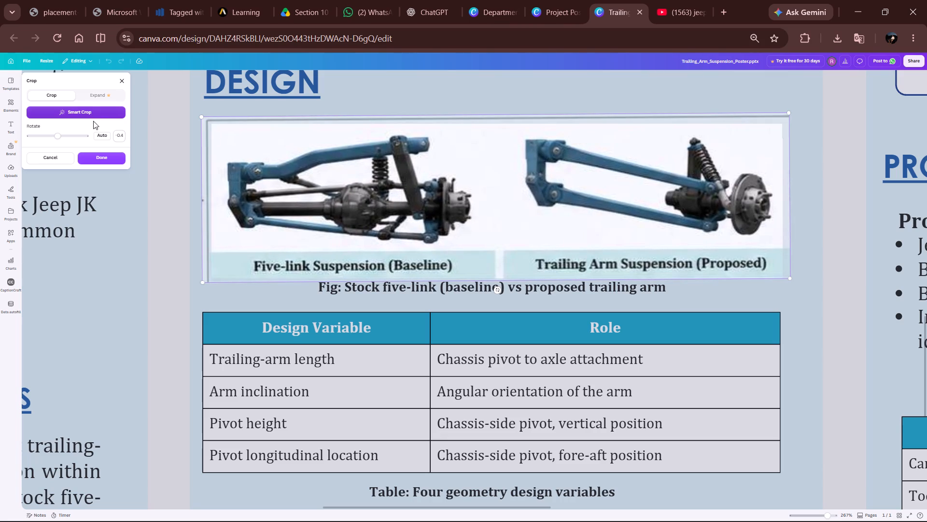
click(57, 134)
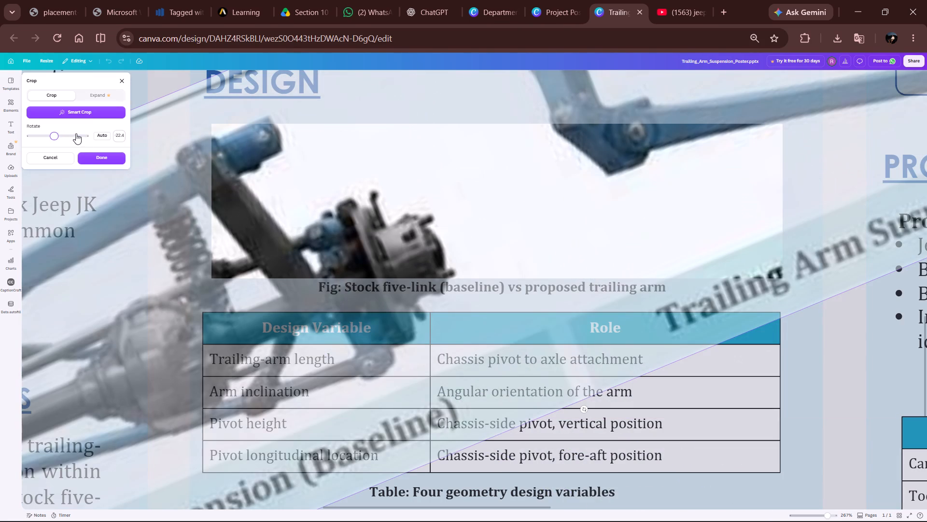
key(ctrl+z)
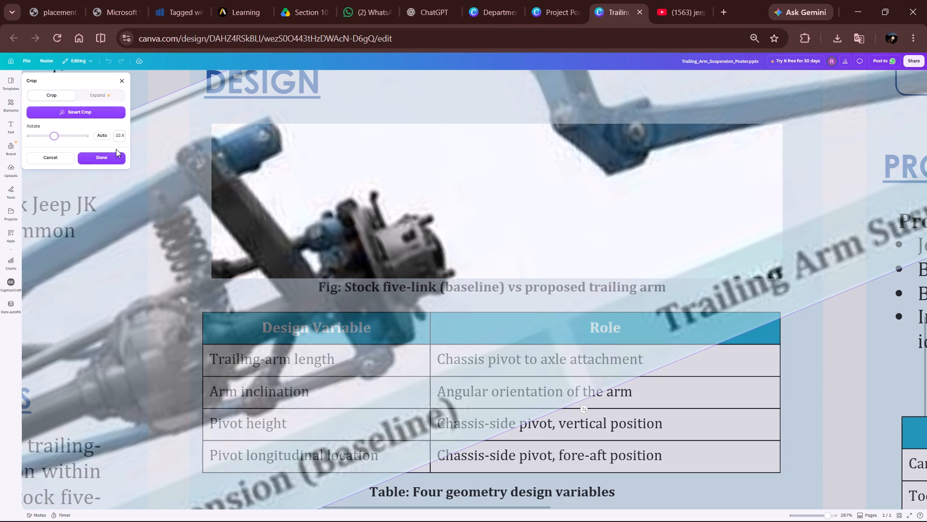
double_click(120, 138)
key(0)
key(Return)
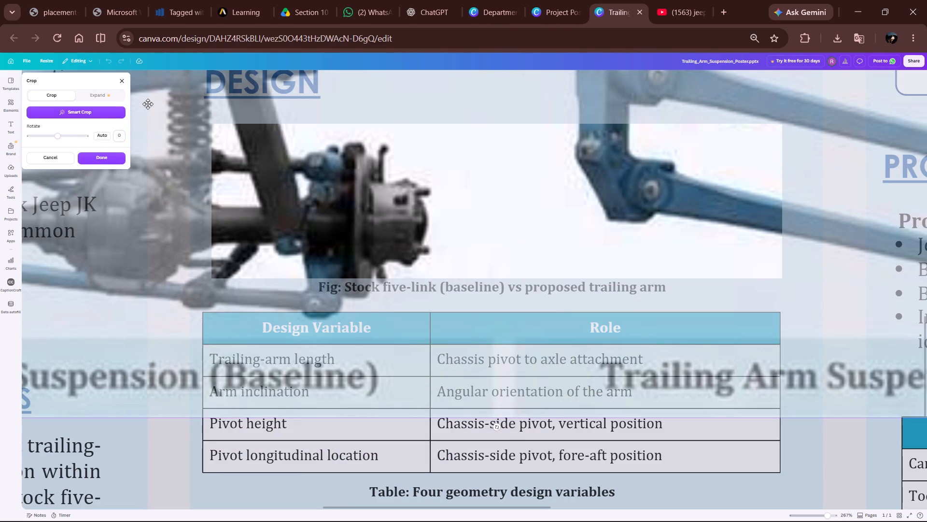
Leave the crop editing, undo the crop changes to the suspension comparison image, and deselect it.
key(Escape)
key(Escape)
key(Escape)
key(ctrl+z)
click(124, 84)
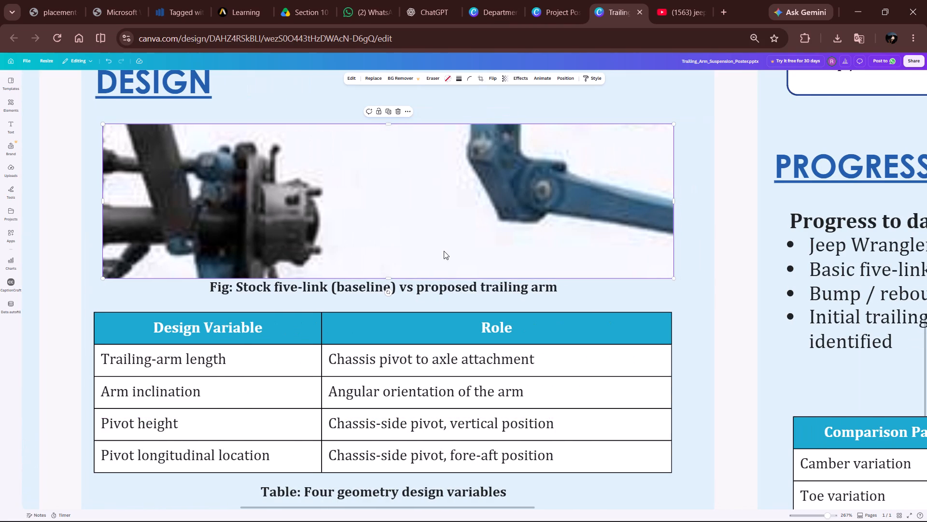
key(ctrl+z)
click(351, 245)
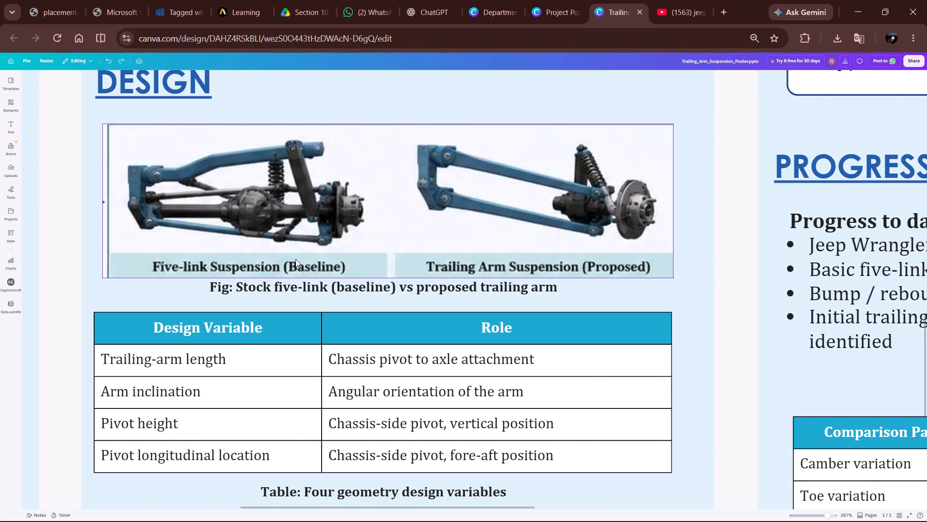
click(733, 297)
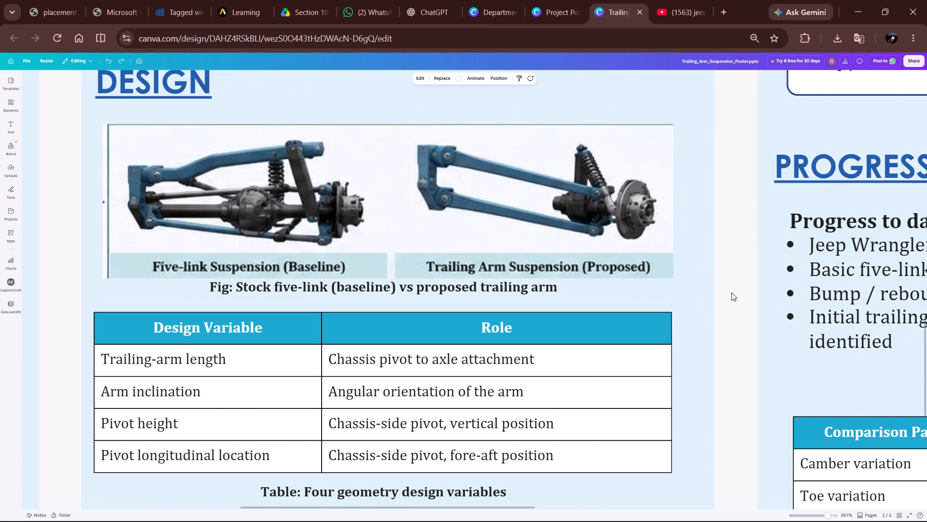
Copy the separate five-link and trailing-arm images from the Design slide of the Department of Mechanical Engineering presentation.
click(498, 200)
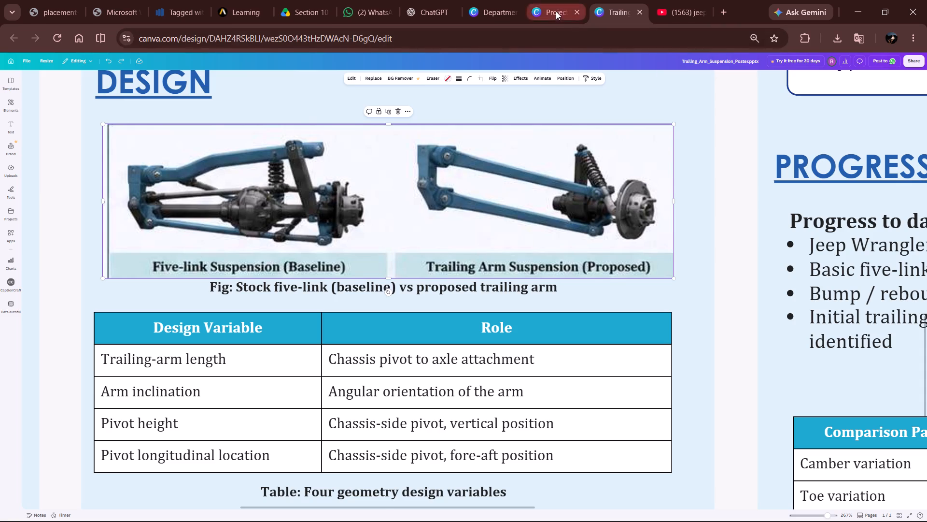
click(556, 11)
click(492, 9)
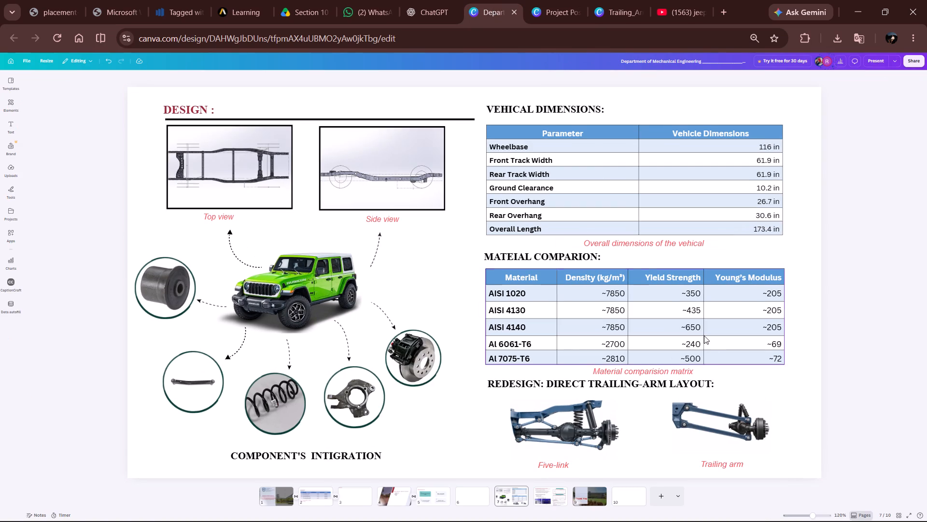
scroll(760, 423, down, 1)
scroll(758, 289, up, 1)
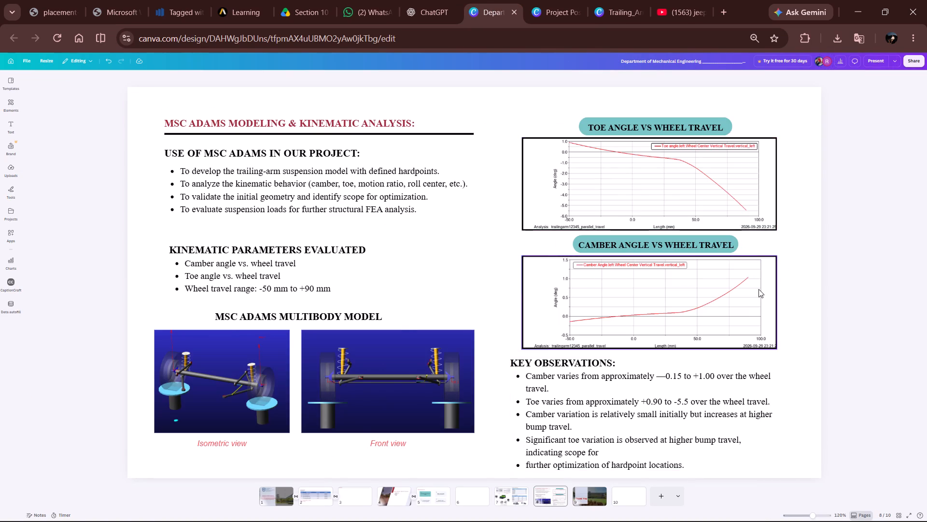
drag(790, 447, 543, 406)
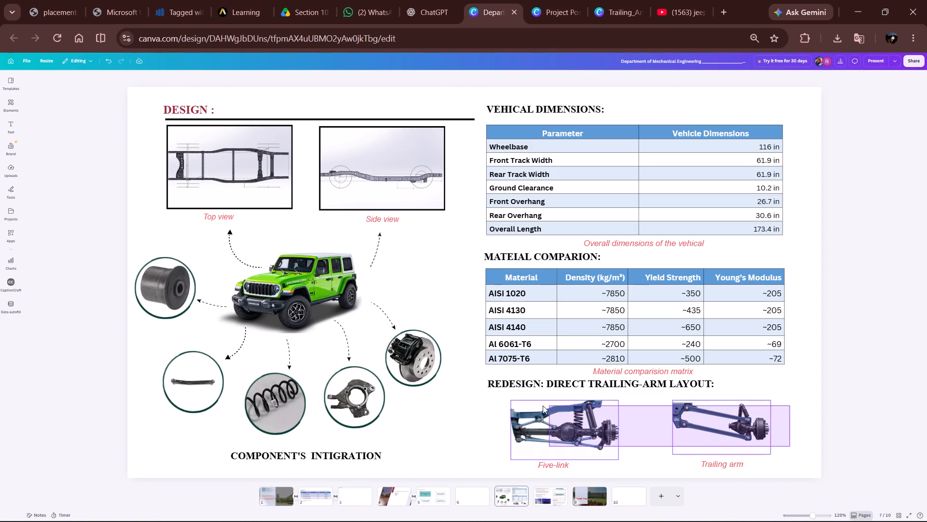
drag(543, 406, 538, 406)
key(ctrl+c)
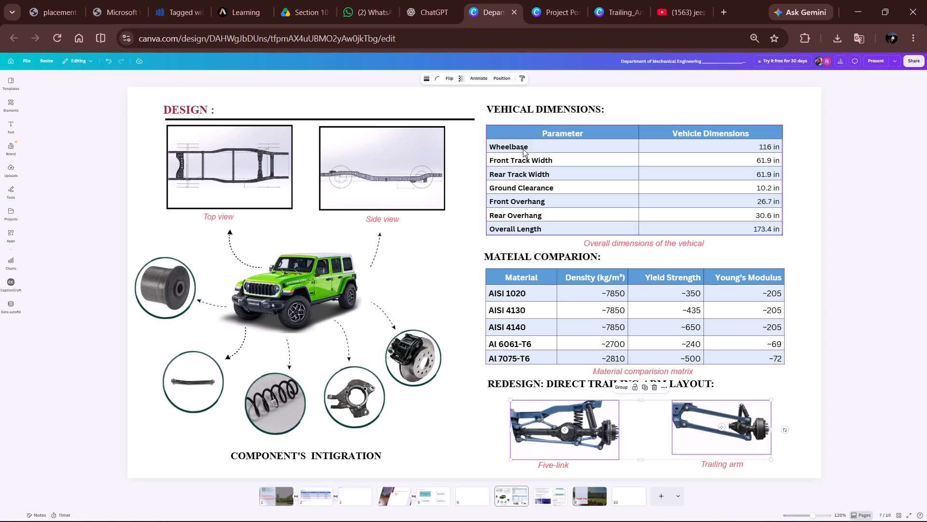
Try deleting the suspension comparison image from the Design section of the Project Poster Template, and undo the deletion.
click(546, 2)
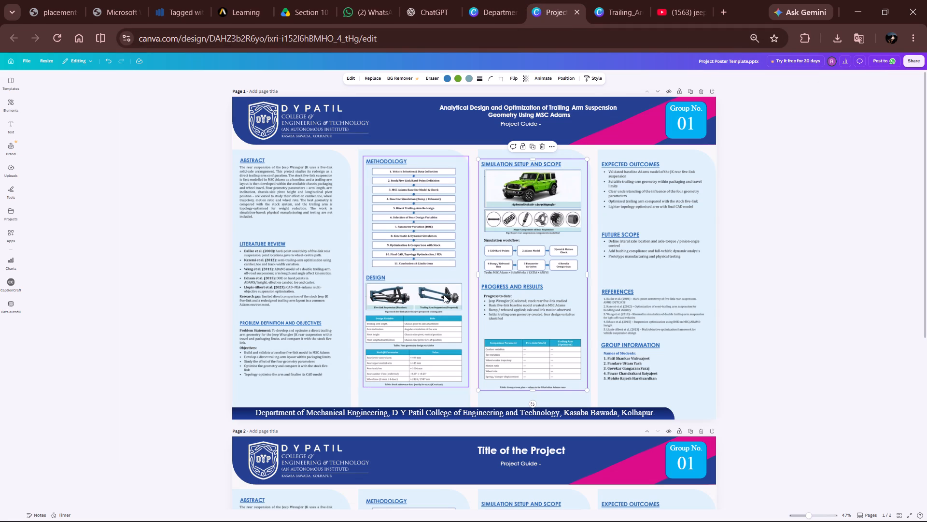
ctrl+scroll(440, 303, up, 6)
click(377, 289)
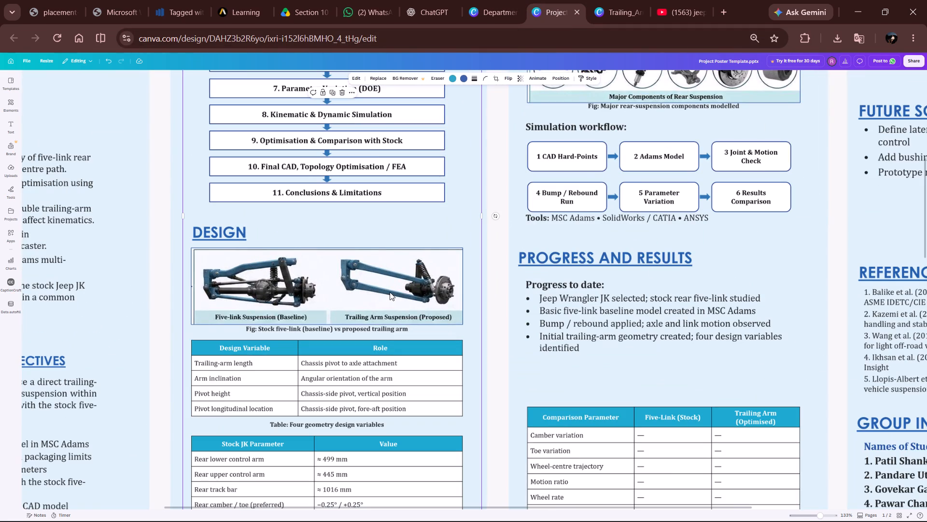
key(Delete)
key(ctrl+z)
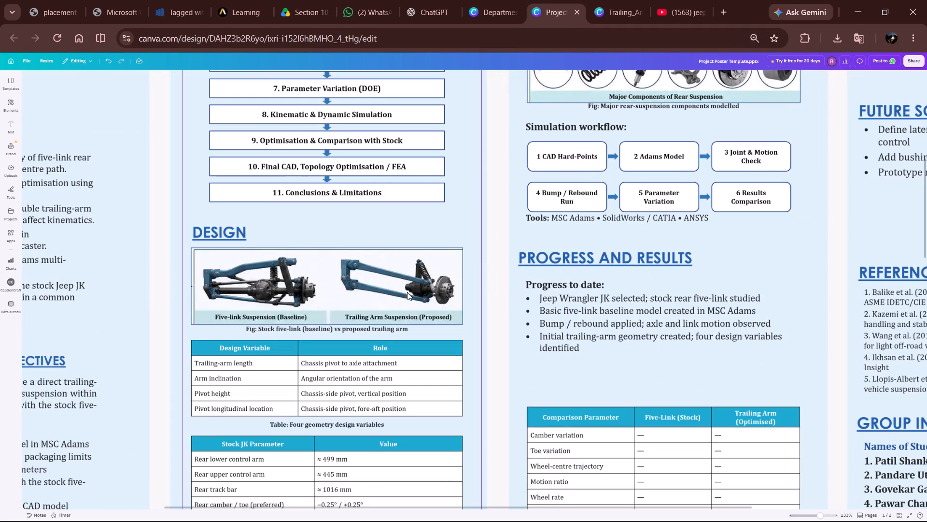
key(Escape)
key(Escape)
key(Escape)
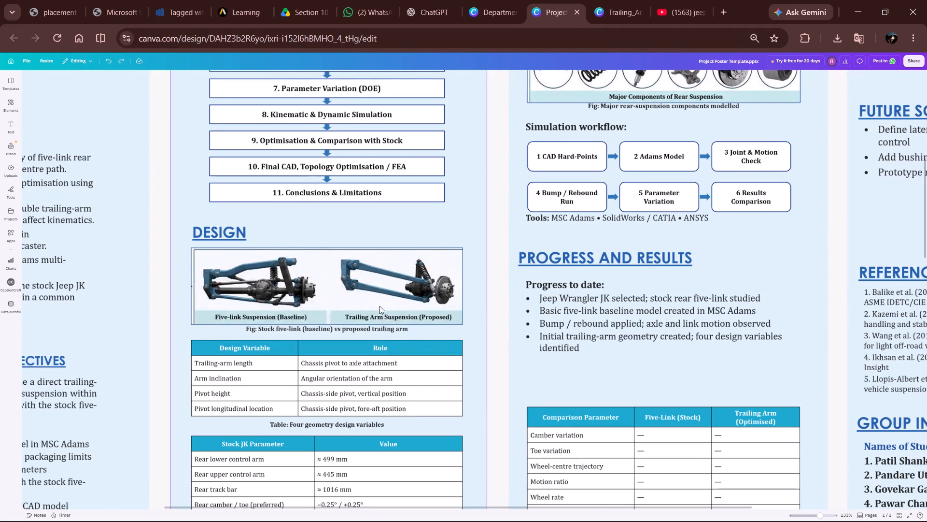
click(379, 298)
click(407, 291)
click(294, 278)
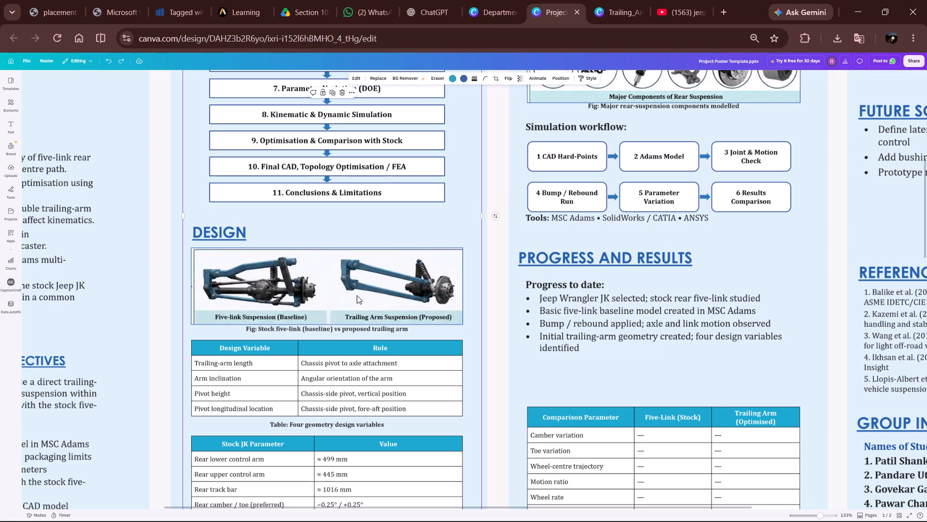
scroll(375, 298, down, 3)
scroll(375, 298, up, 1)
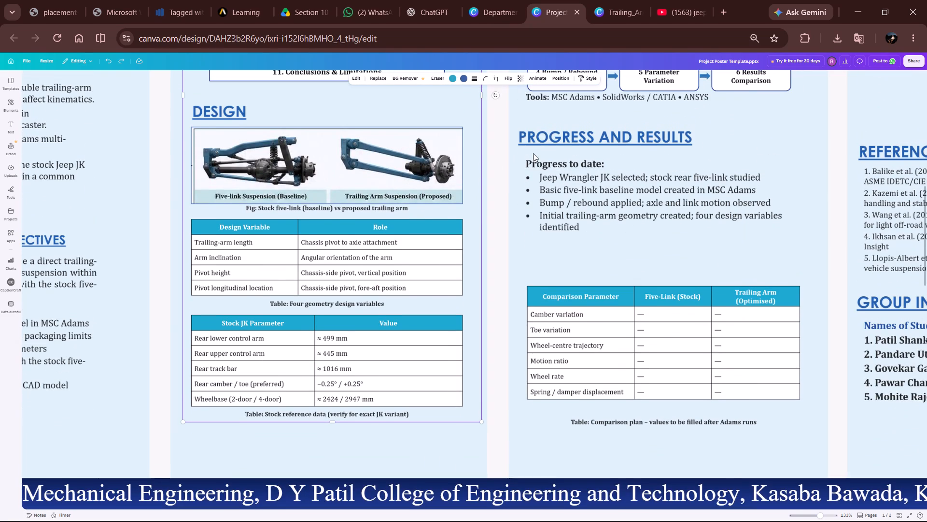
In the Trailing_Arm_Suspension_Poster design, delete the suspension comparison image and its empty frame from the Design section.
click(612, 14)
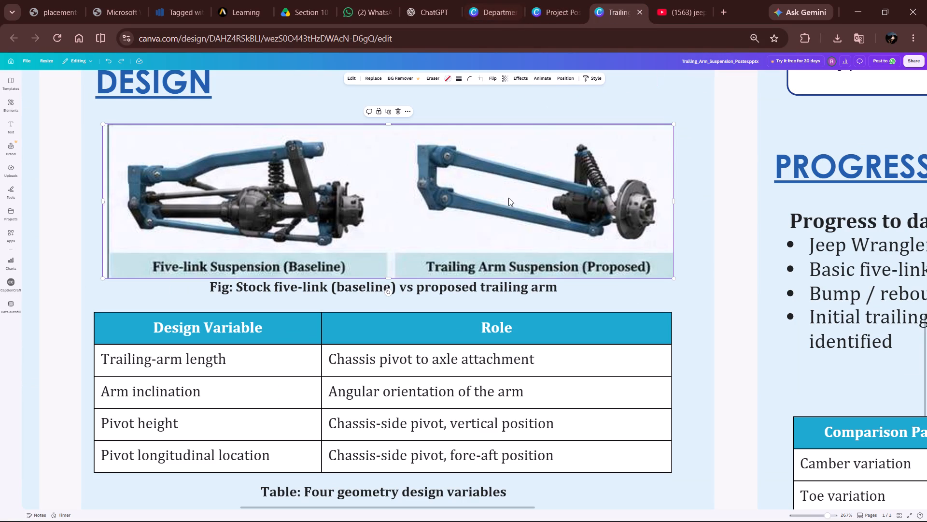
click(482, 201)
key(Delete)
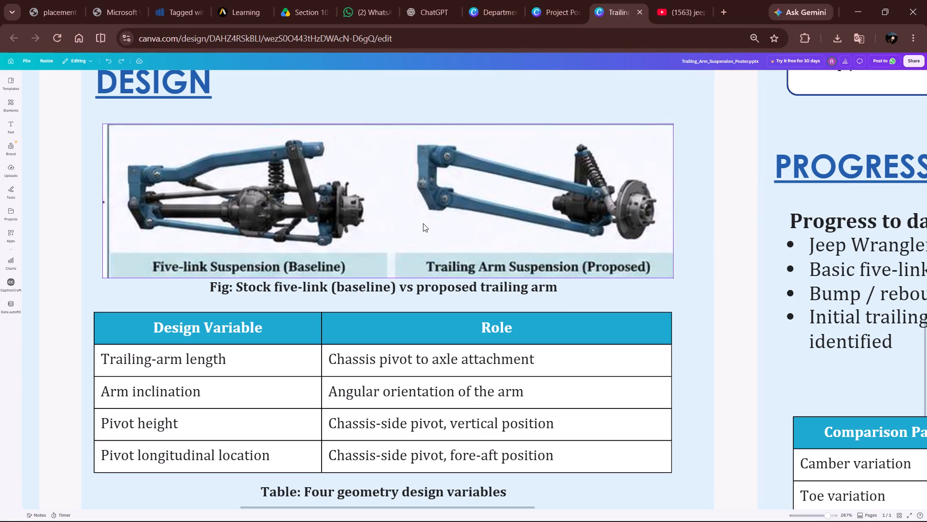
click(423, 223)
drag(428, 228, 432, 219)
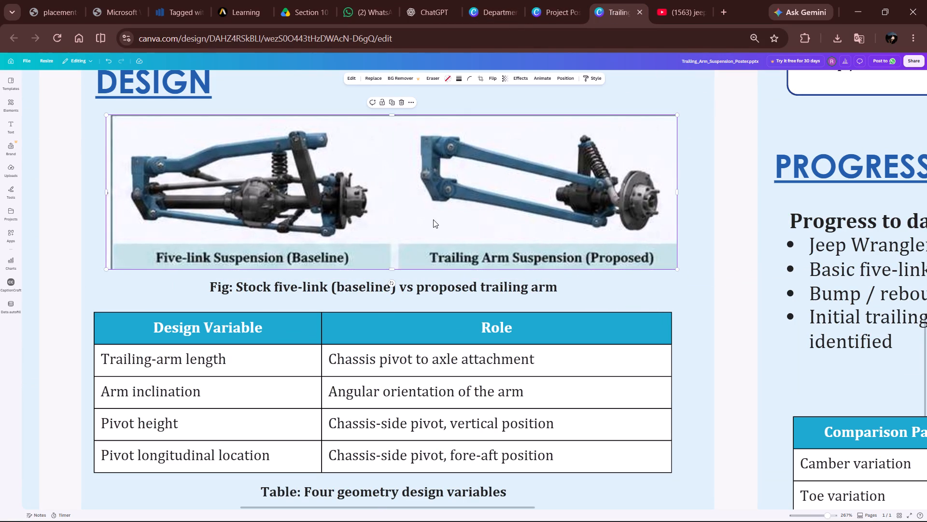
key(Delete)
click(444, 224)
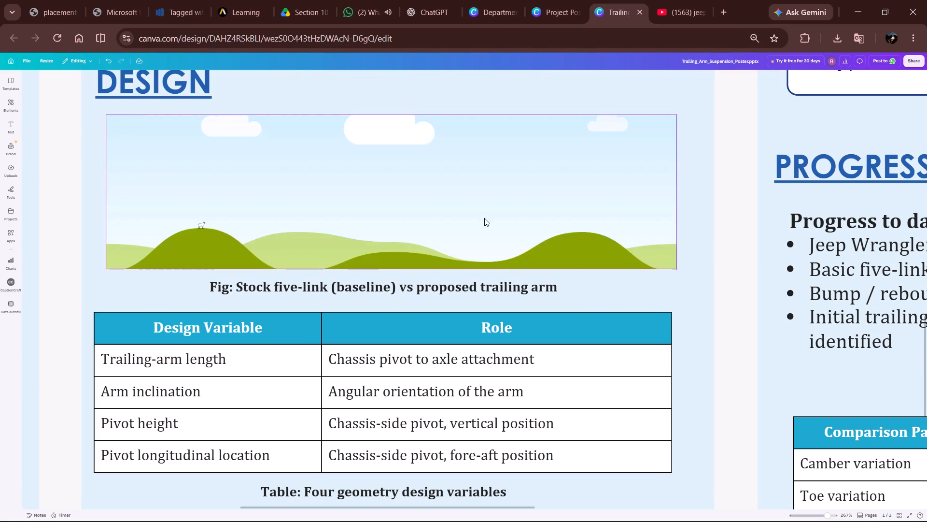
key(Delete)
click(447, 217)
key(Delete)
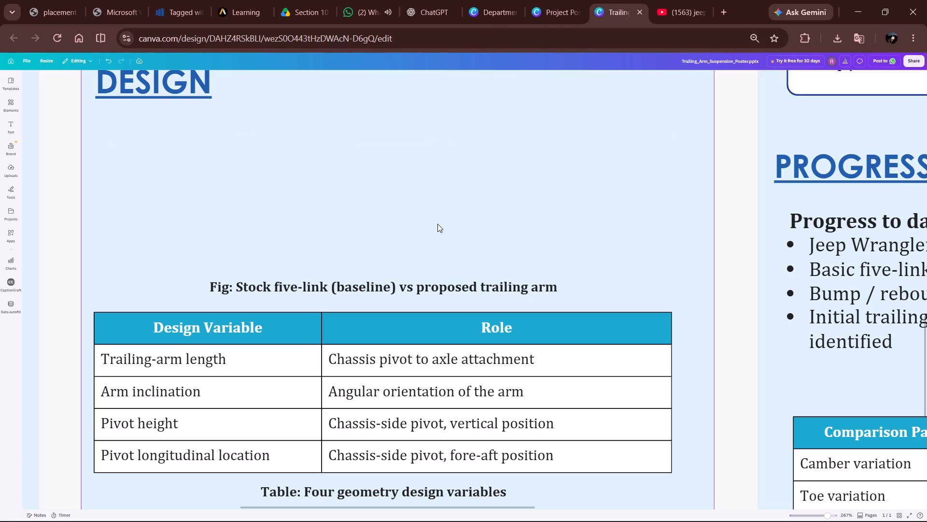
Paste the copied five-link and trailing-arm images and place them between the DESIGN heading and the figure caption.
key(ctrl+v)
ctrl+scroll(559, 243, down, 2)
drag(556, 264, 508, 203)
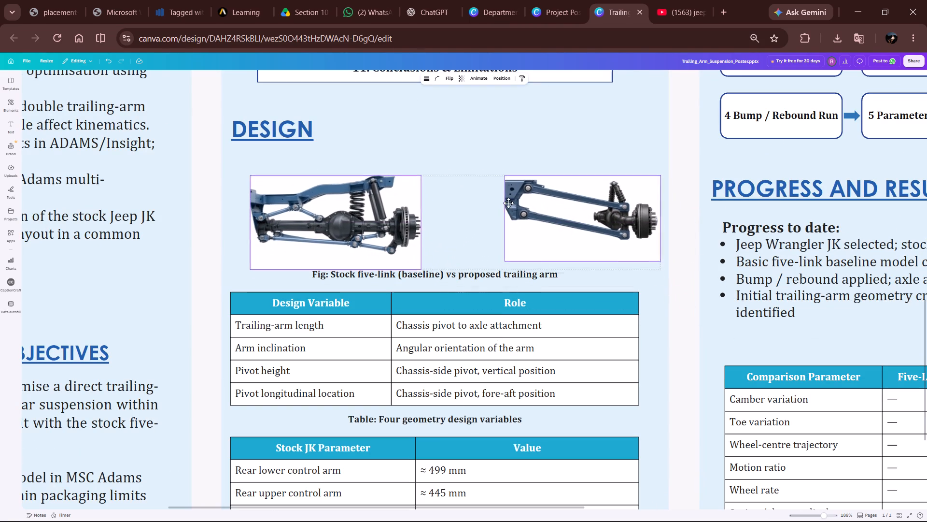
drag(508, 203, 505, 195)
click(540, 205)
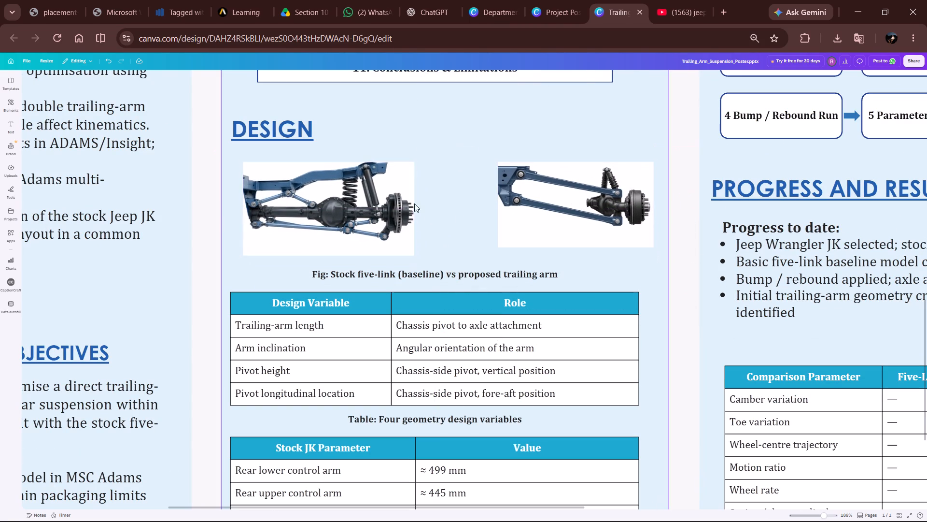
Enlarge the five-link image and position it just below the DESIGN heading, near the column's left margin.
click(395, 200)
drag(390, 199, 399, 193)
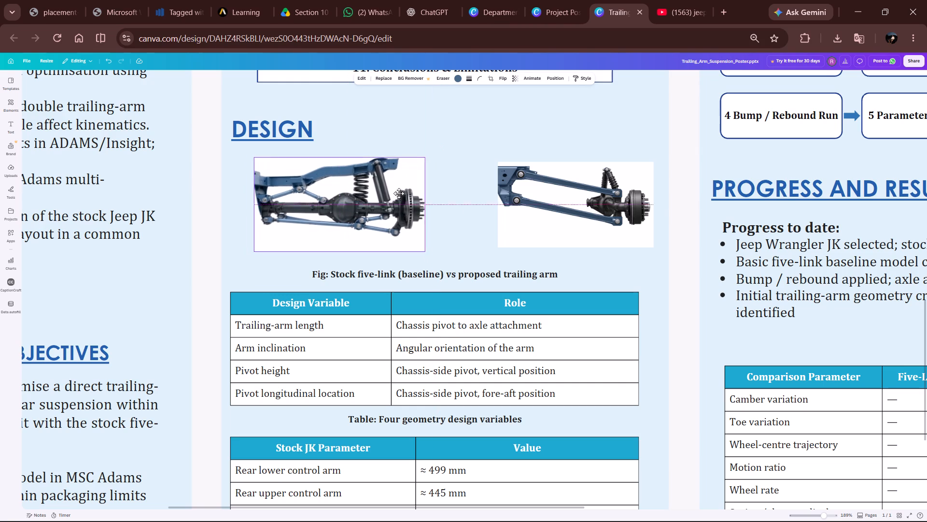
drag(399, 193, 381, 194)
drag(404, 203, 410, 205)
click(410, 205)
key(ctrl+z)
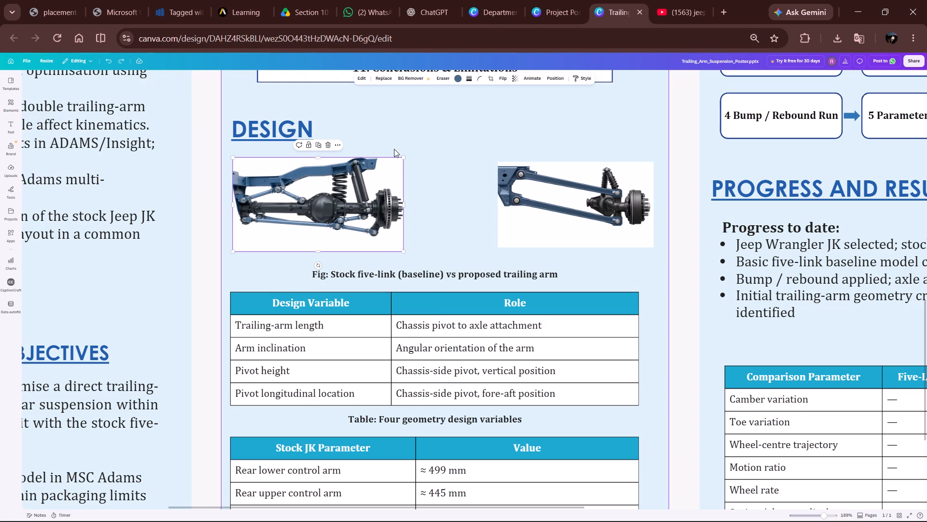
drag(405, 157, 424, 148)
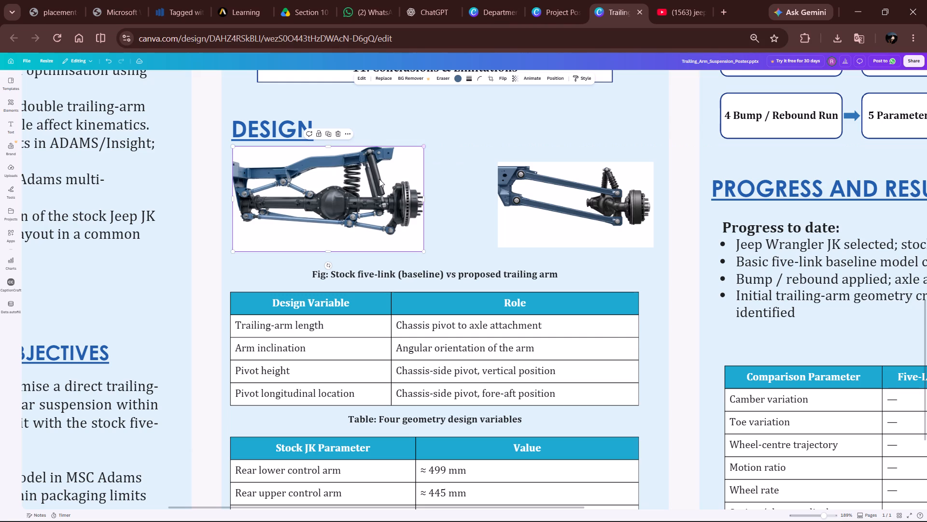
drag(379, 179, 382, 186)
Move the trailing-arm image beside the five-link image, enlarge it to a similar size, and leave a gap between them.
click(546, 184)
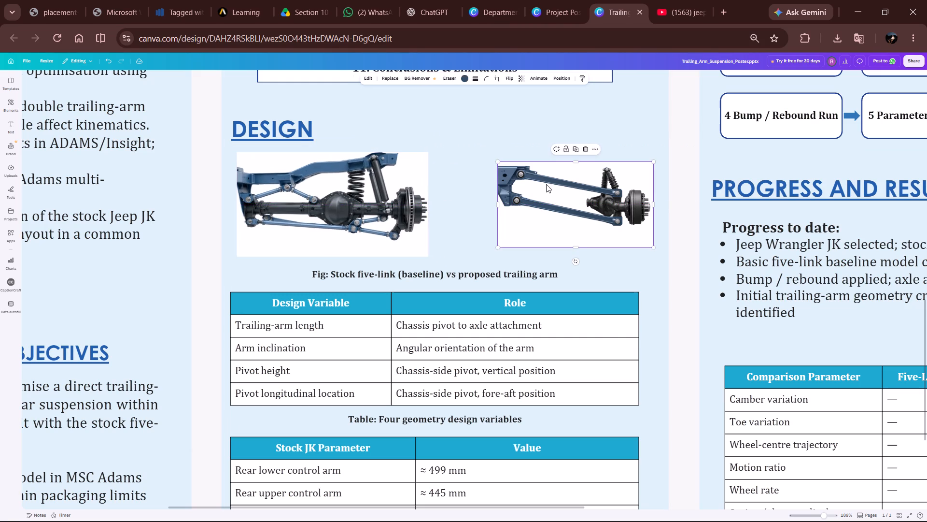
drag(543, 184, 483, 175)
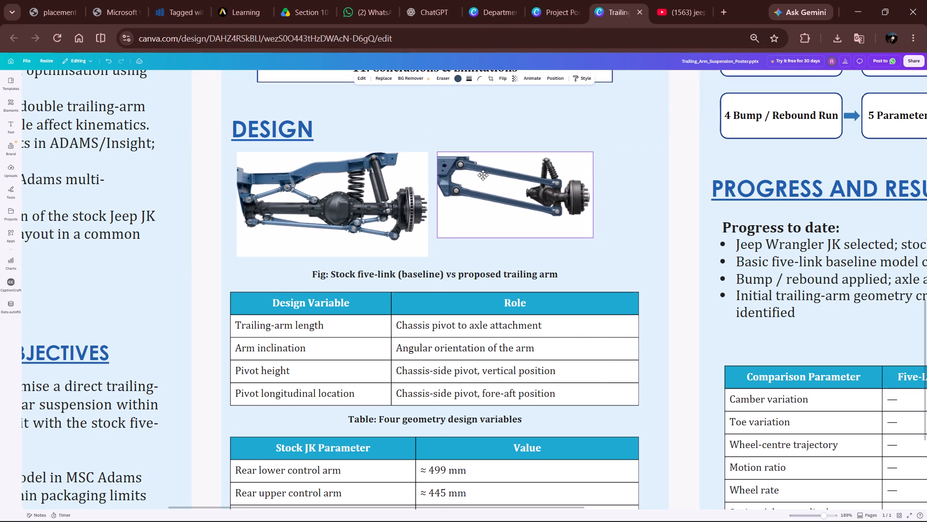
drag(483, 175, 481, 176)
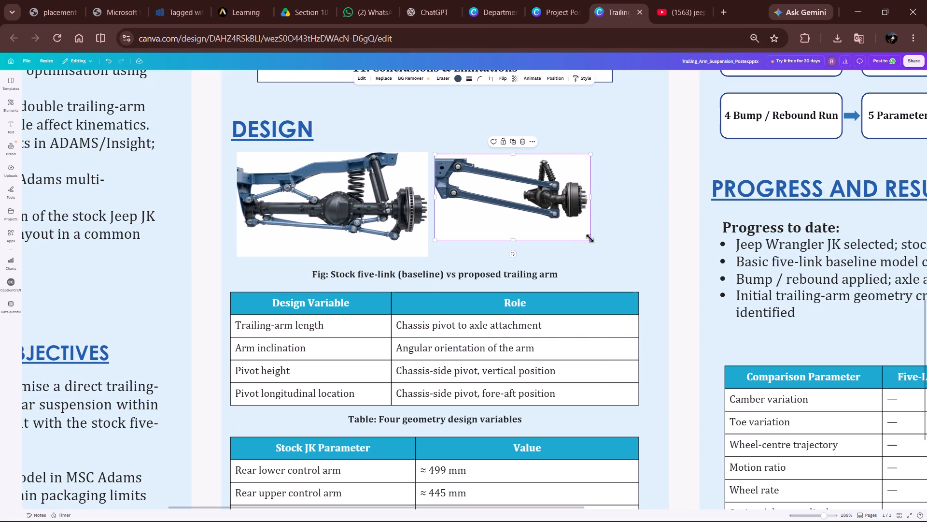
drag(590, 238, 616, 268)
drag(545, 219, 565, 218)
Enlarge the DESIGN heading slightly, bringing its font size to 30.2.
click(344, 191)
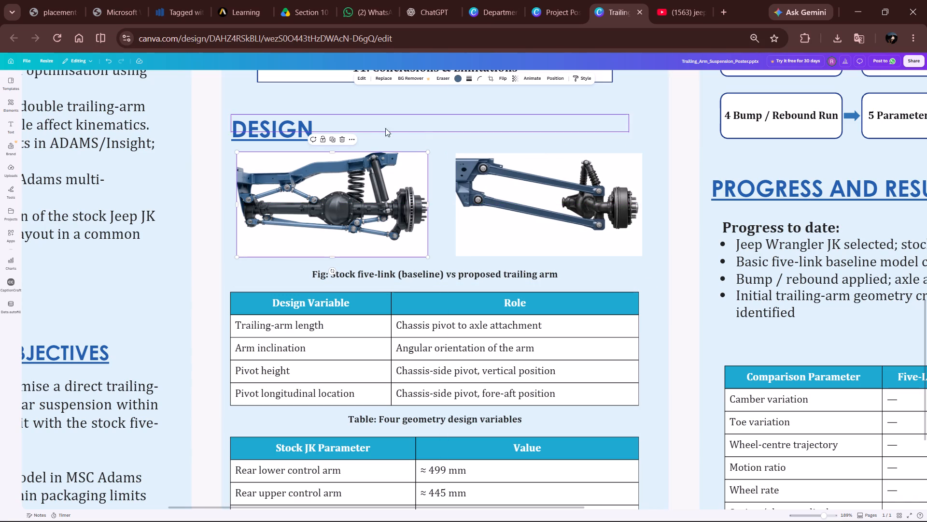
scroll(614, 254, down, 1)
scroll(591, 237, up, 1)
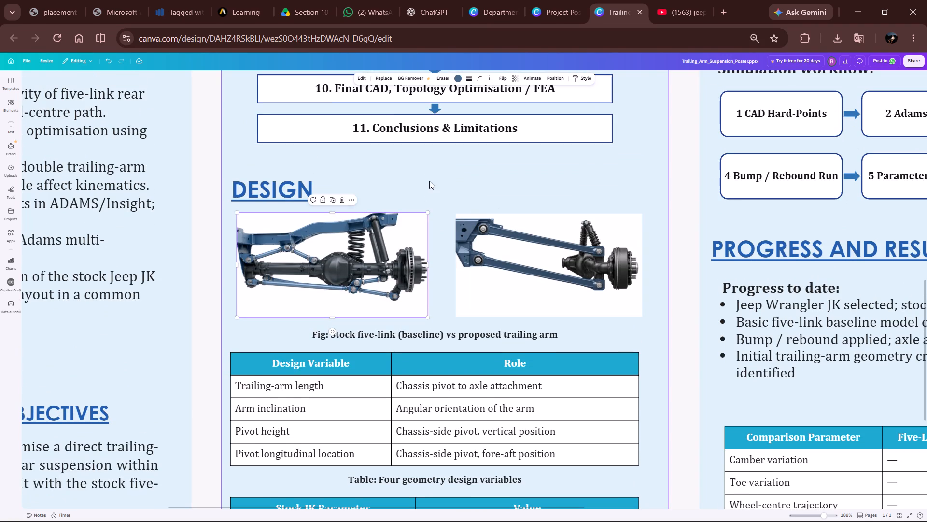
click(429, 181)
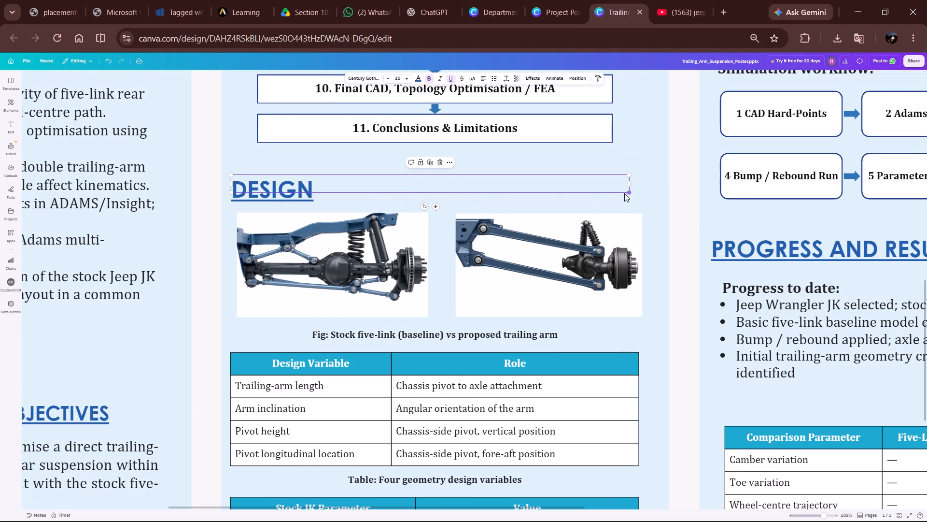
drag(629, 195, 642, 208)
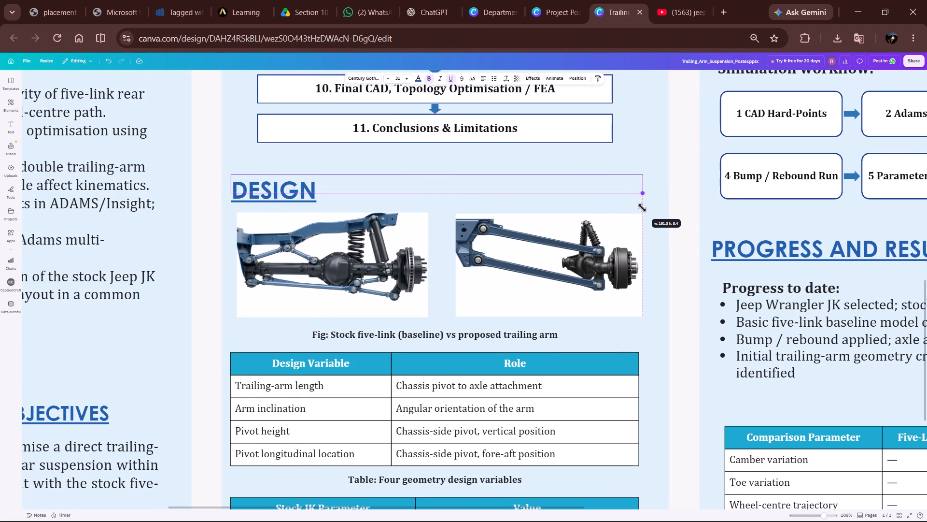
drag(642, 208, 632, 201)
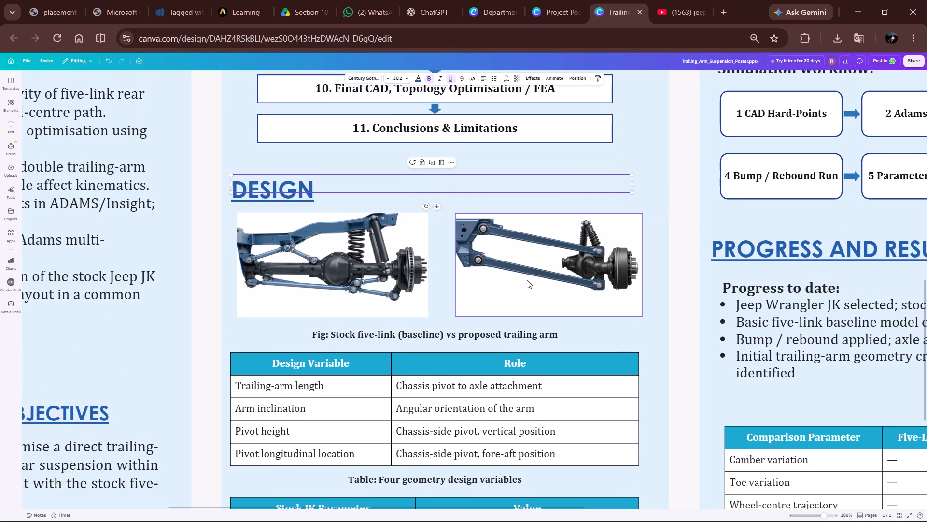
Examine the methodology and Design column around the two new suspension images and the tables below them.
scroll(527, 280, down, 1)
scroll(529, 268, up, 6)
scroll(530, 262, down, 9)
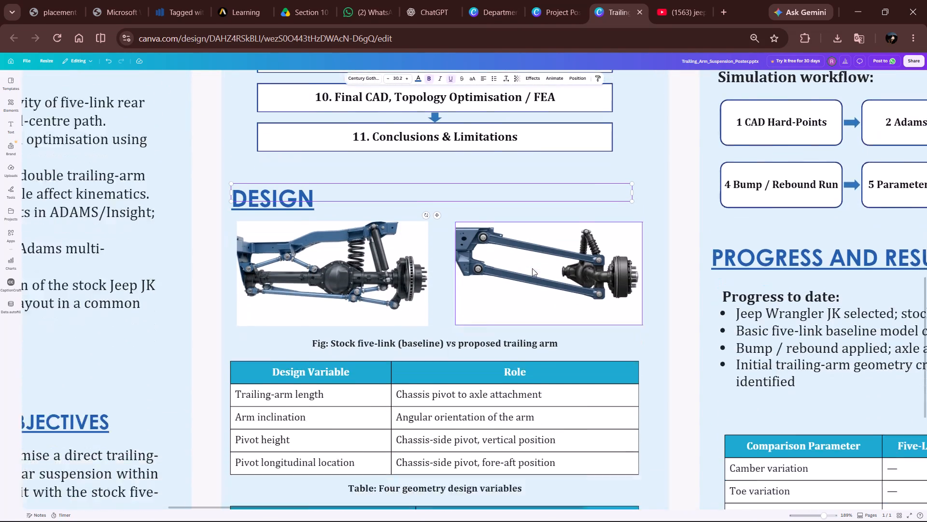
scroll(553, 265, down, 2)
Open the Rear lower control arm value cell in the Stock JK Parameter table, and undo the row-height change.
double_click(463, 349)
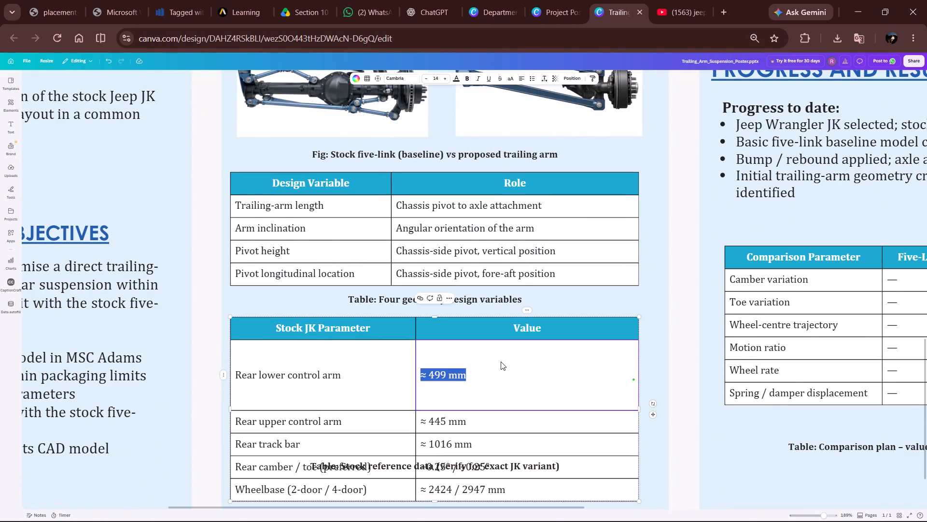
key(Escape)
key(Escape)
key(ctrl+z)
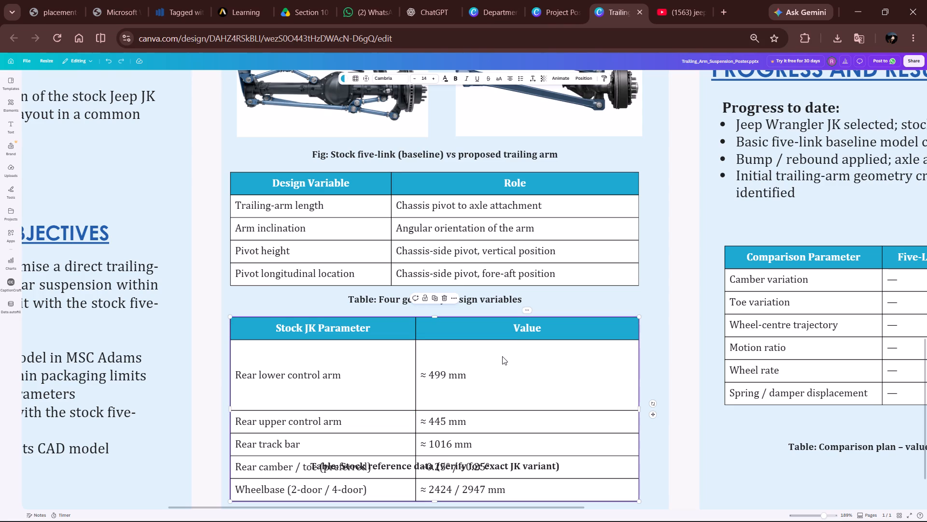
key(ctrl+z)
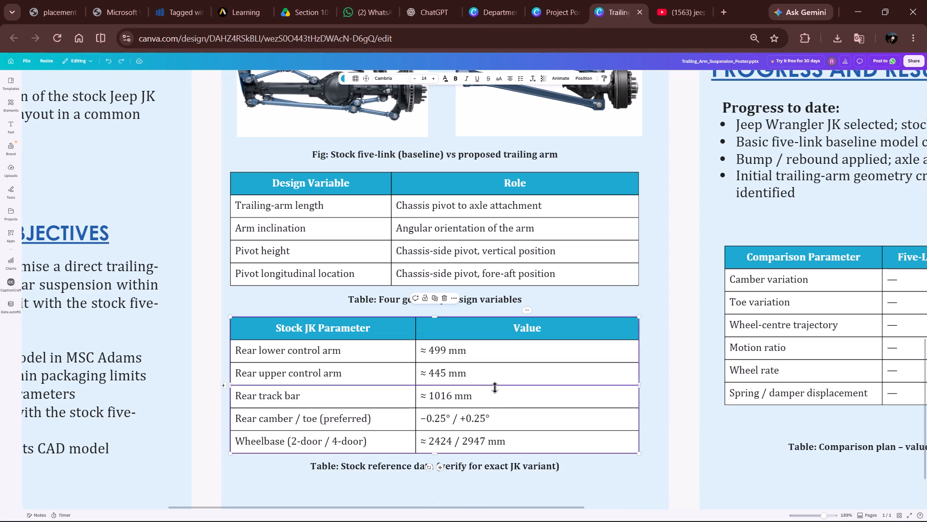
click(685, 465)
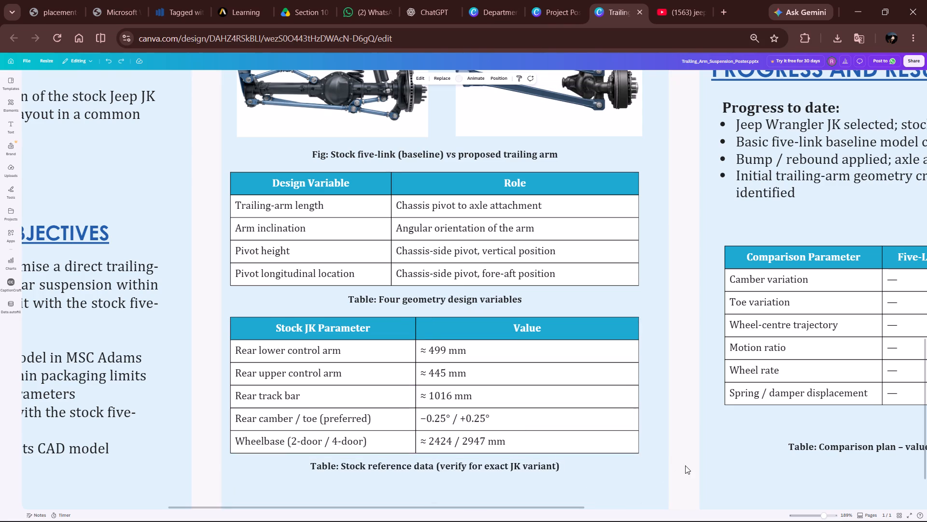
Shorten the caption under the Stock JK Parameter table to "Table: Stock reference data" by deleting the bracketed verification note.
click(499, 458)
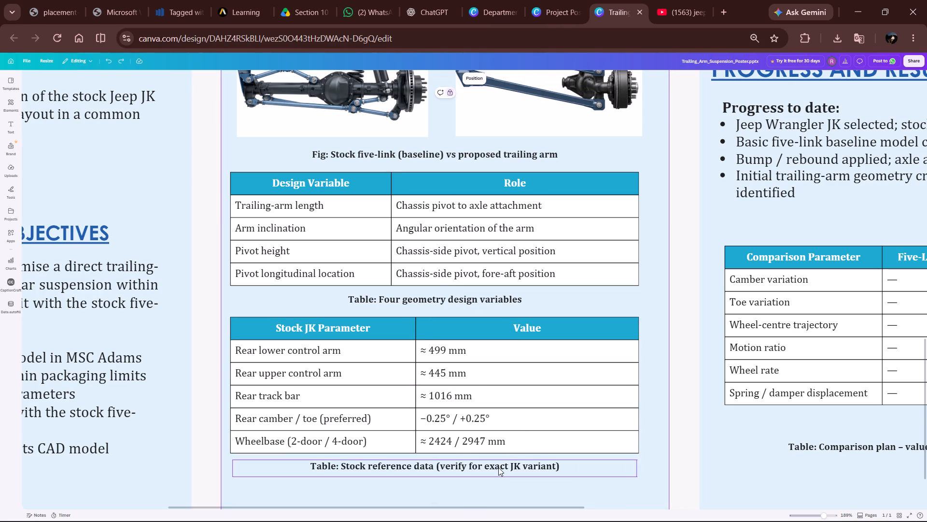
double_click(498, 467)
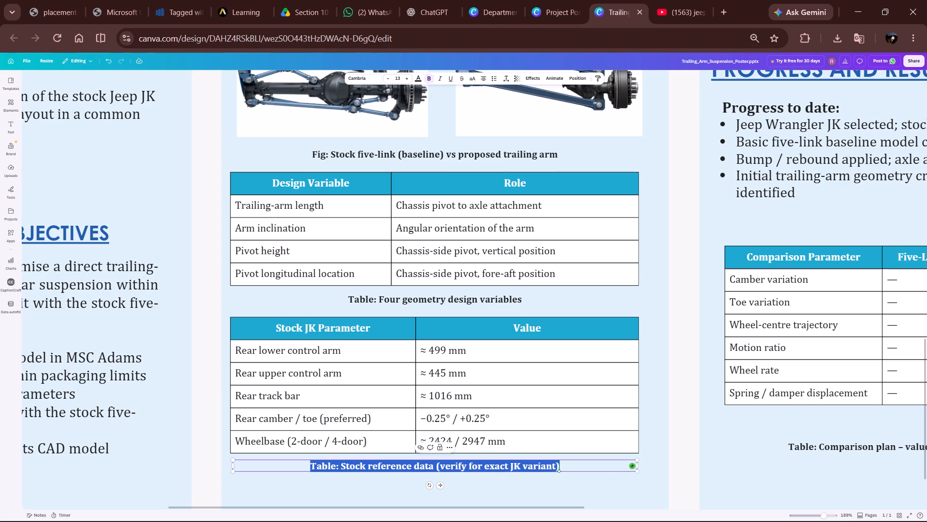
click(569, 463)
drag(569, 463, 442, 463)
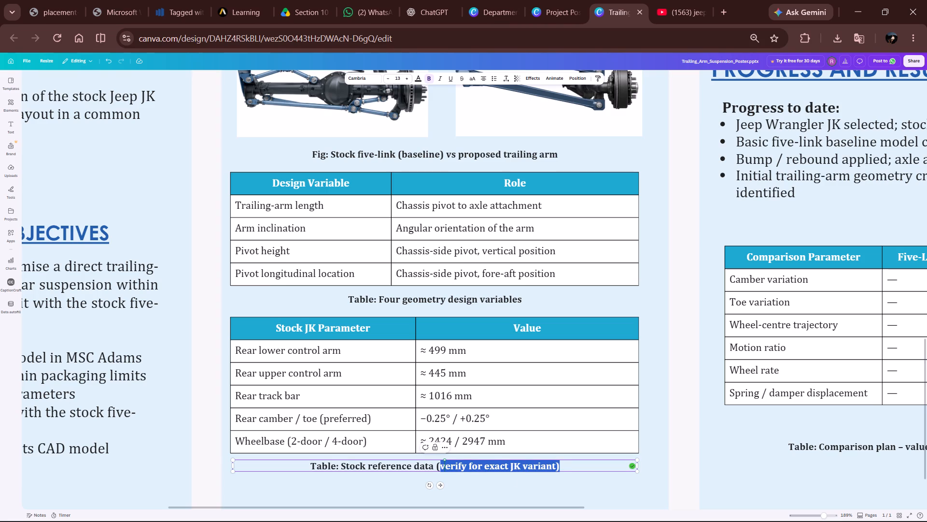
drag(442, 463, 436, 464)
key(Delete)
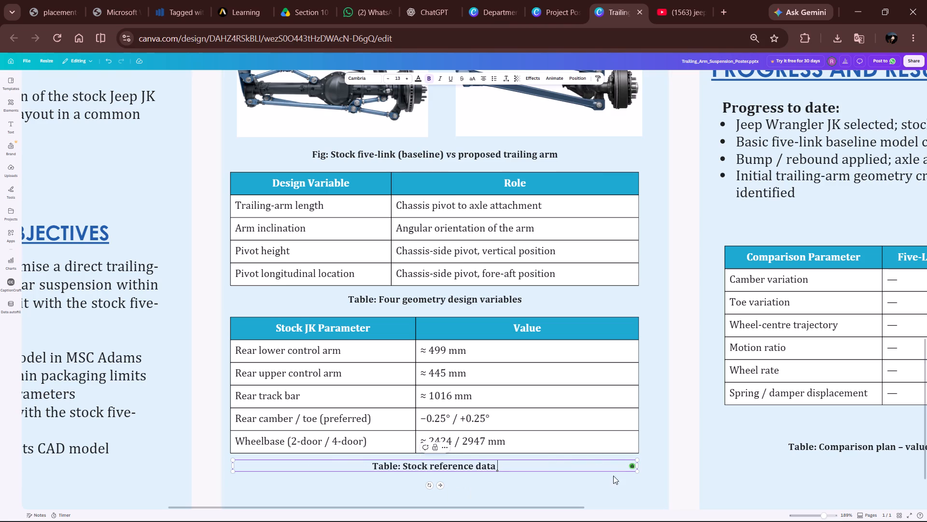
click(680, 426)
Move the middle word of student 1's name to the end of the line in the Group Information list.
ctrl+scroll(187, 334, down, 2)
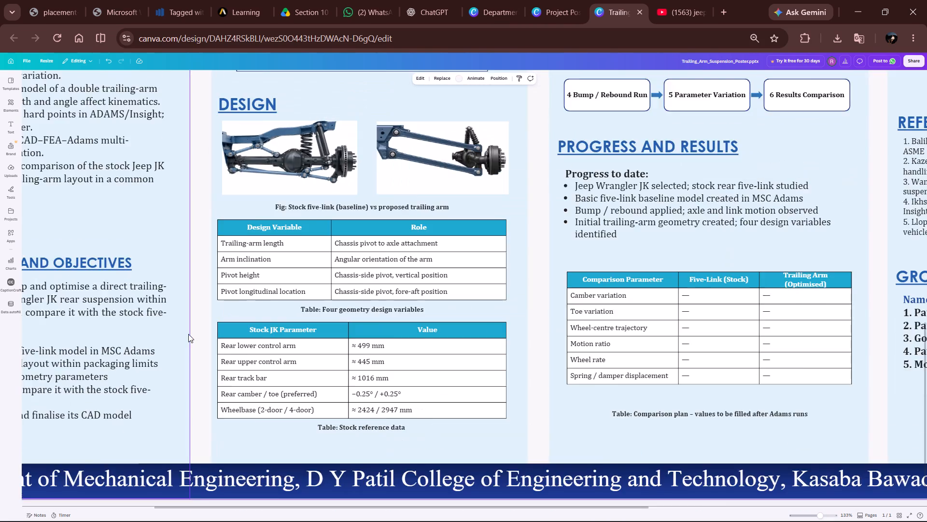
ctrl+scroll(188, 334, down, 3)
ctrl+scroll(864, 329, up, 3)
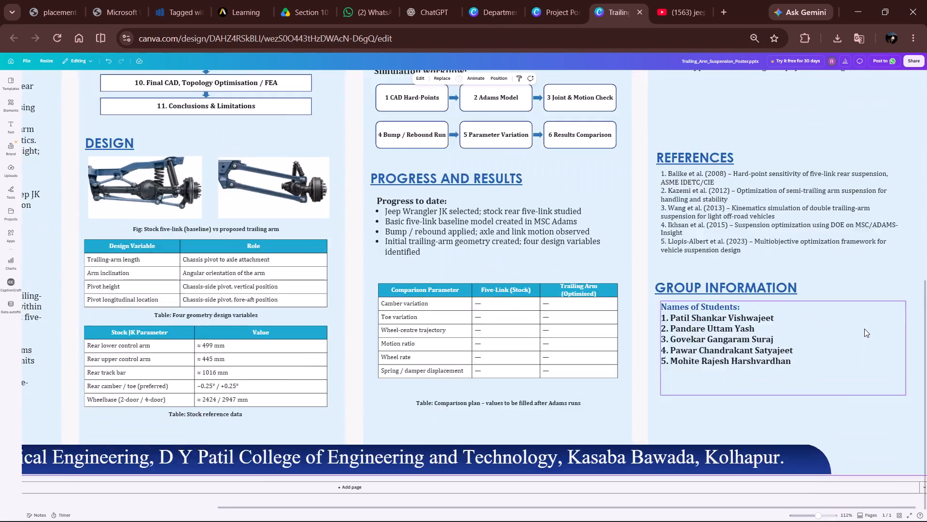
ctrl+scroll(864, 329, up, 4)
click(550, 300)
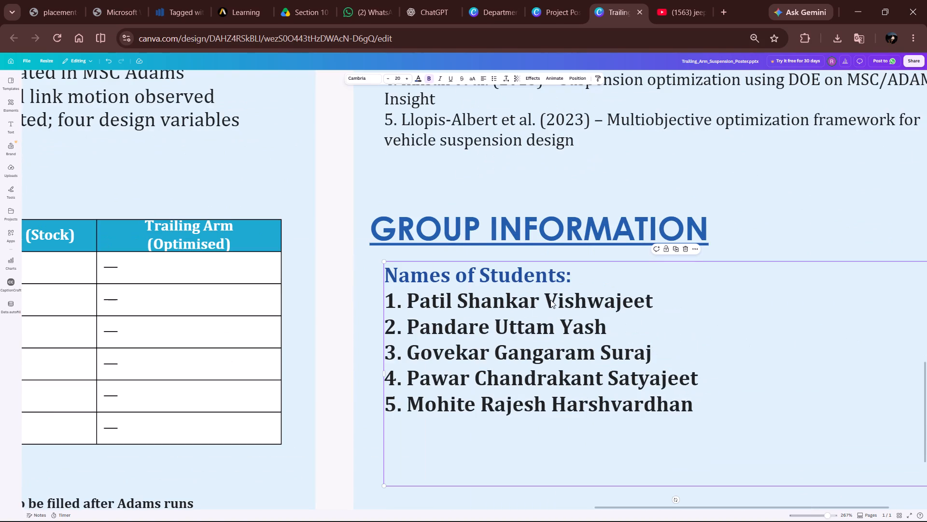
double_click(533, 303)
click(534, 303)
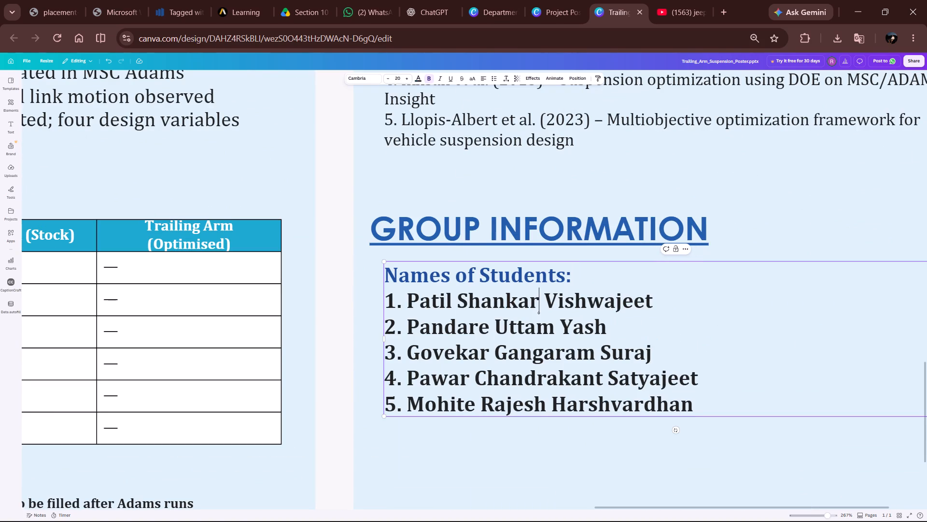
drag(540, 304, 461, 303)
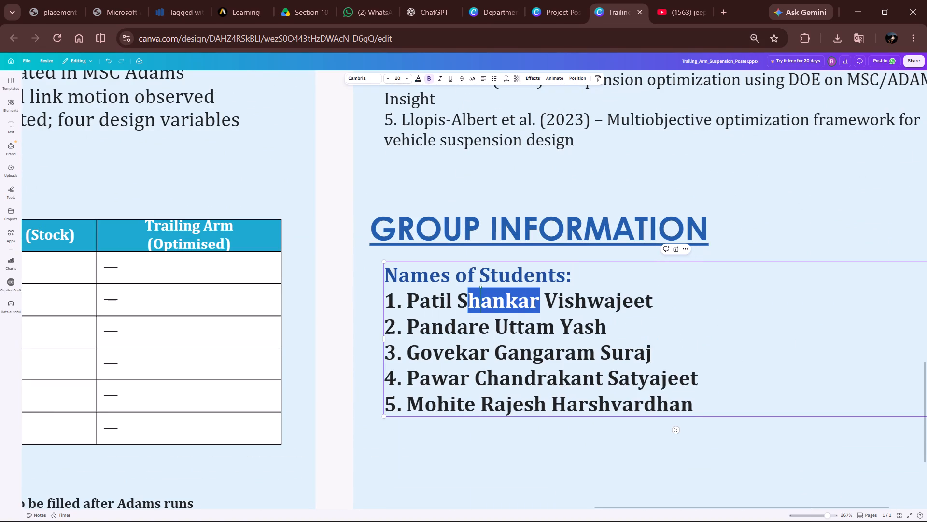
drag(461, 303, 456, 306)
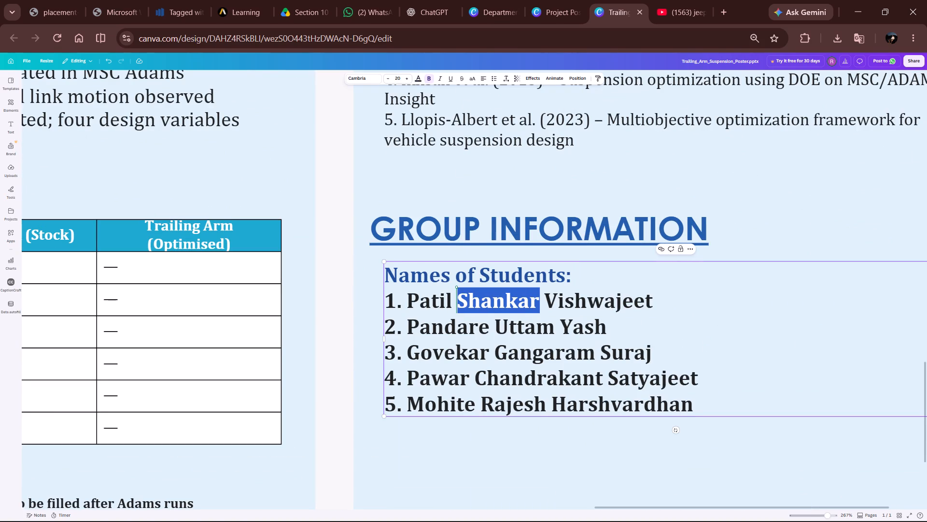
key(ctrl+x)
click(572, 298)
key(space)
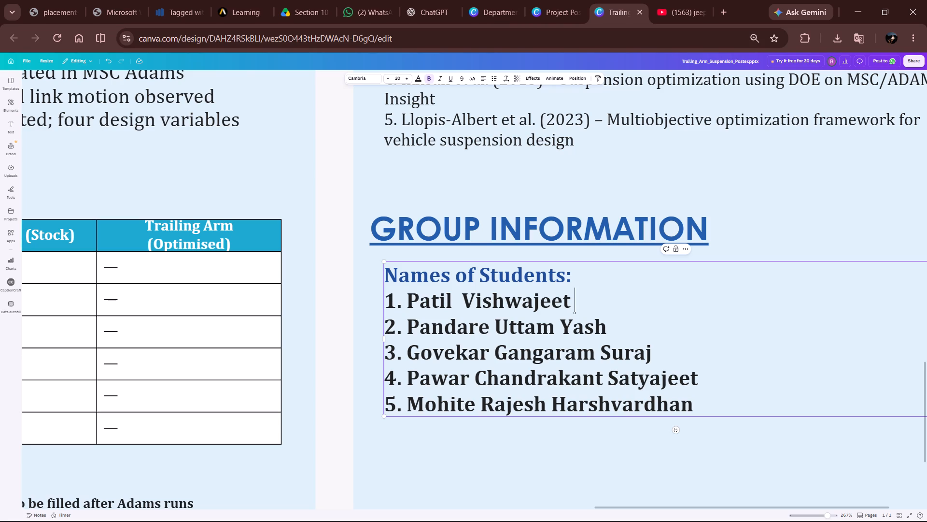
key(ctrl+v)
Move the middle word of student 2's name to the end of its line.
click(553, 323)
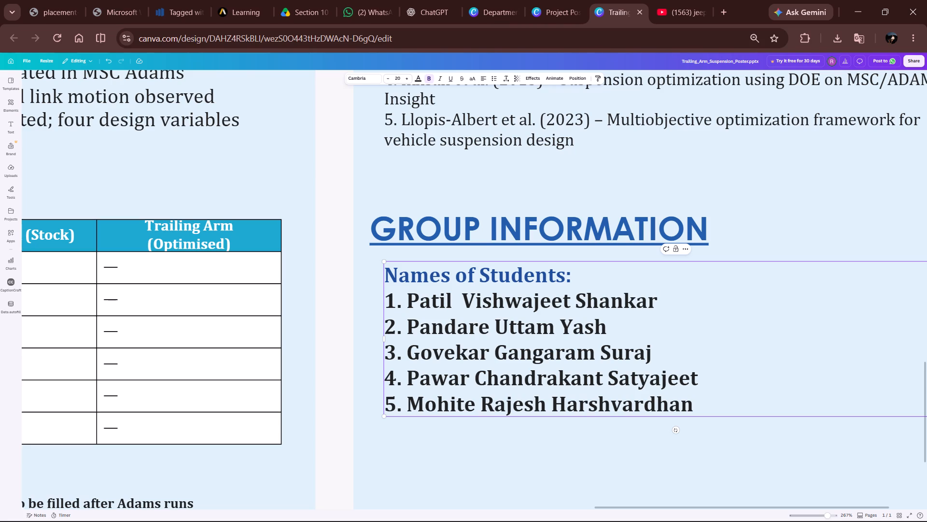
drag(554, 331, 499, 327)
key(ctrl+x)
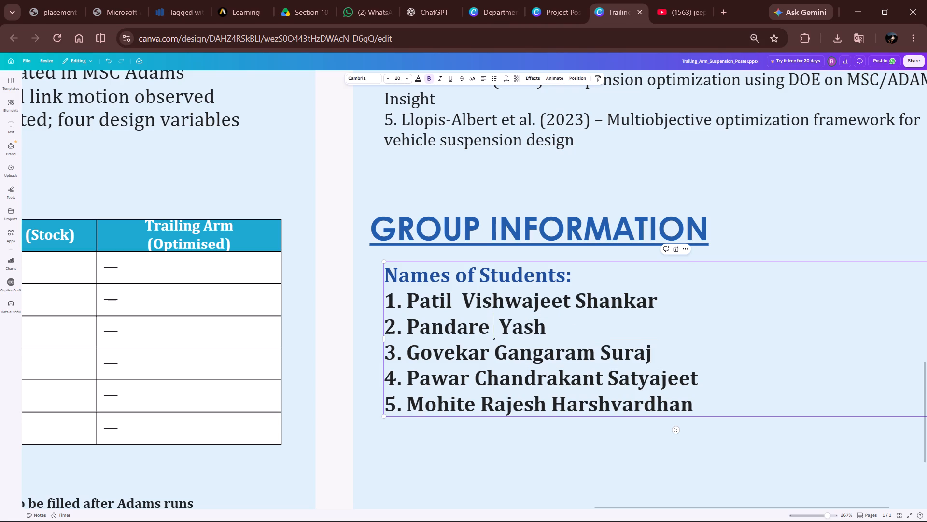
click(582, 331)
key(space)
key(ctrl+v)
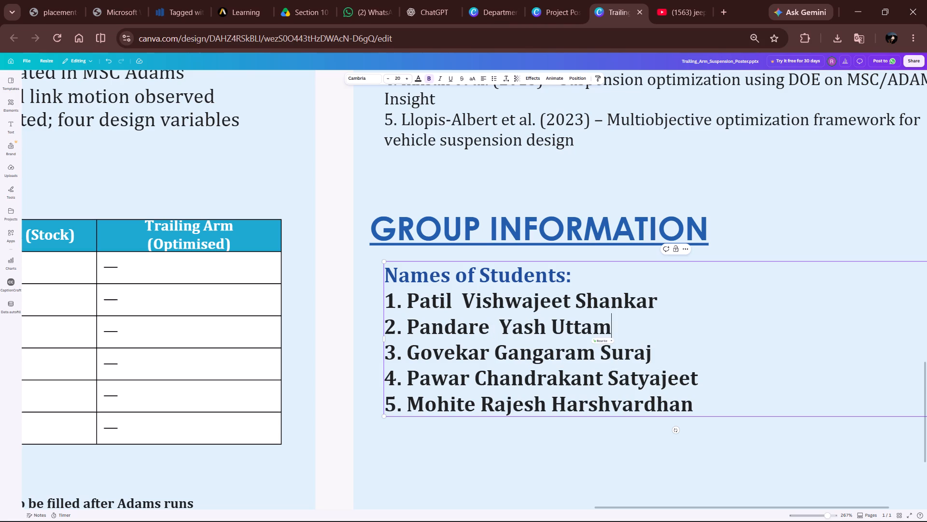
Move the middle word of student 3's name to the end of its line.
click(597, 356)
drag(594, 356, 498, 361)
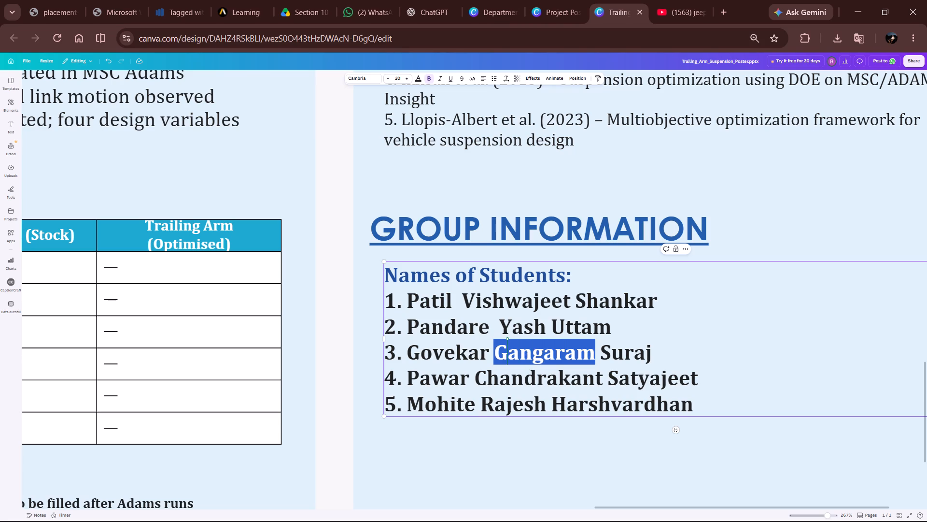
drag(498, 361, 498, 361)
key(ctrl+x)
click(590, 351)
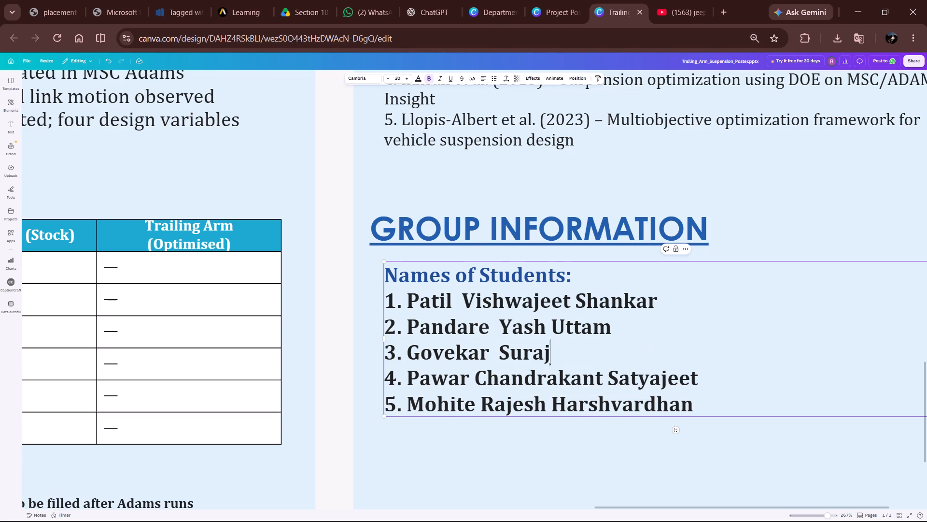
key(space)
key(ctrl+v)
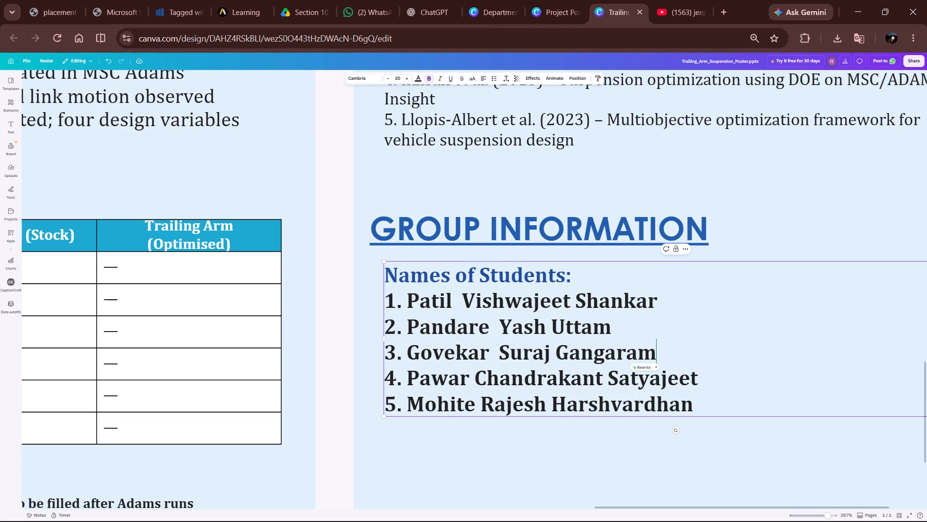
Move the middle word of student 4's name to the end of its line.
drag(603, 387, 478, 387)
key(ctrl+x)
click(612, 376)
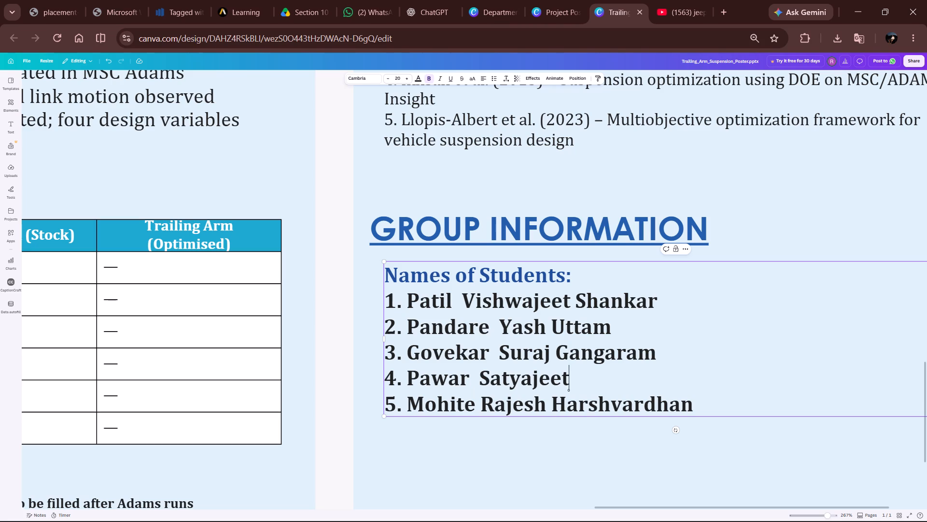
key(space)
key(ctrl+v)
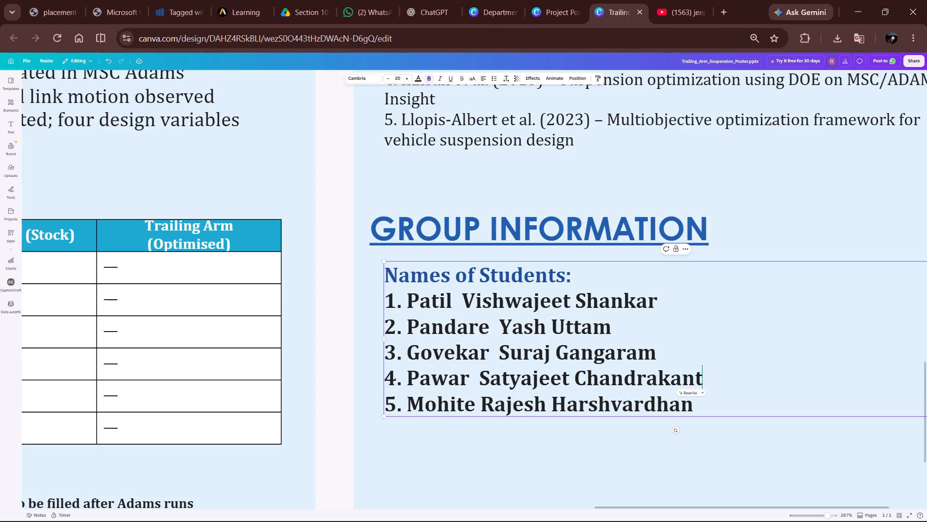
Move the middle word of student 5's name to the end of its line.
click(564, 400)
drag(549, 401, 485, 405)
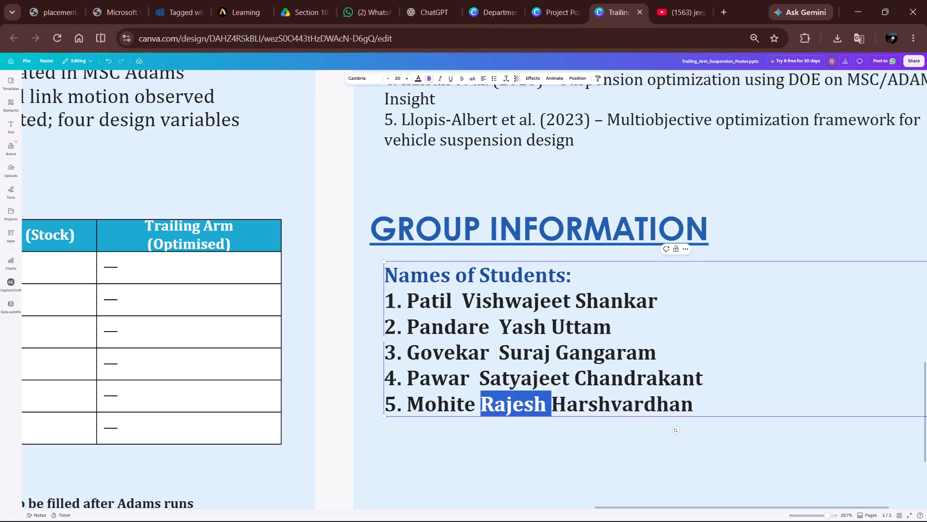
drag(485, 405, 484, 405)
key(ctrl+x)
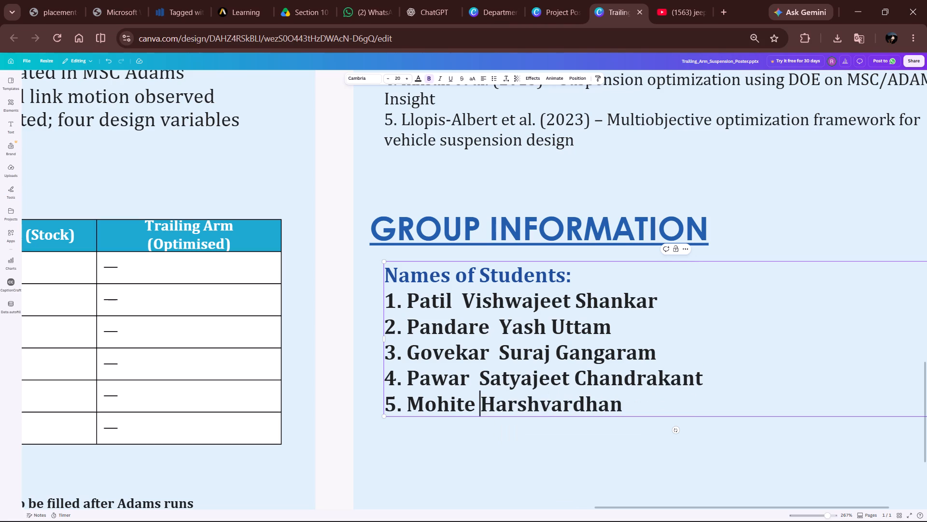
click(640, 395)
key(space)
key(ctrl+v)
Examine the Group Information, References and Future Scope sections, and the Jeep Wrangler image under Simulation Setup and Scope.
scroll(727, 379, up, 2)
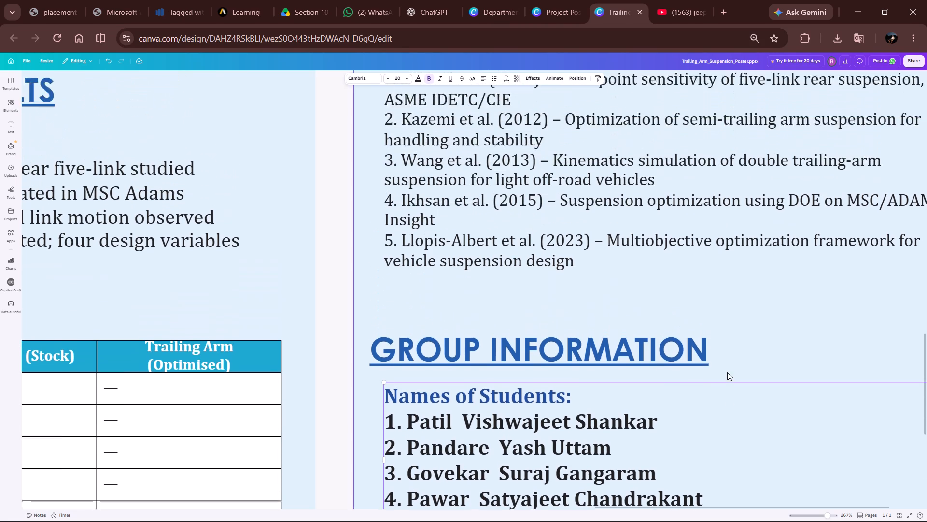
scroll(727, 372, down, 3)
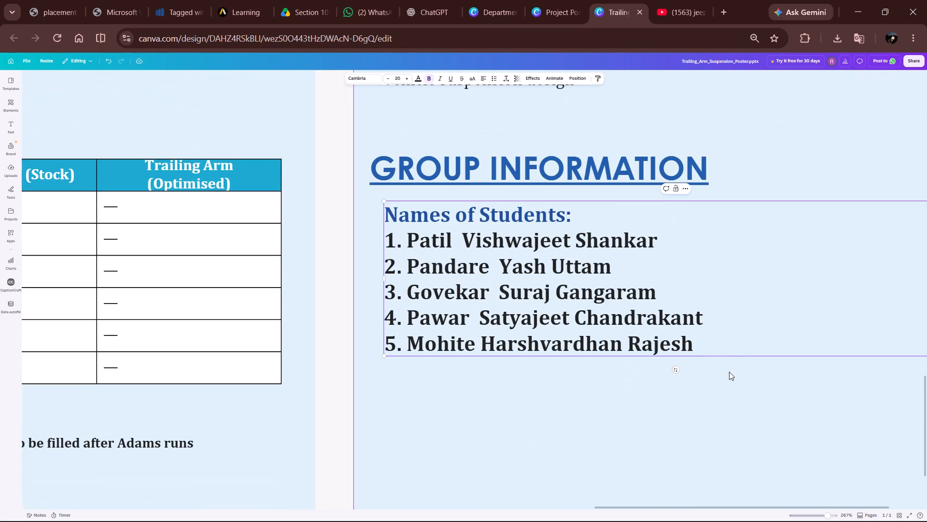
scroll(729, 369, up, 5)
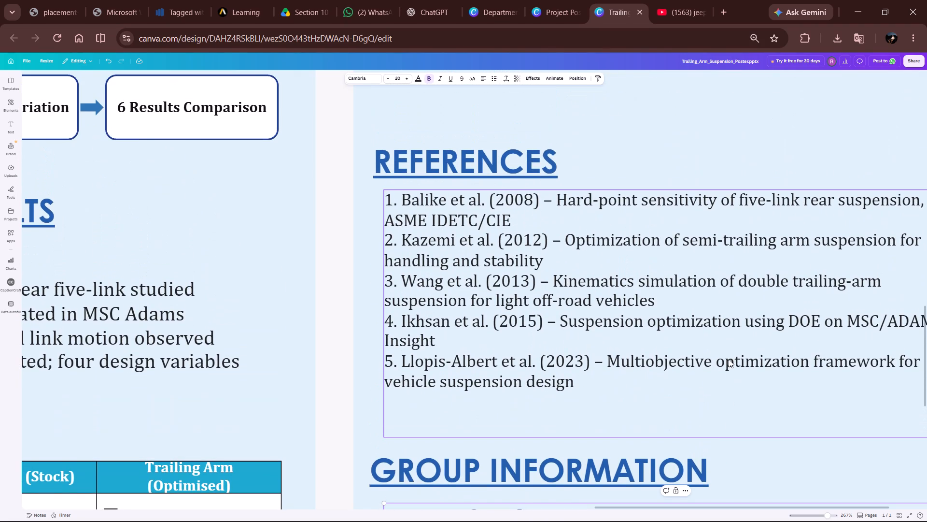
scroll(741, 325, up, 4)
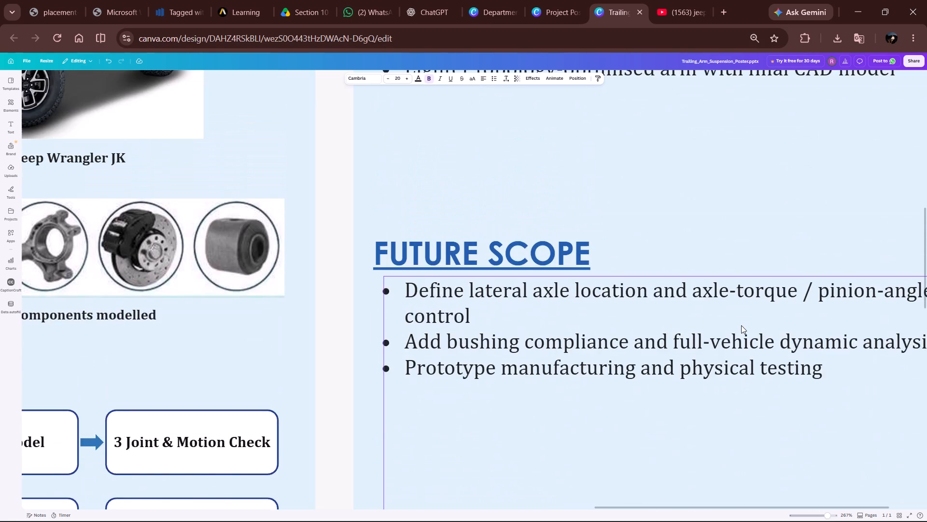
scroll(741, 325, down, 1)
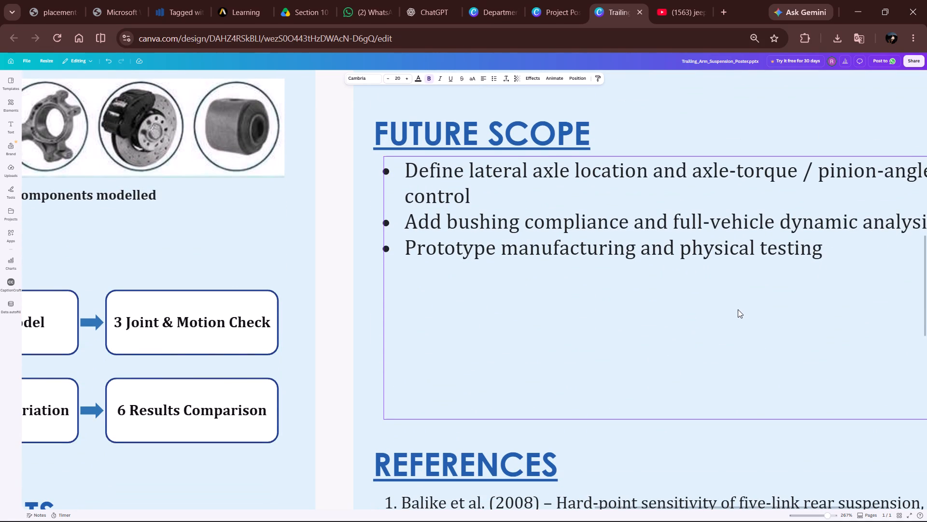
scroll(738, 304, up, 1)
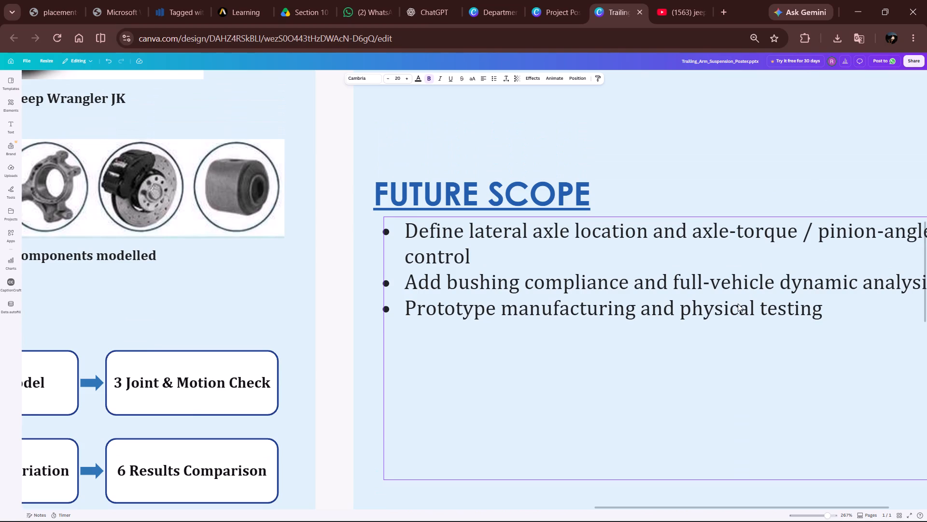
scroll(738, 303, up, 3)
scroll(738, 299, left, 1)
scroll(738, 294, down, 1)
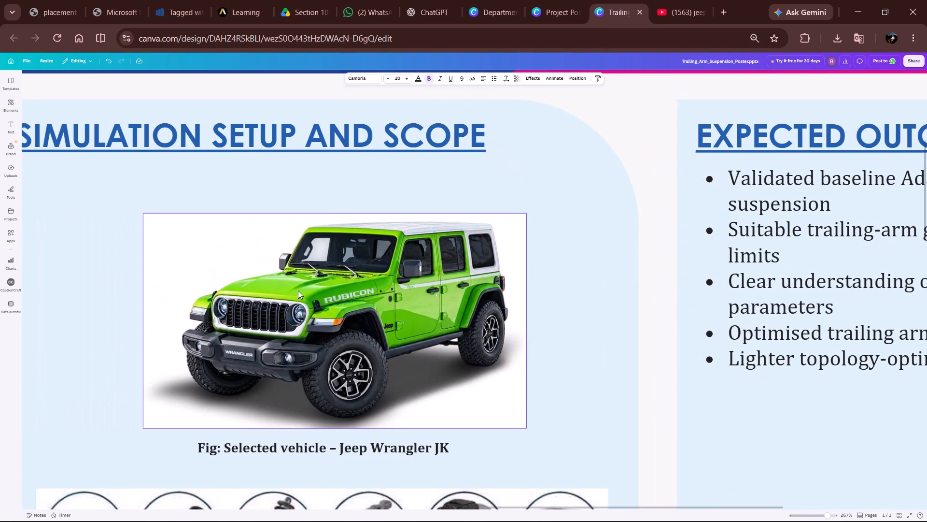
Select the Jeep Wrangler image, search the web for "background remove" in a new browser tab, and open the remove.bg site.
click(298, 290)
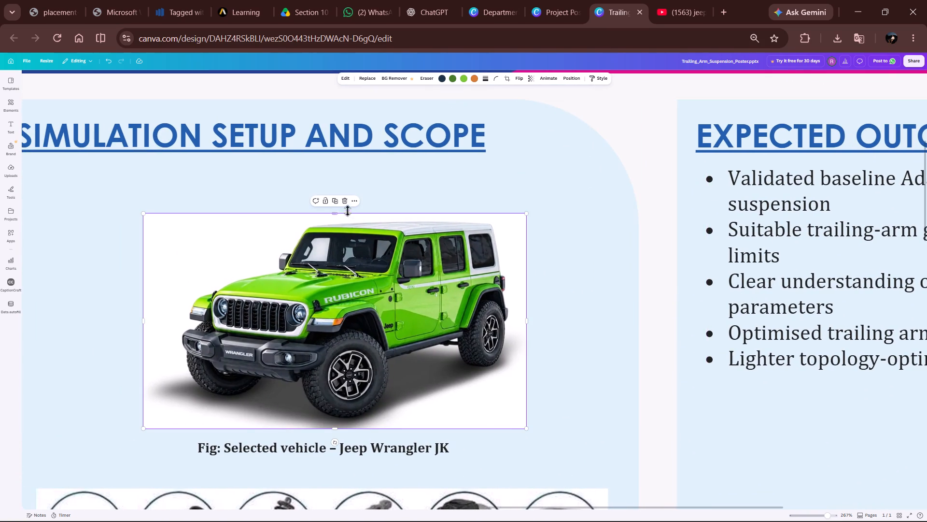
click(736, 15)
click(717, 7)
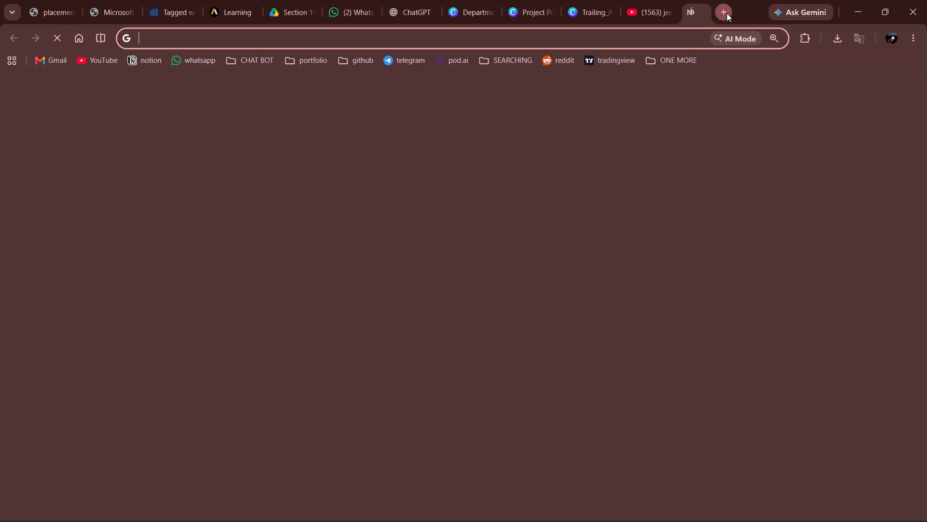
click(364, 261)
text(back)
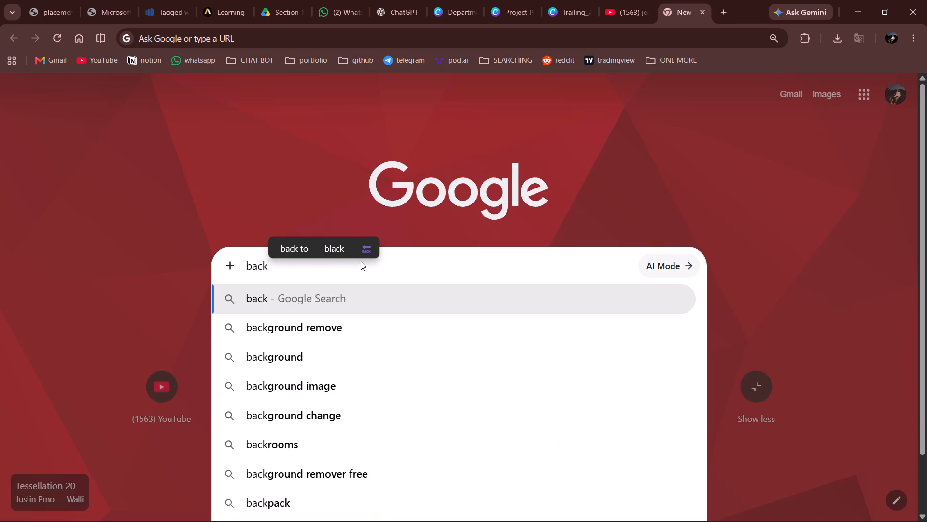
key(Down)
key(Return)
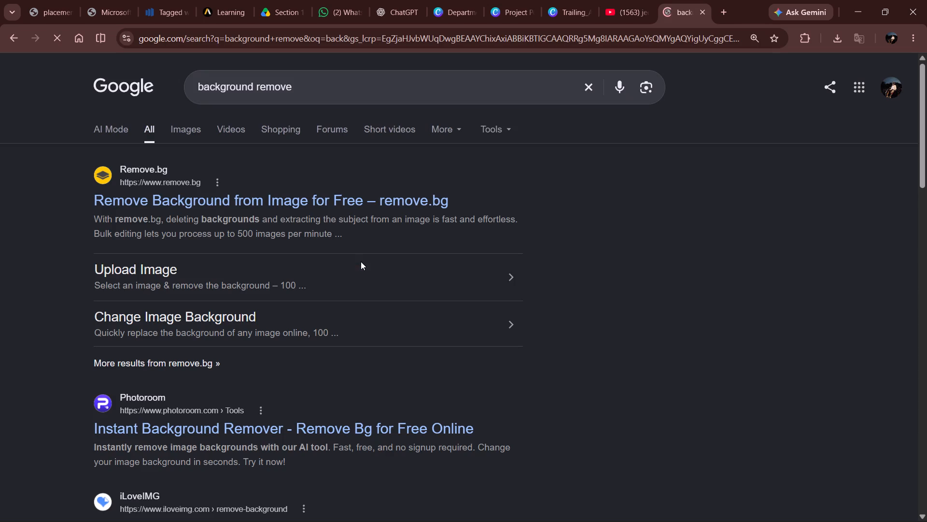
click(310, 199)
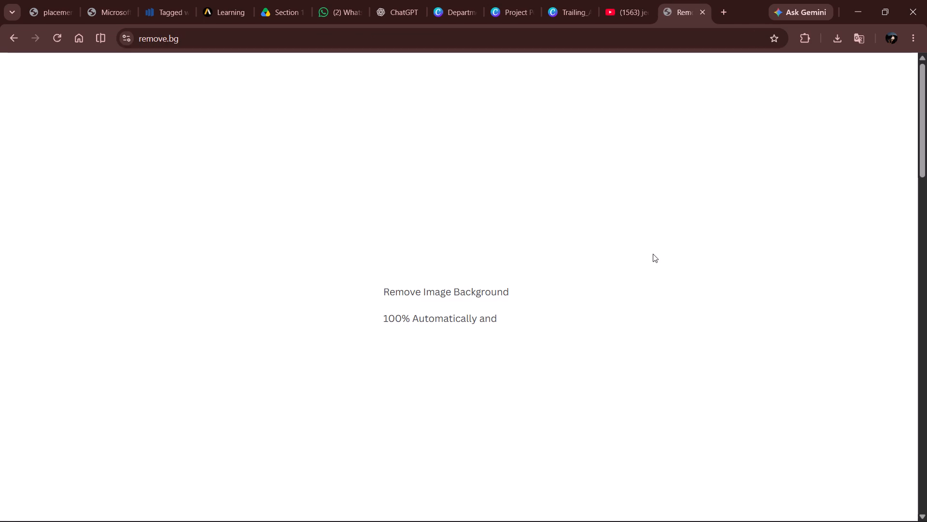
Switch to the Canva poster and download only the Jeep Wrangler image as a PNG.
click(624, 348)
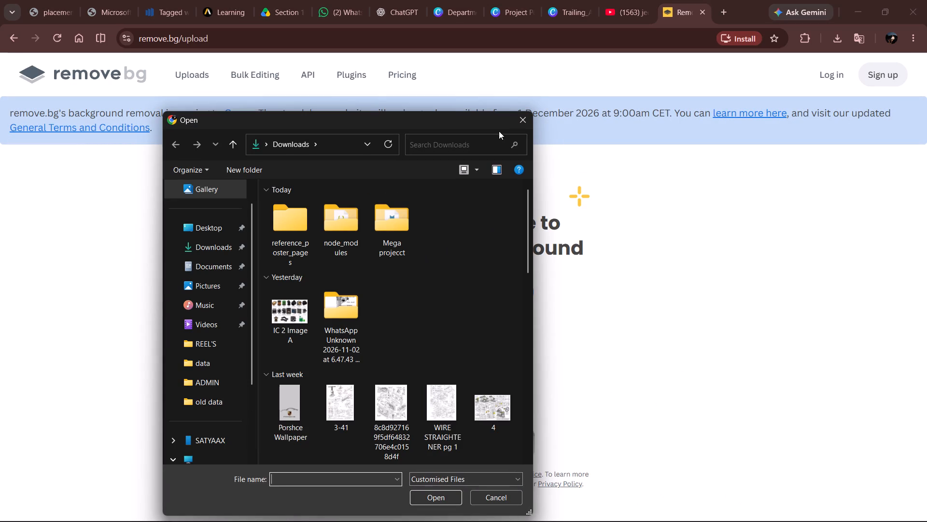
click(527, 124)
click(555, 5)
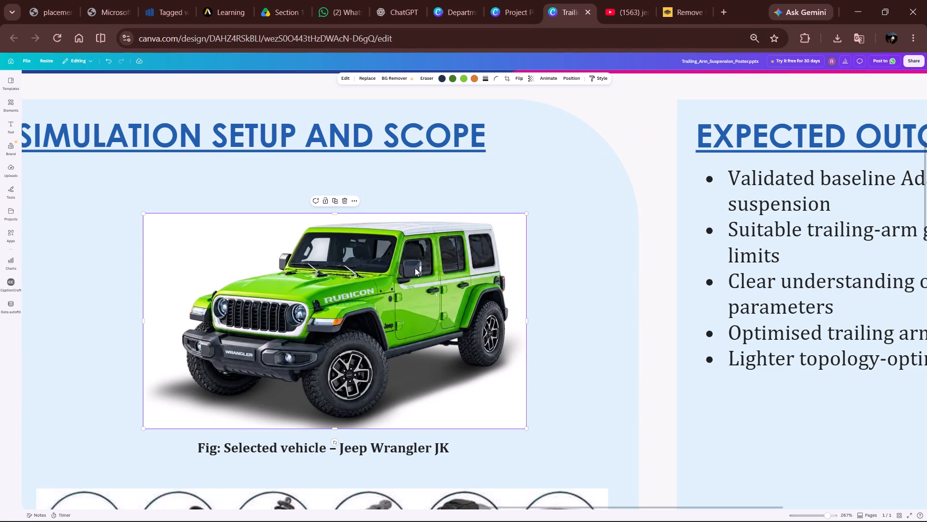
right_click(415, 268)
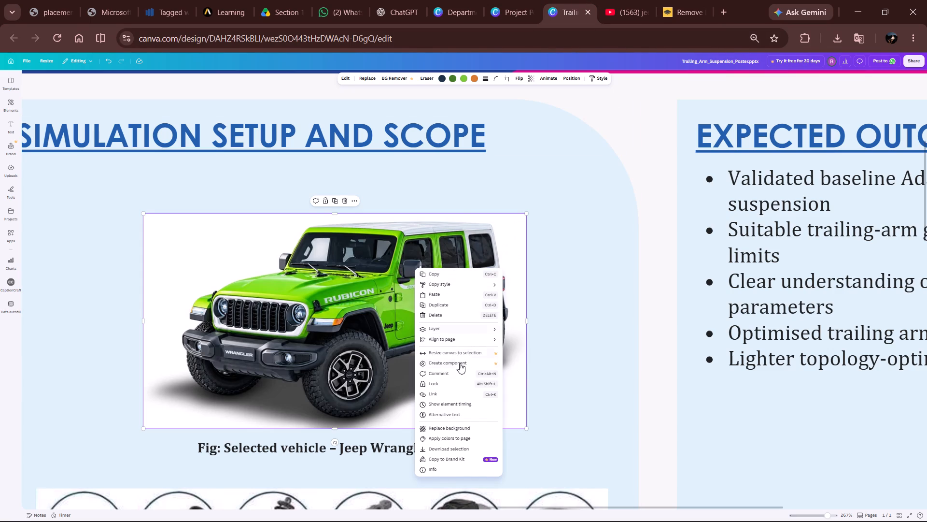
click(464, 449)
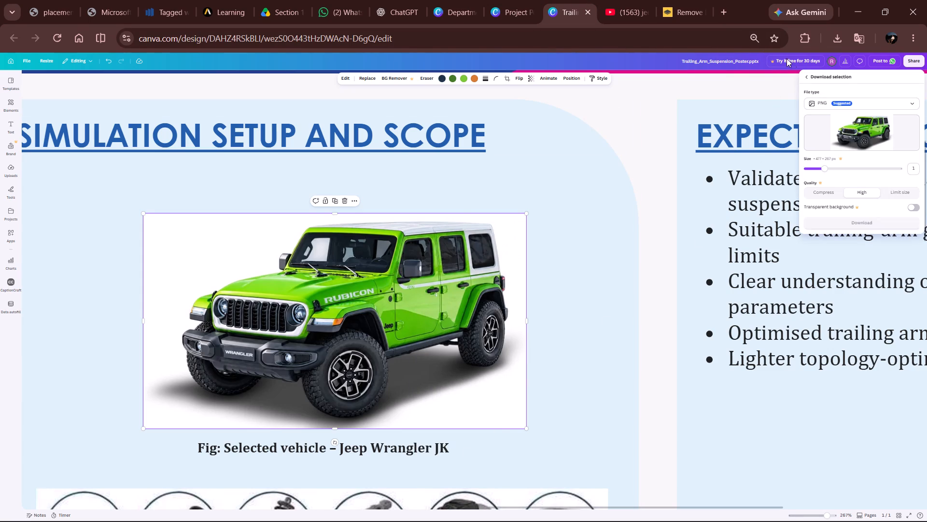
click(856, 229)
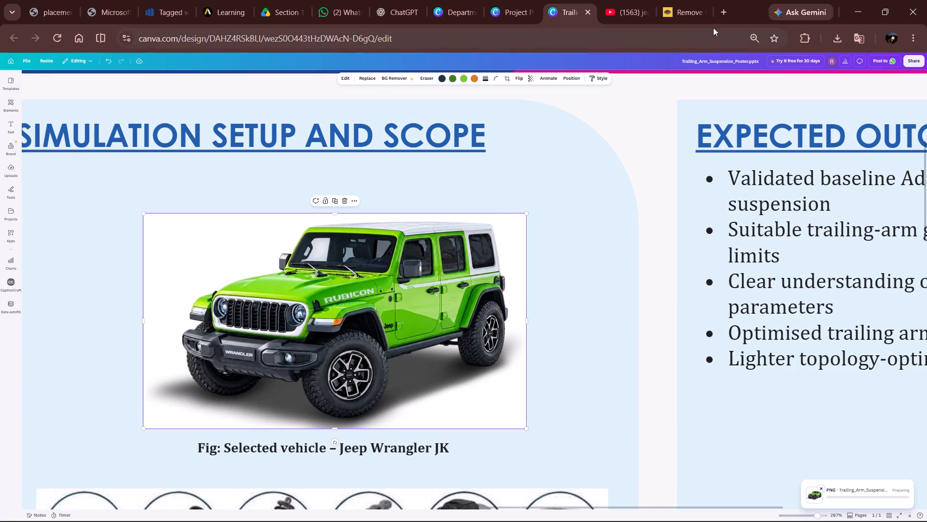
Switch to remove.bg and upload the Jeep image Trailing_Arm_Suspension_Poster.pptx from the Downloads folder for background removal.
click(683, 15)
click(501, 291)
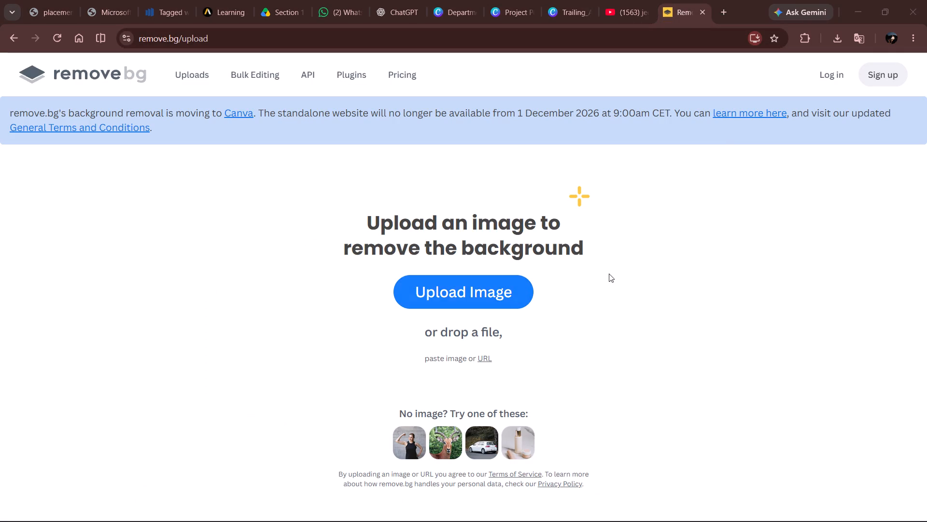
right_click(462, 274)
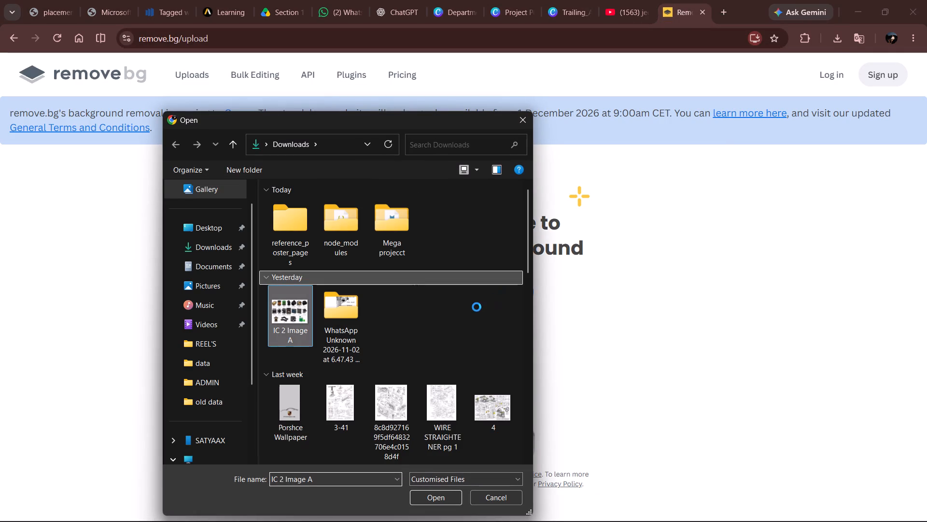
right_click(477, 307)
click(186, 243)
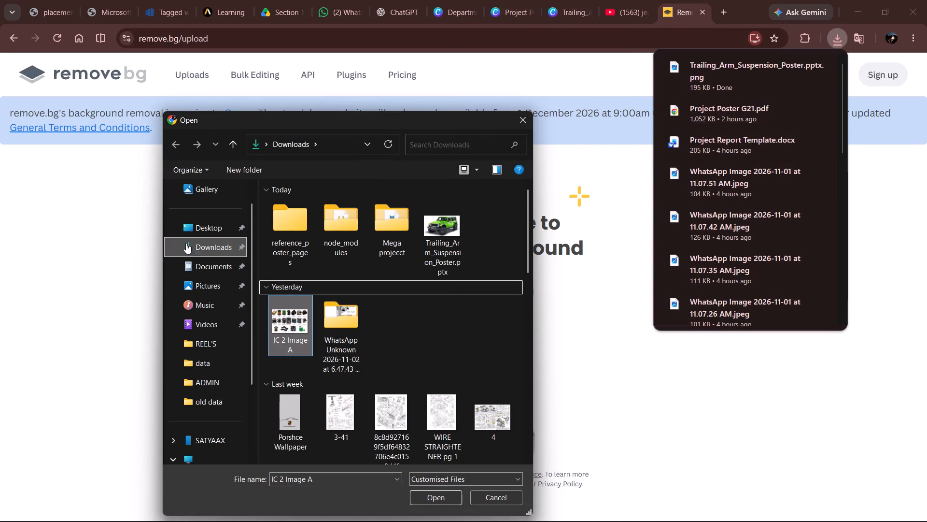
click(207, 247)
double_click(449, 227)
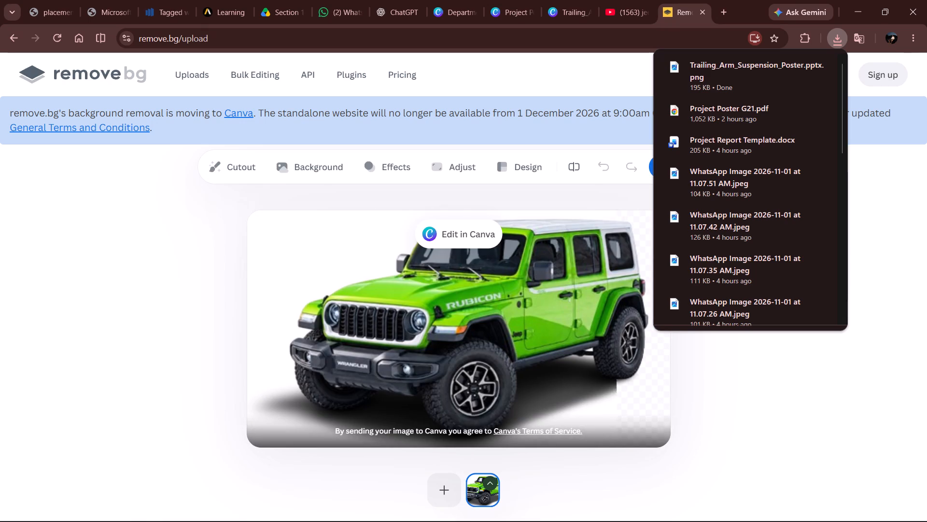
scroll(515, 351, down, 3)
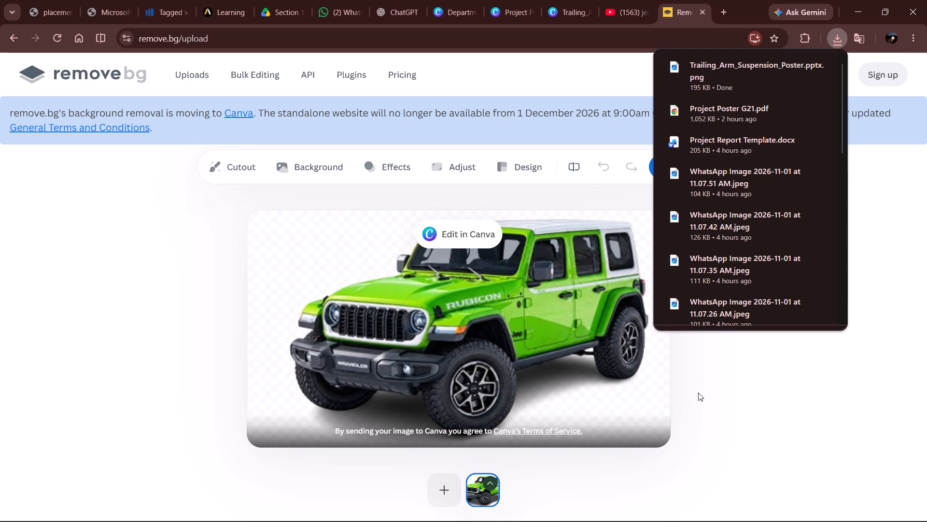
click(715, 399)
Download the free 477 x 267 preview of the Jeep image with its background removed.
click(463, 242)
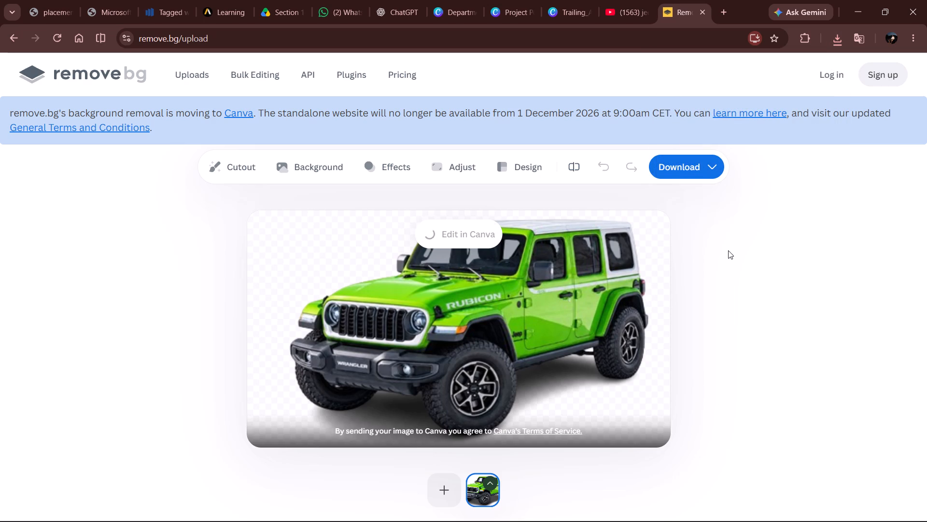
click(678, 165)
click(708, 199)
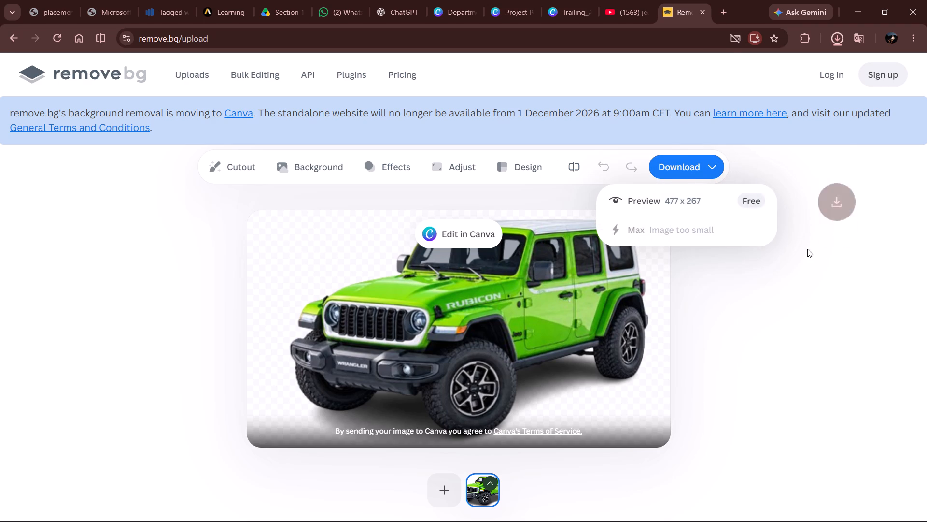
click(815, 257)
click(924, 298)
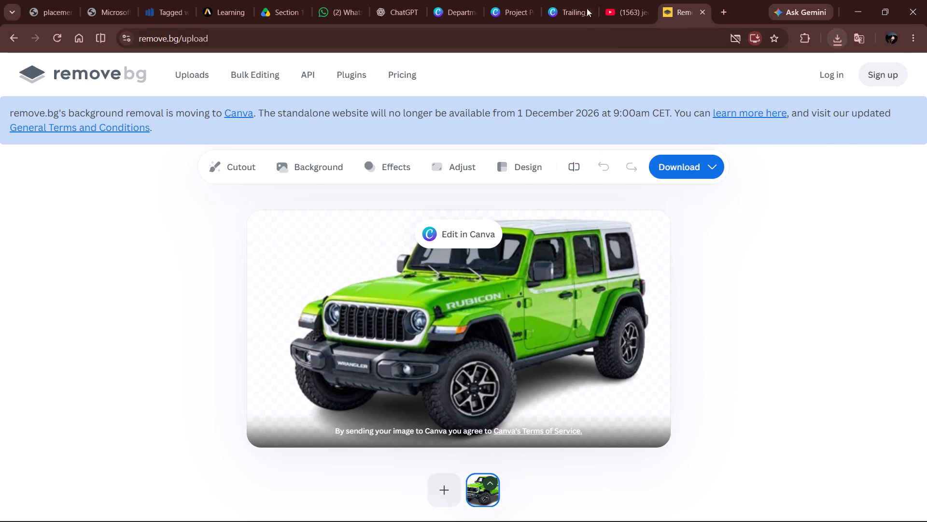
Switch to the Downloads folder in File Explorer and copy the Jeep image file Trailing_Arm_Suspension_Poster.pptx-removebg-preview.
click(567, 0)
click(432, 283)
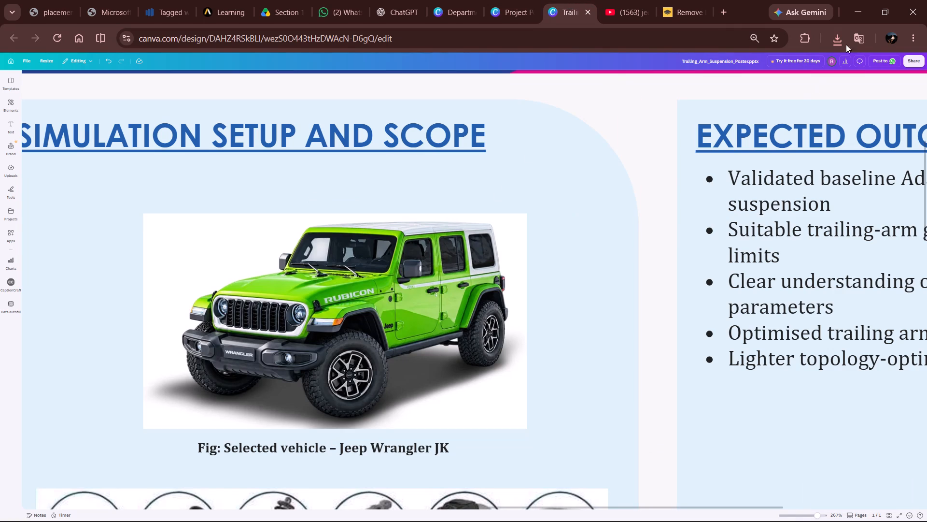
click(857, 9)
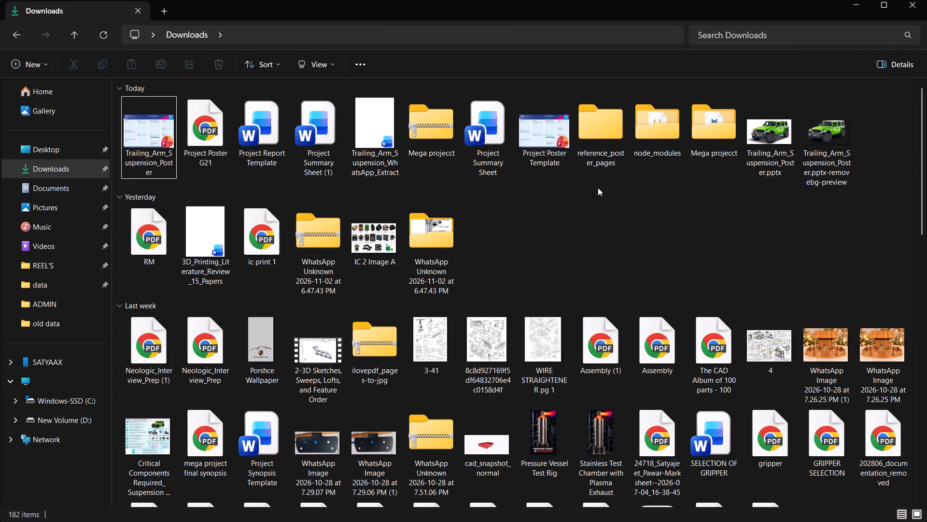
click(598, 188)
click(807, 137)
key(ctrl+c)
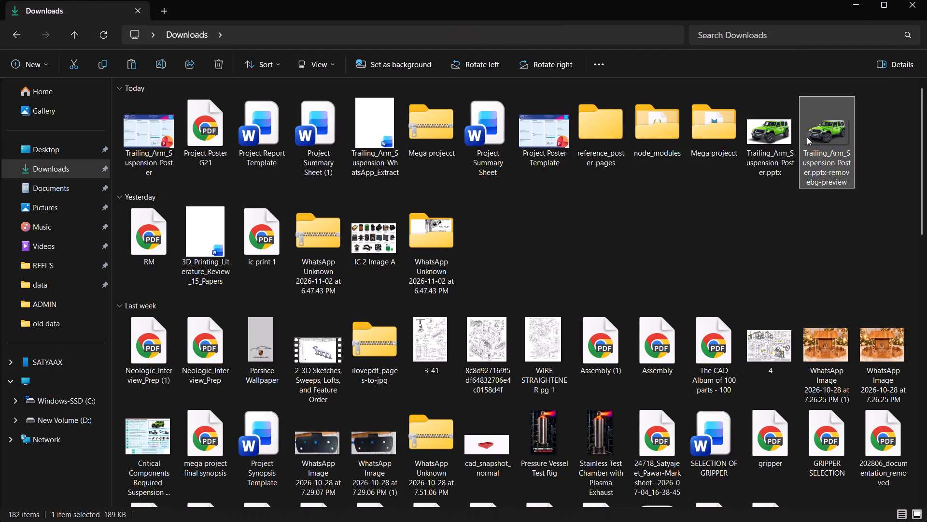
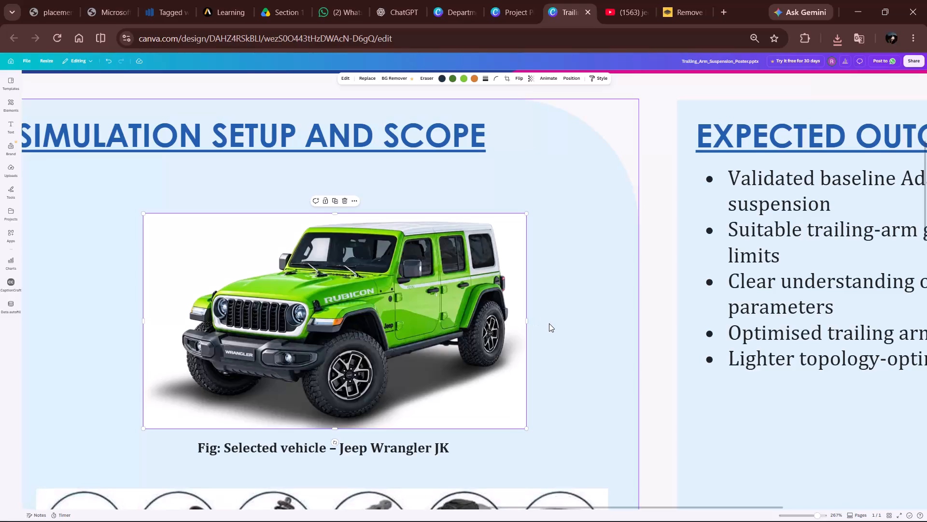
Paste the background-free Jeep image onto the poster and delete the original white-background Jeep image.
key(ctrl+v)
click(460, 251)
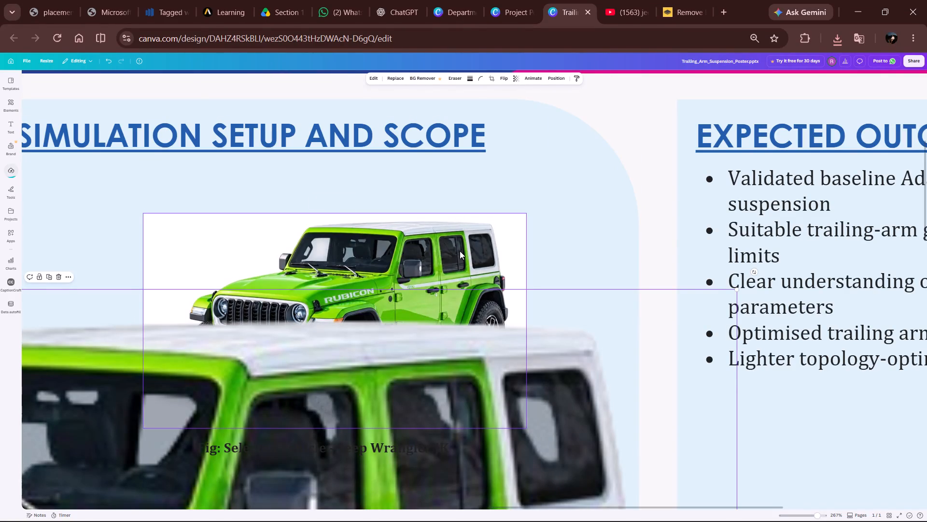
key(Delete)
Shrink the pasted Jeep image and move it into the Simulation Setup and Scope column, above the suspension components strip.
drag(439, 415, 458, 380)
ctrl+scroll(458, 380, down, 5)
drag(458, 391, 472, 360)
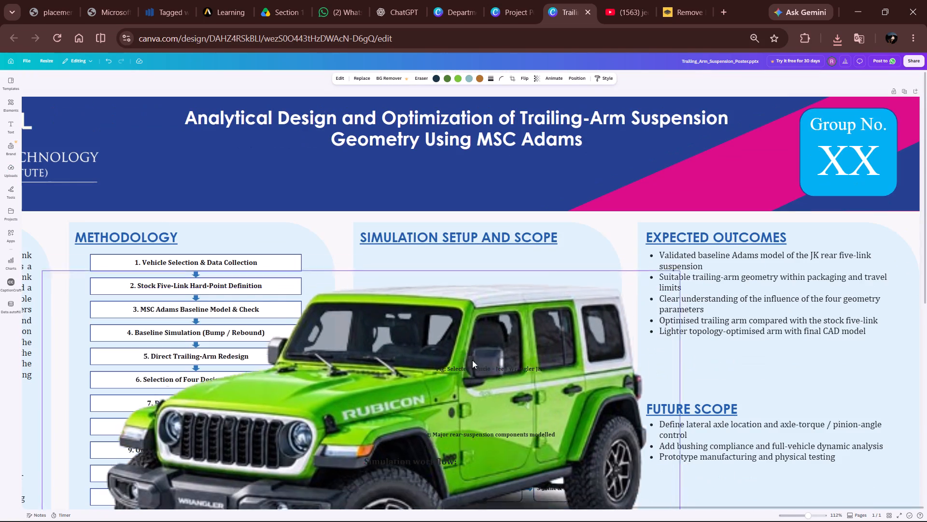
drag(472, 360, 483, 291)
scroll(293, 399, down, 2)
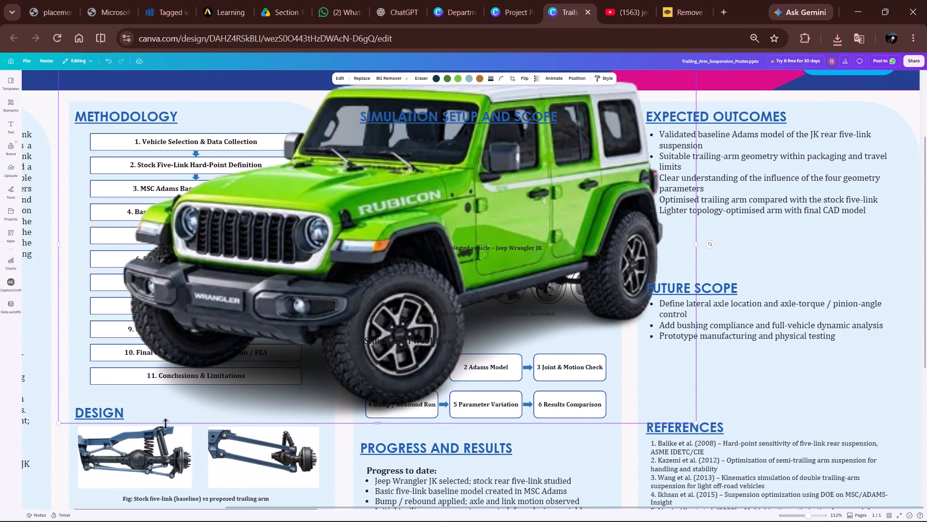
drag(58, 421, 491, 252)
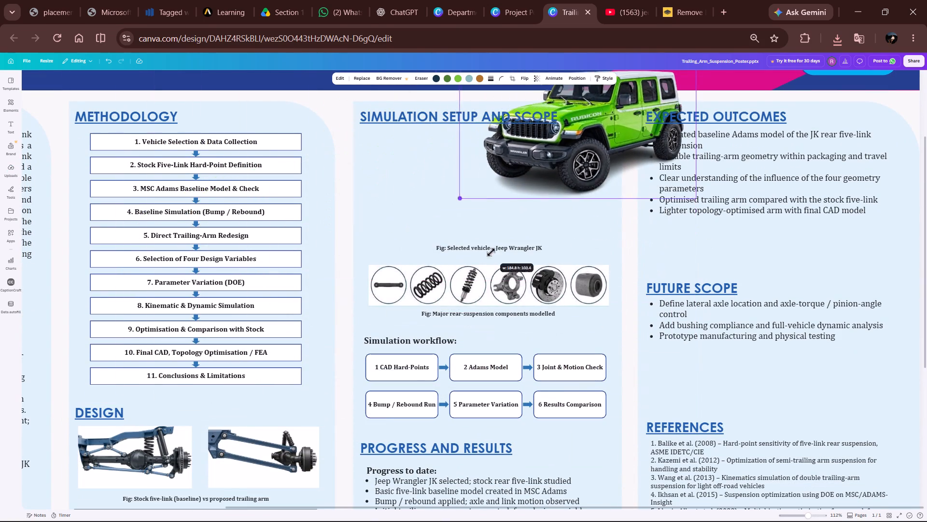
drag(491, 252, 498, 247)
drag(611, 159, 533, 232)
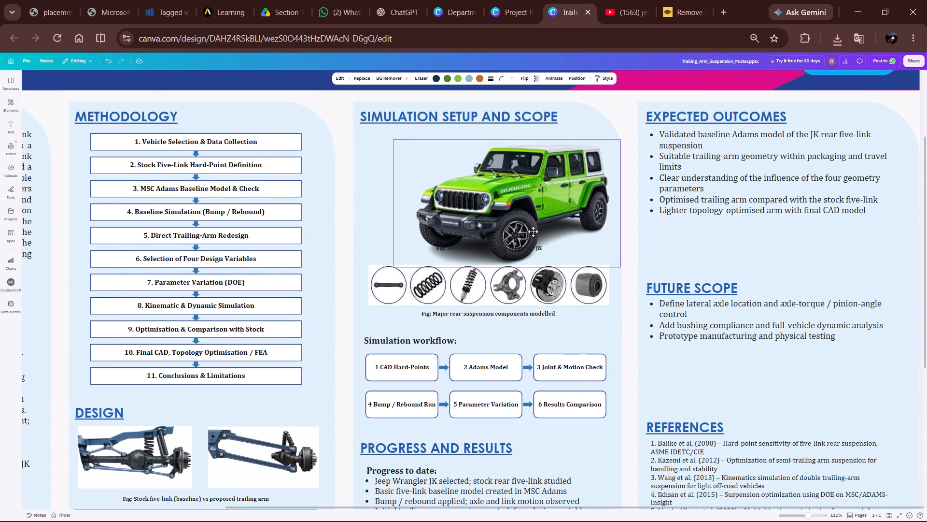
drag(533, 232, 511, 228)
Reduce the Jeep image further and place it between the Simulation Setup and Scope heading and the selected vehicle caption.
ctrl+scroll(564, 248, up, 1)
ctrl+scroll(564, 249, down, 2)
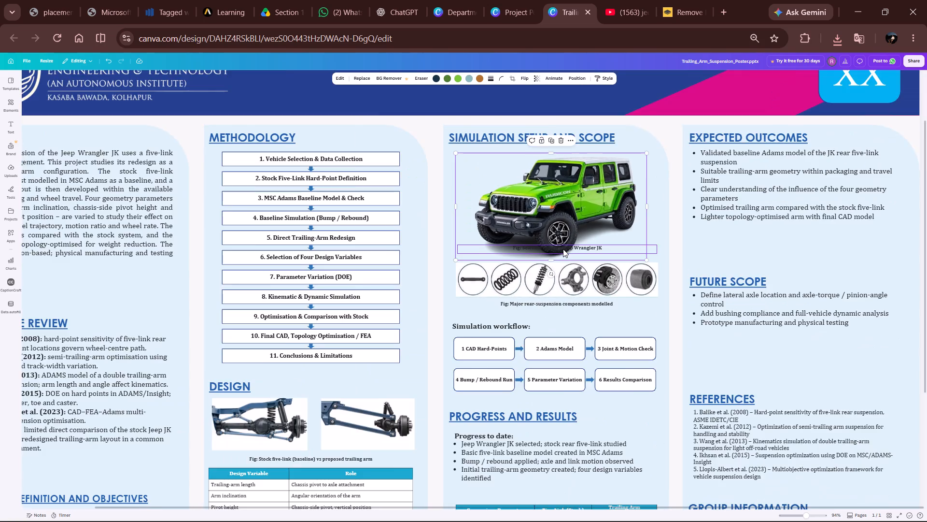
ctrl+scroll(563, 249, up, 3)
drag(703, 266, 629, 219)
scroll(693, 241, up, 3)
drag(543, 343, 586, 351)
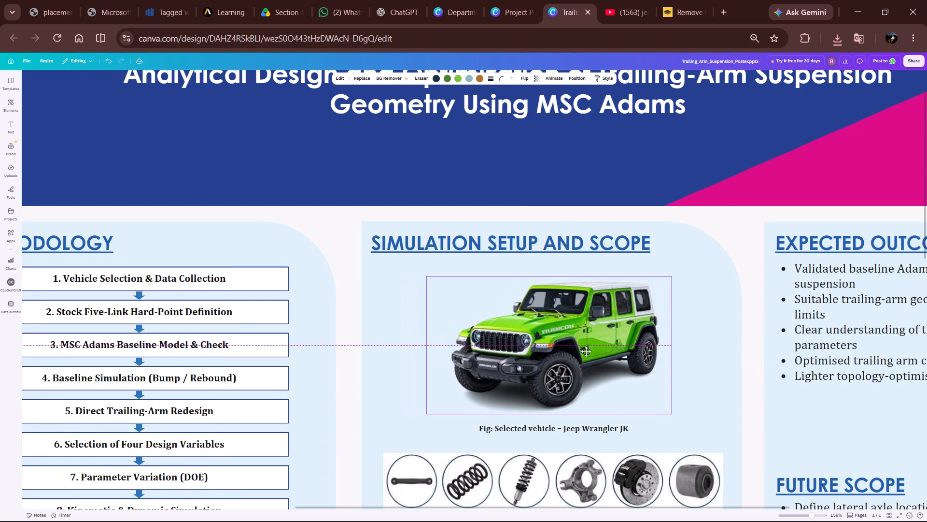
drag(586, 351, 579, 351)
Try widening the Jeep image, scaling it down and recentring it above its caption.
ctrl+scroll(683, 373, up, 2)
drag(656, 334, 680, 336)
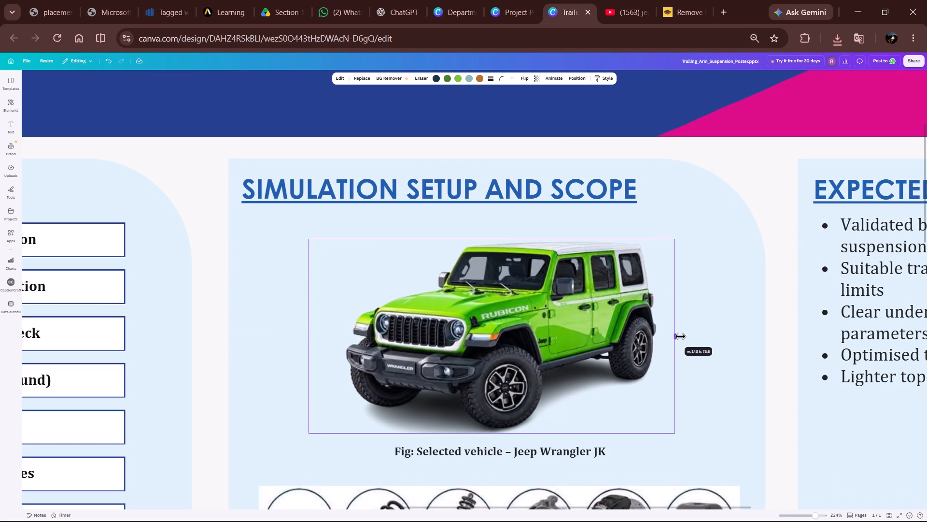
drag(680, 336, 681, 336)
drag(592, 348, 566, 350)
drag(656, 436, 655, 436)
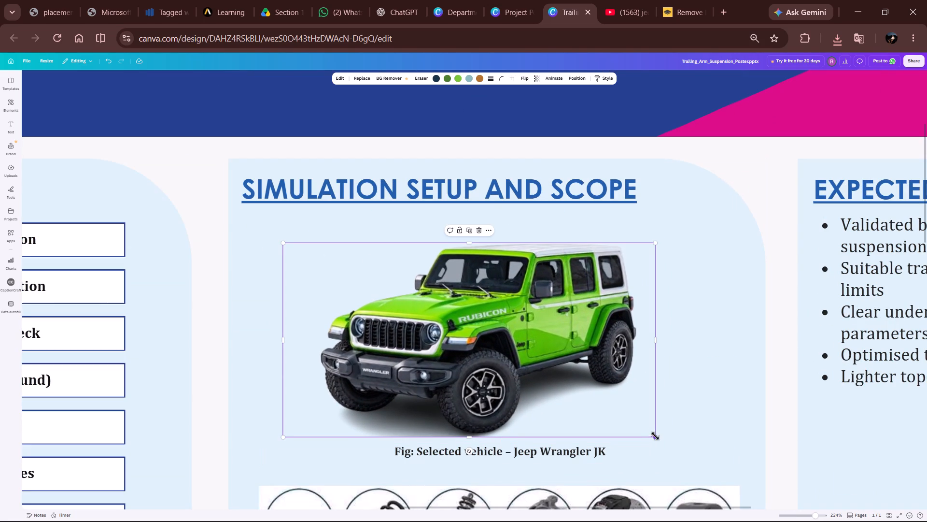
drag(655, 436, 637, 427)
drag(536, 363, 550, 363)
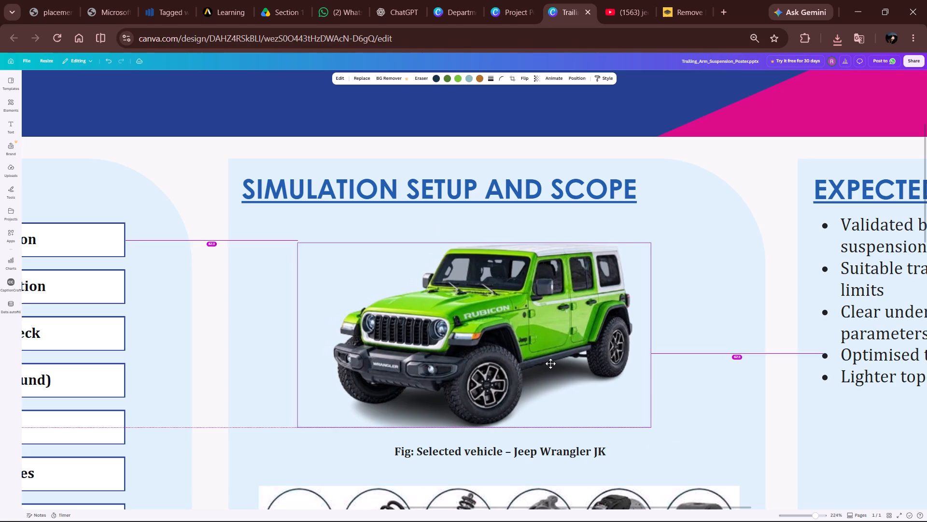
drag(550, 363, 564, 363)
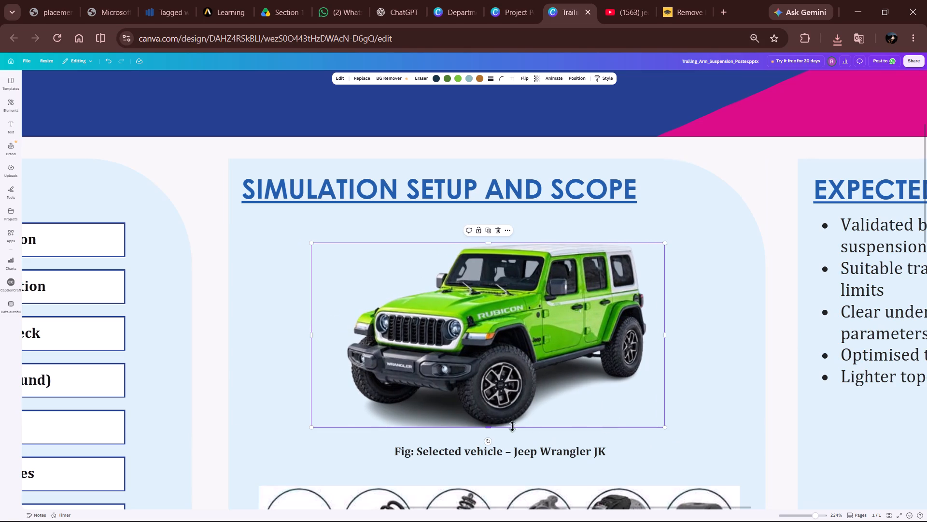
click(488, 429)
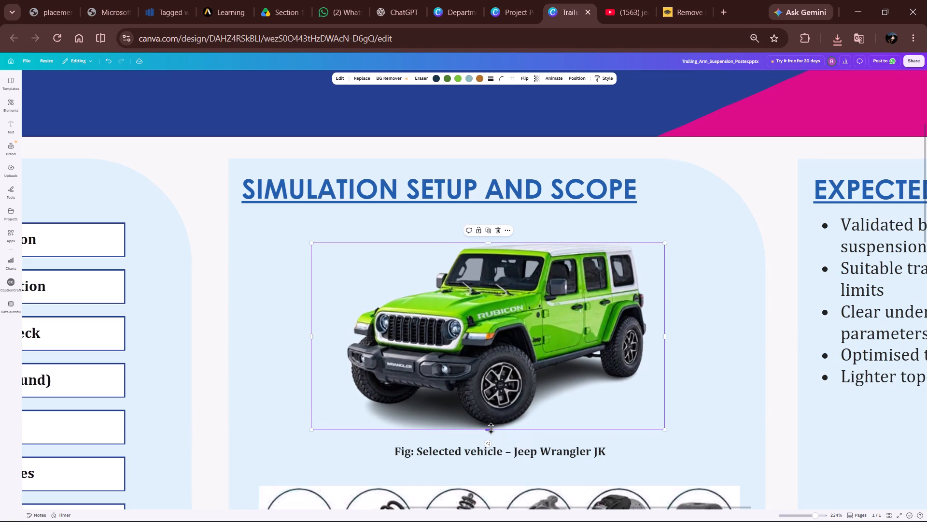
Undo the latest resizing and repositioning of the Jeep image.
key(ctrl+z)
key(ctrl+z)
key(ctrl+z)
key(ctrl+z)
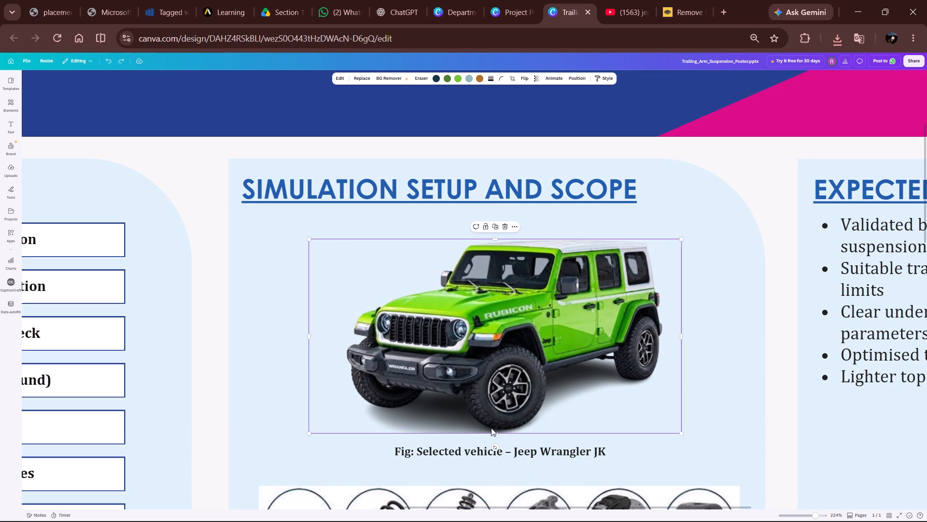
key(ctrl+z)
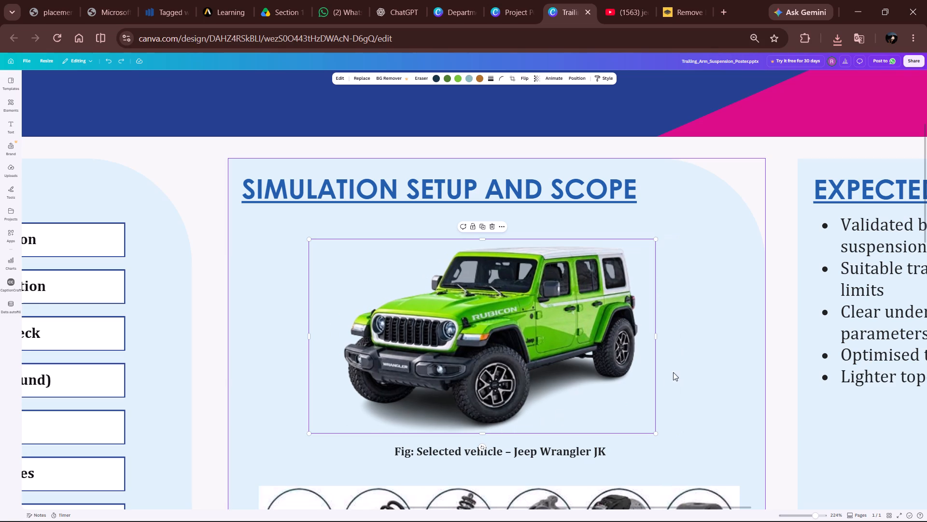
Enlarge the Jeep image slightly and centre it just above the selected vehicle caption.
drag(654, 431, 674, 448)
click(615, 403)
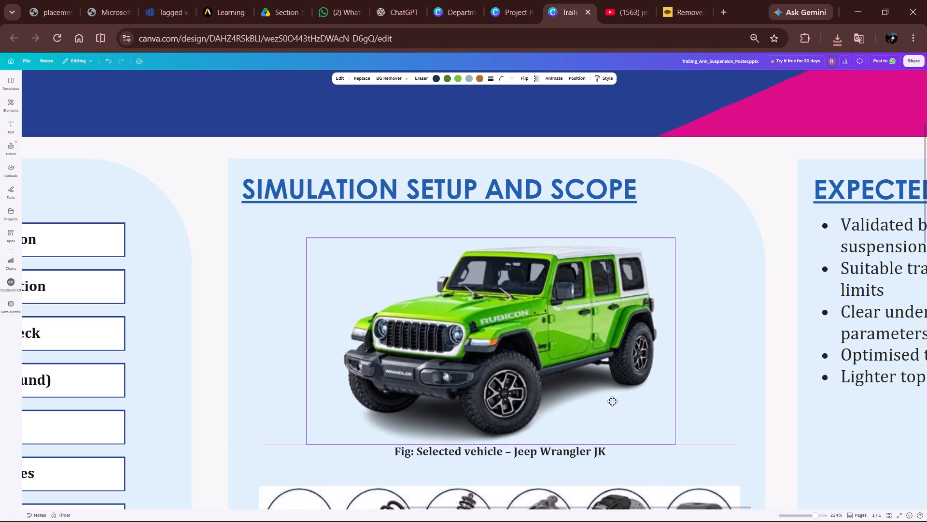
drag(529, 353, 515, 352)
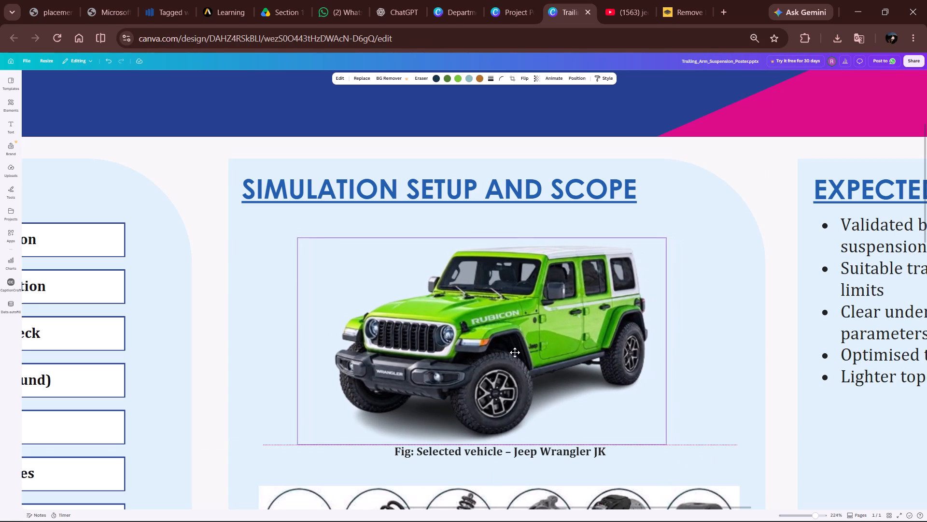
drag(515, 352, 524, 354)
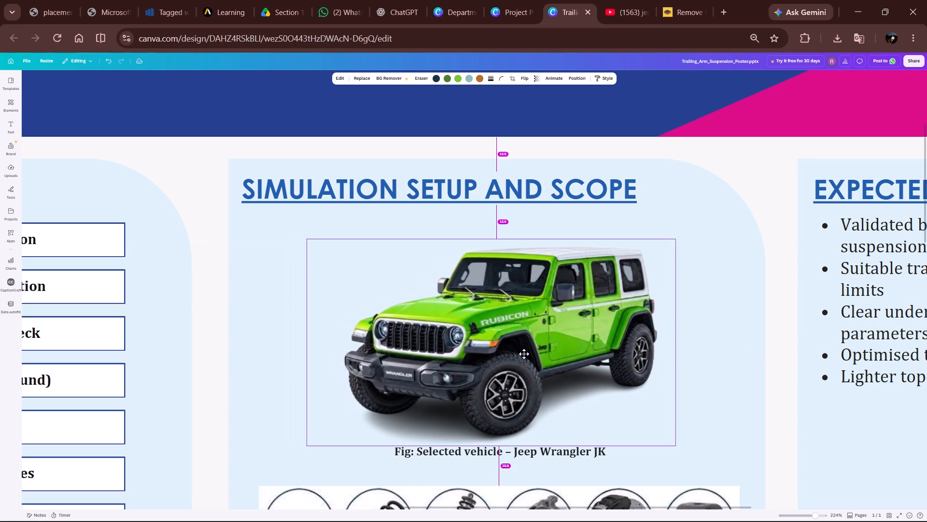
drag(524, 354, 524, 348)
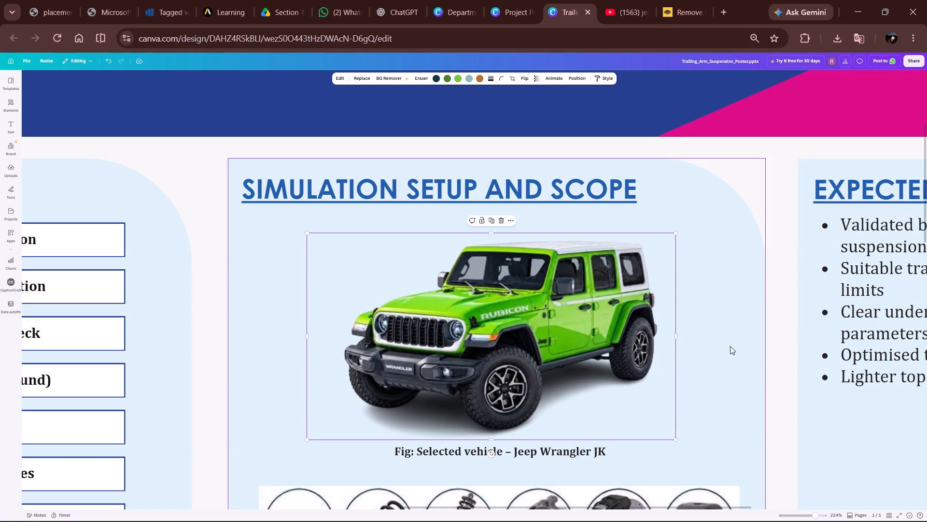
click(730, 346)
click(780, 348)
Try to reduce the height of the Camber variation row in the comparison table under Progress and Results.
ctrl+scroll(780, 348, down, 3)
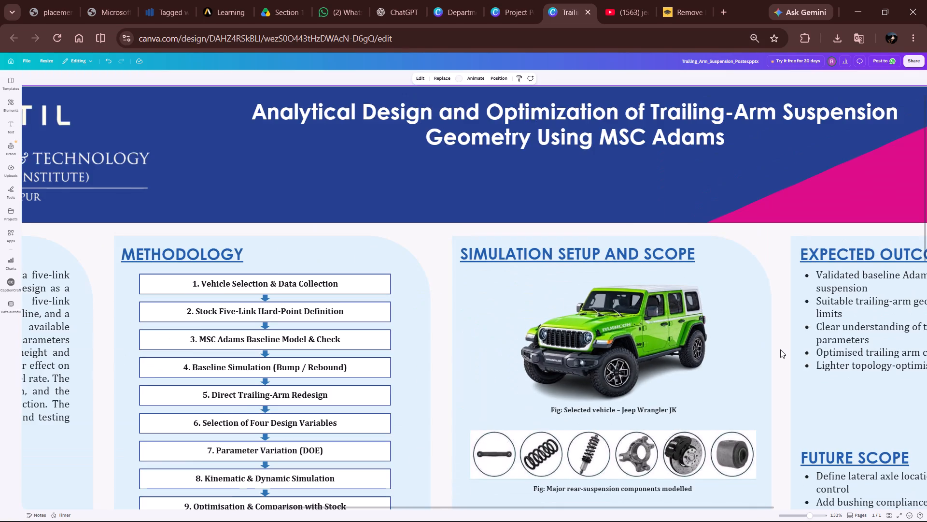
scroll(807, 388, down, 4)
scroll(767, 353, up, 1)
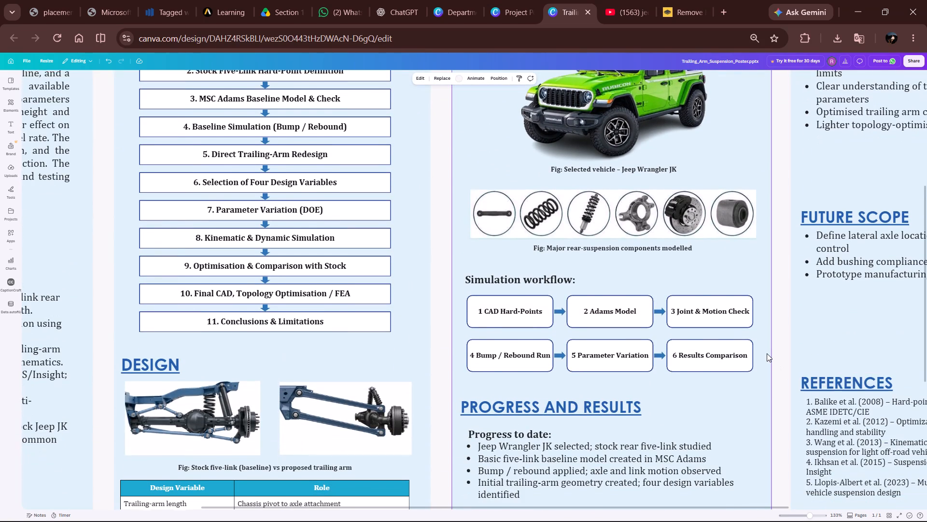
scroll(767, 353, down, 7)
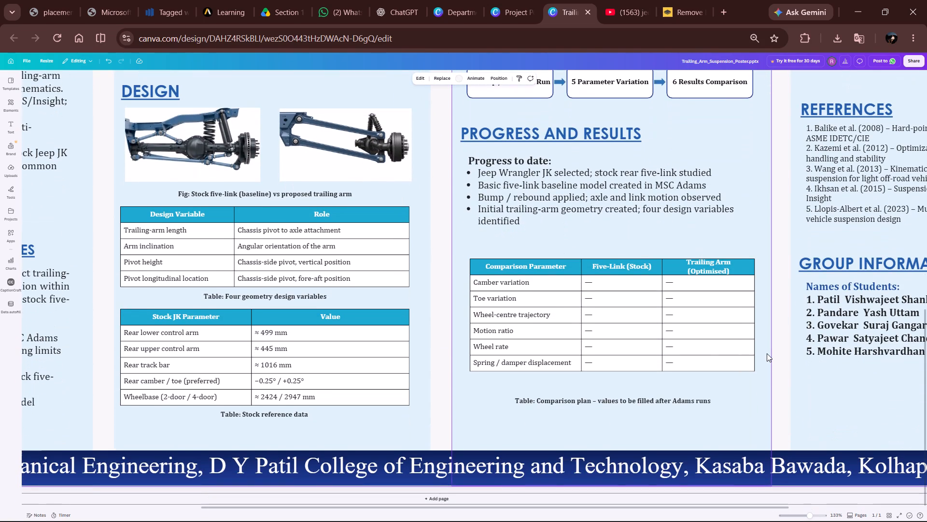
click(616, 289)
click(606, 284)
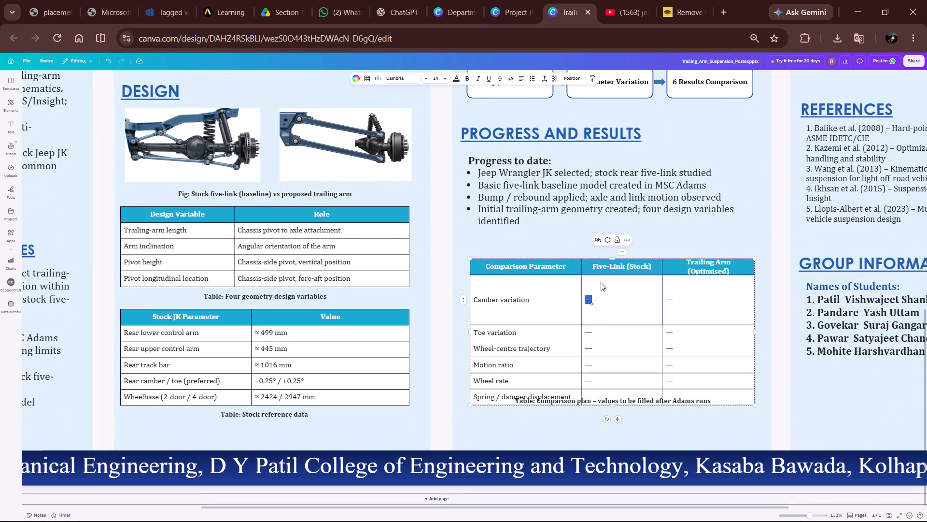
click(435, 327)
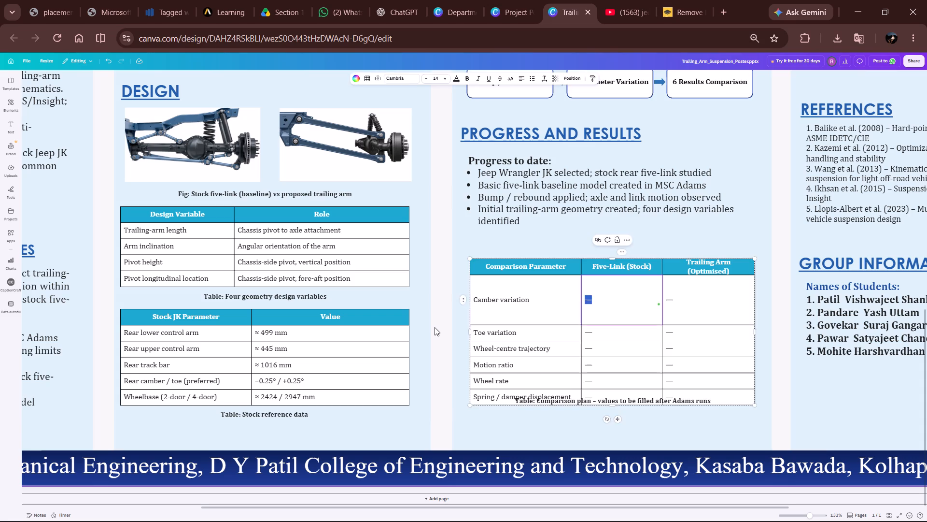
click(548, 317)
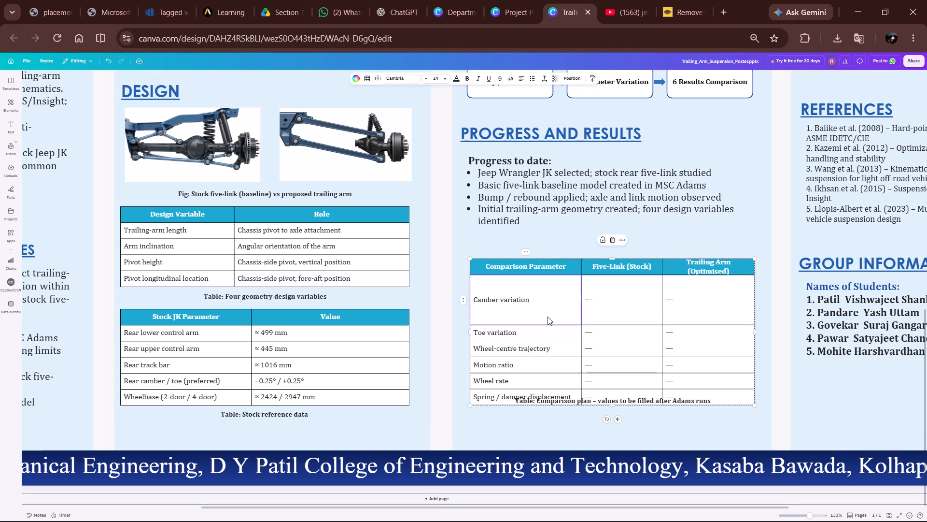
click(463, 300)
click(643, 324)
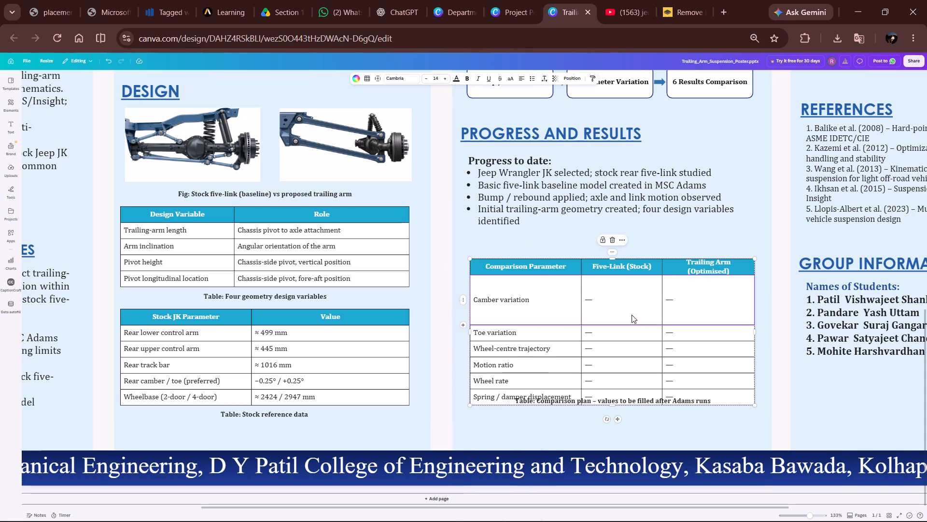
drag(594, 324, 597, 303)
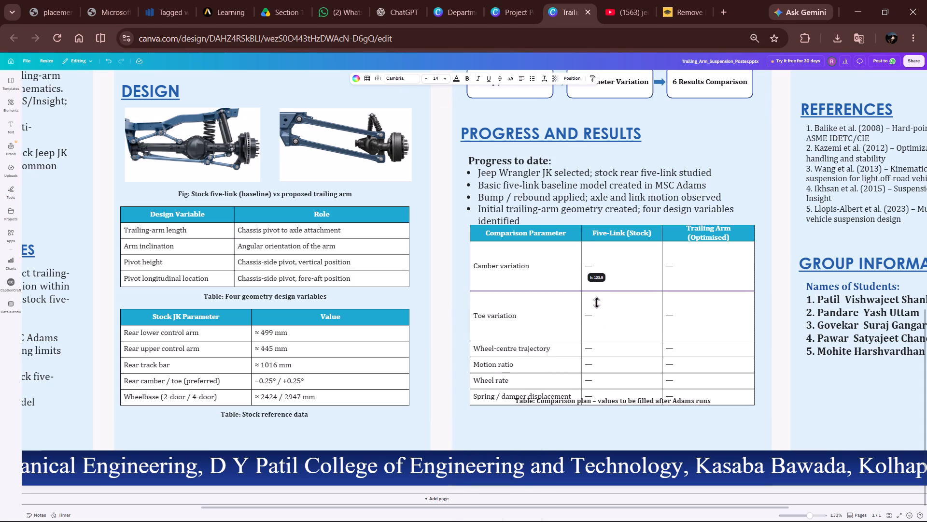
drag(597, 303, 597, 302)
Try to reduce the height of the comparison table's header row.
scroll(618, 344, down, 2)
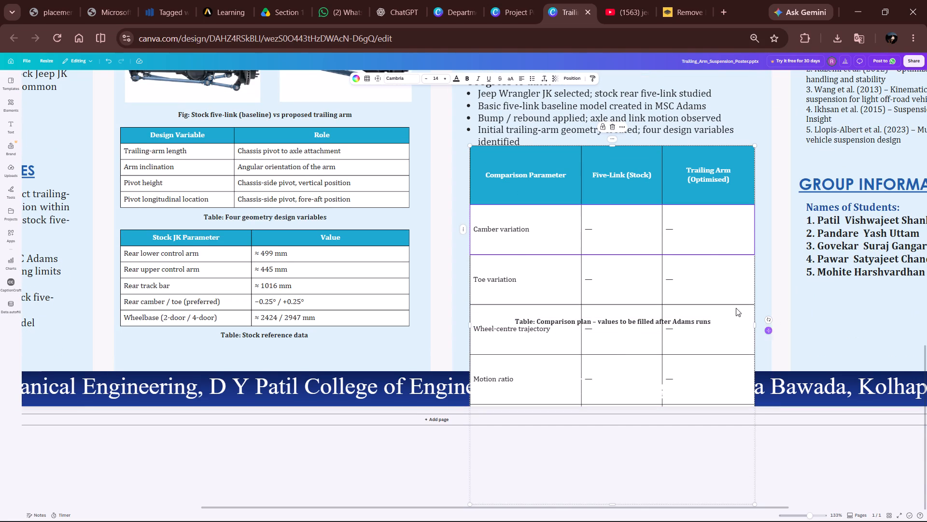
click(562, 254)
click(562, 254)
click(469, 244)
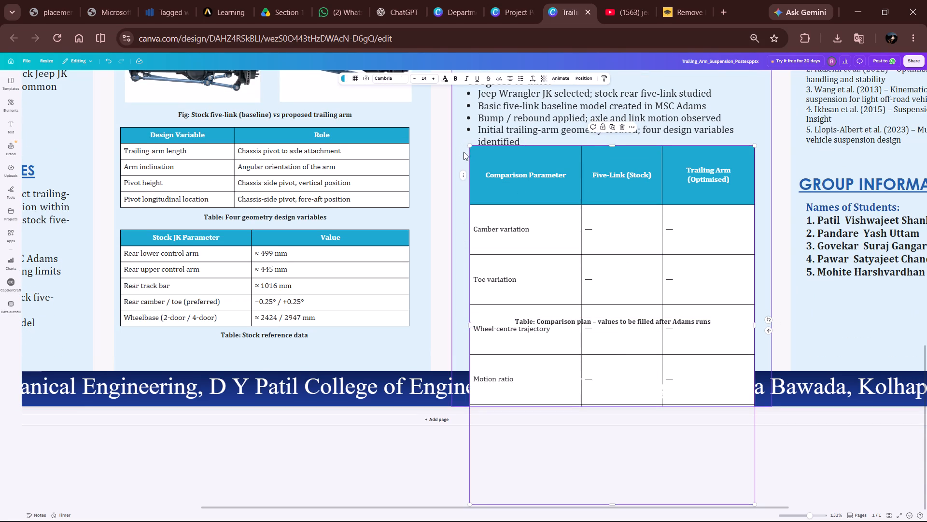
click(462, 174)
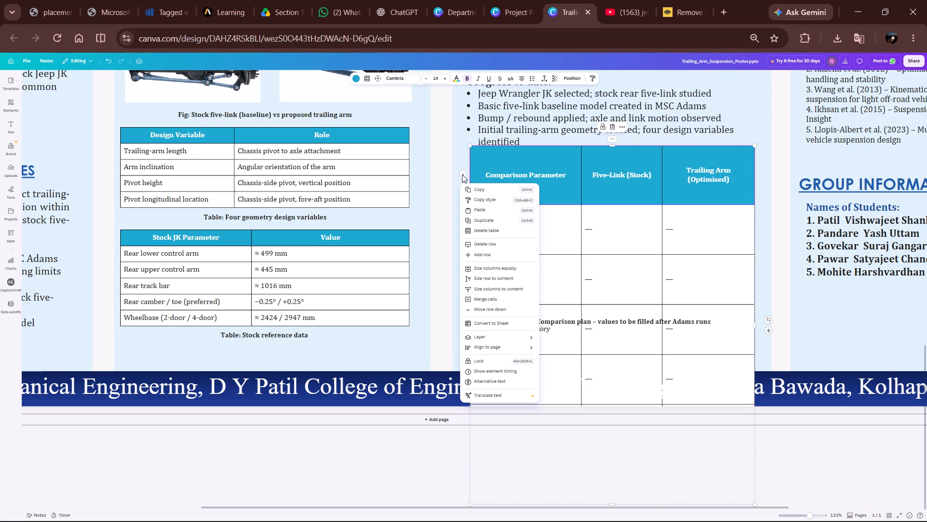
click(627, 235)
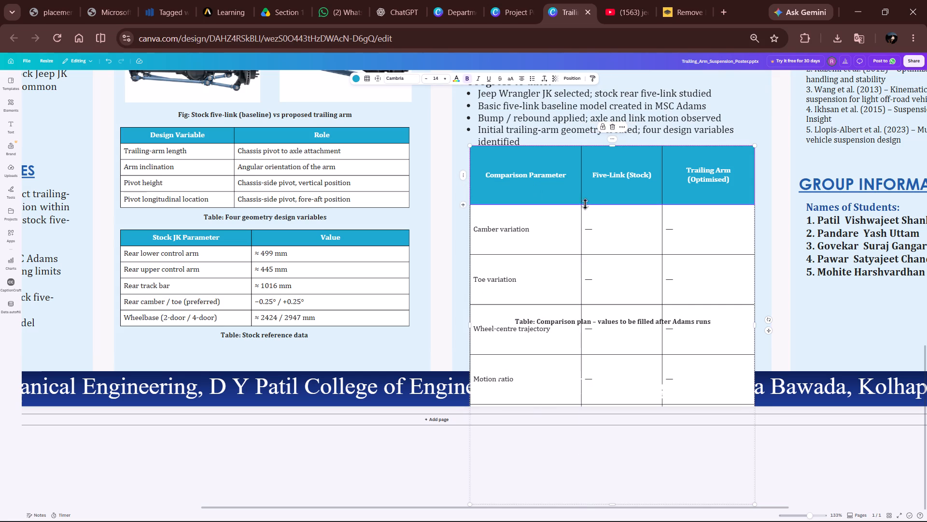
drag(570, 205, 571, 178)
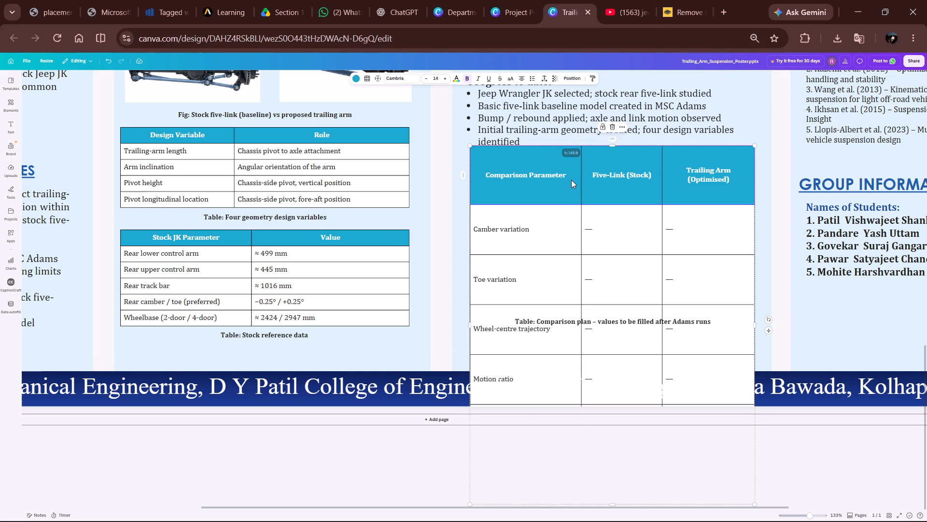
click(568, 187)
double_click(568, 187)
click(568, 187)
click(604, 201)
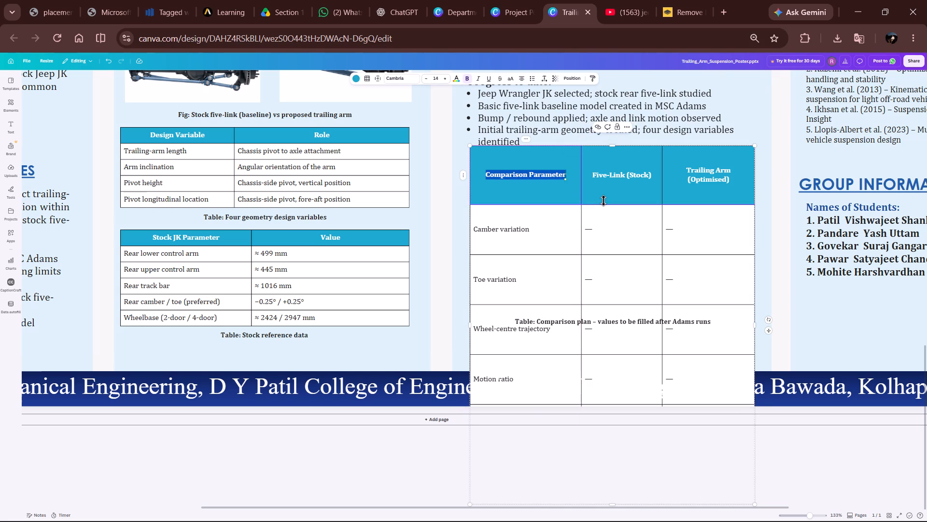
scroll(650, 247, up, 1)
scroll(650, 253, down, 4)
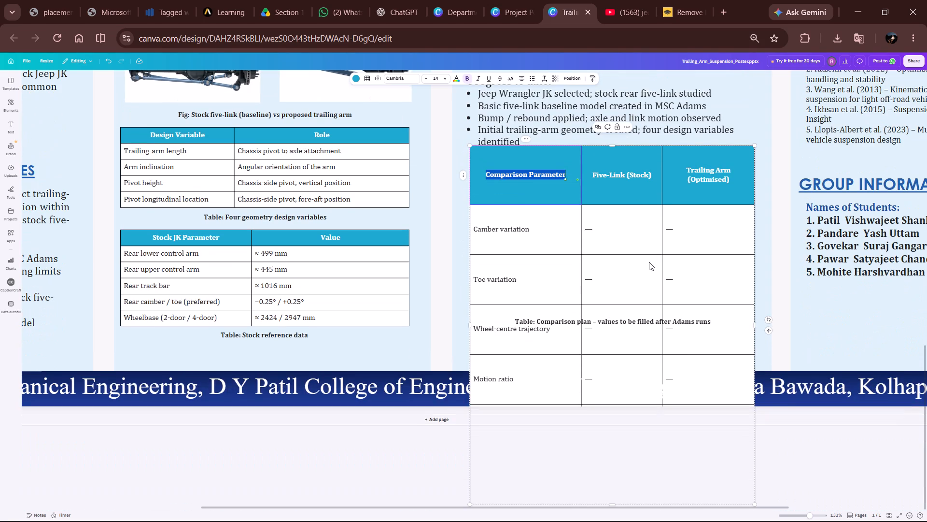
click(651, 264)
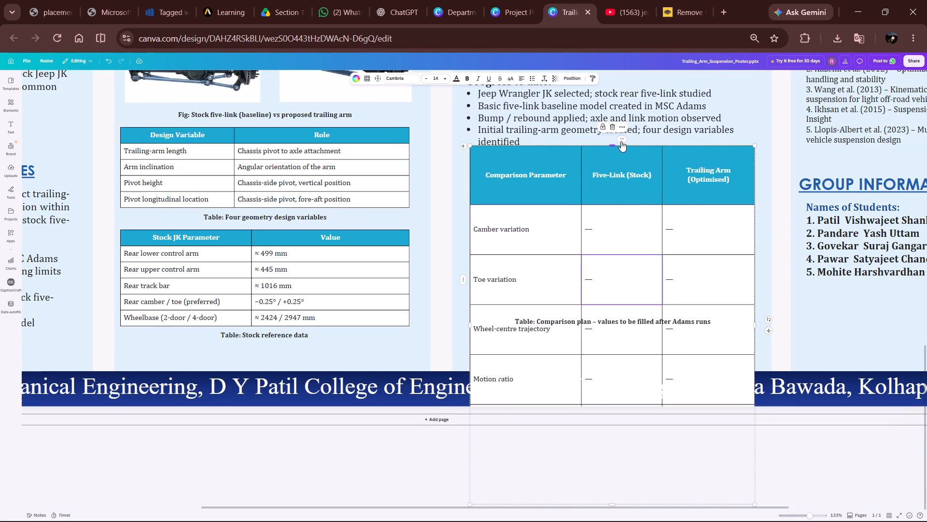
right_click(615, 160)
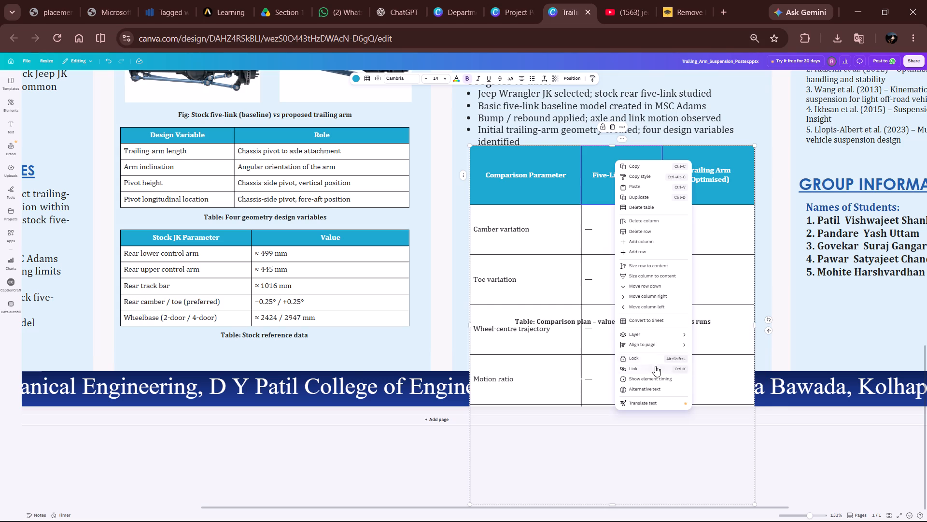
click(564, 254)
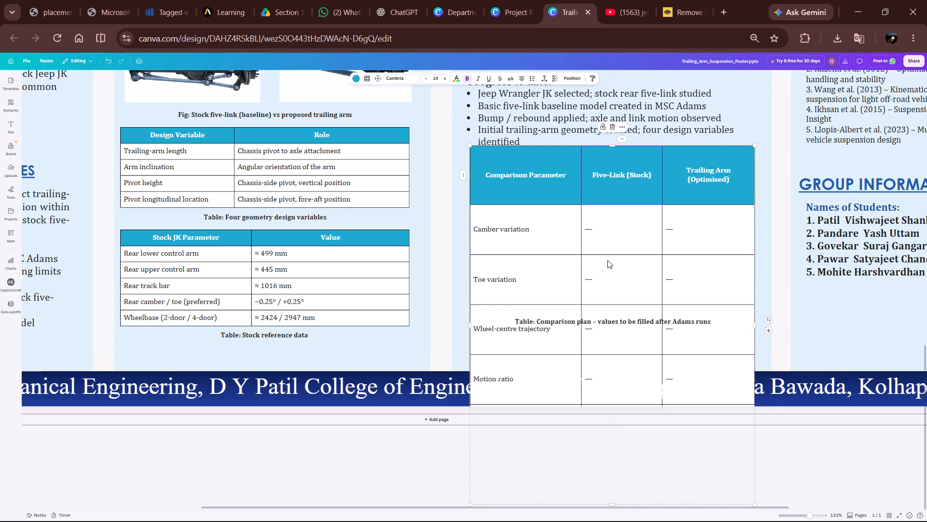
Undo the recent row-height changes in the Progress and Results comparison table until its rows are compact and evenly sized again.
key(ctrl+z)
key(ctrl+z)
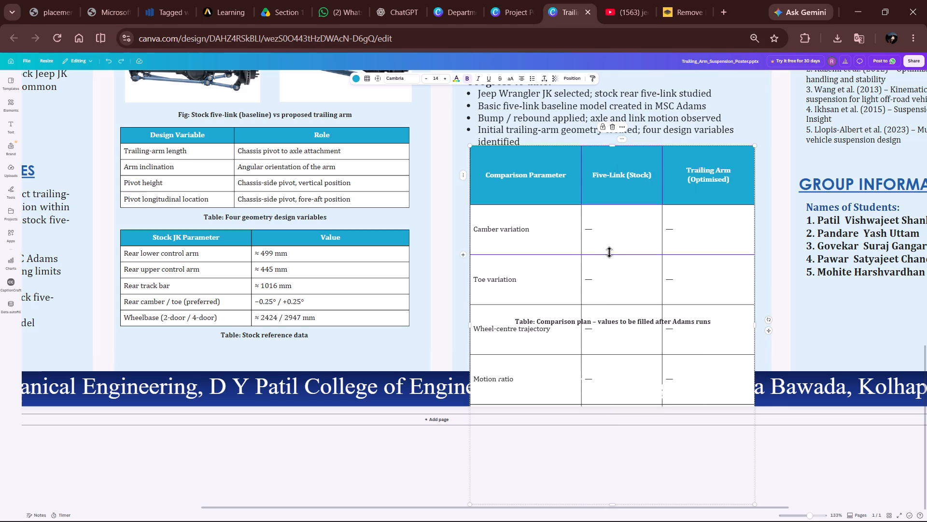
key(ctrl+z)
key(ctrl+z)
key(ctrl+z)
key(ctrl+z)
key(ctrl+z)
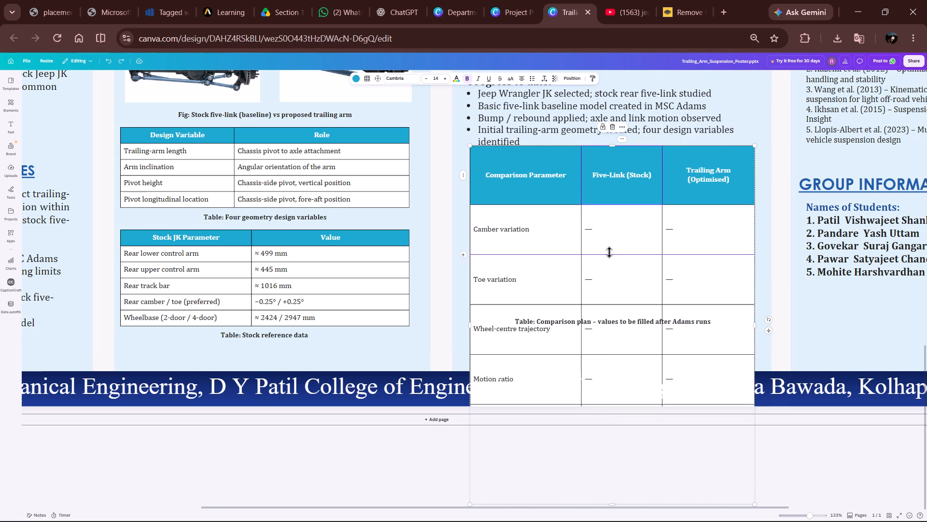
click(442, 299)
key(ctrl+z)
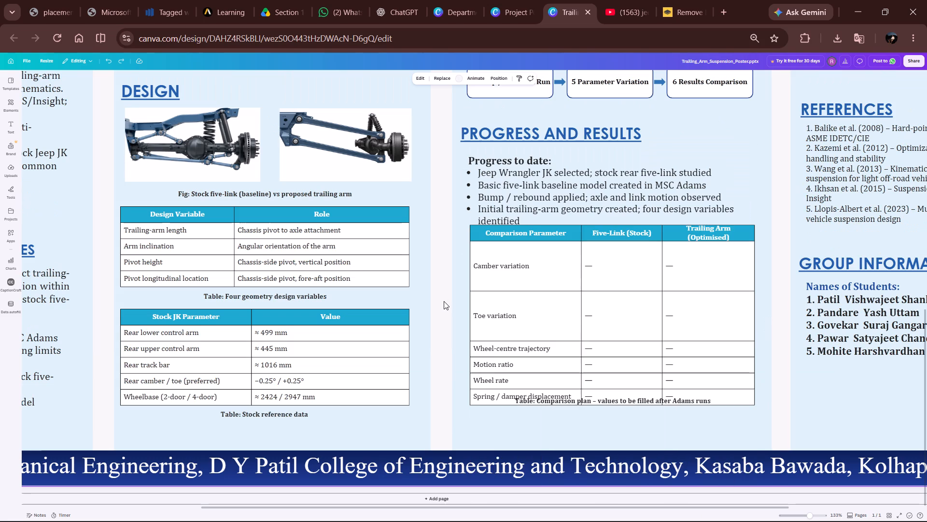
key(ctrl+z)
key(ctrl+z)
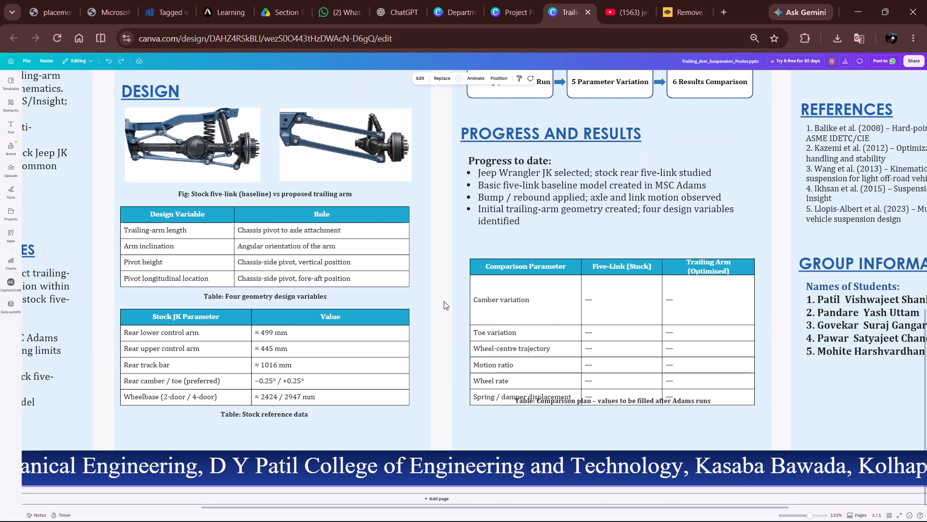
key(ctrl+z)
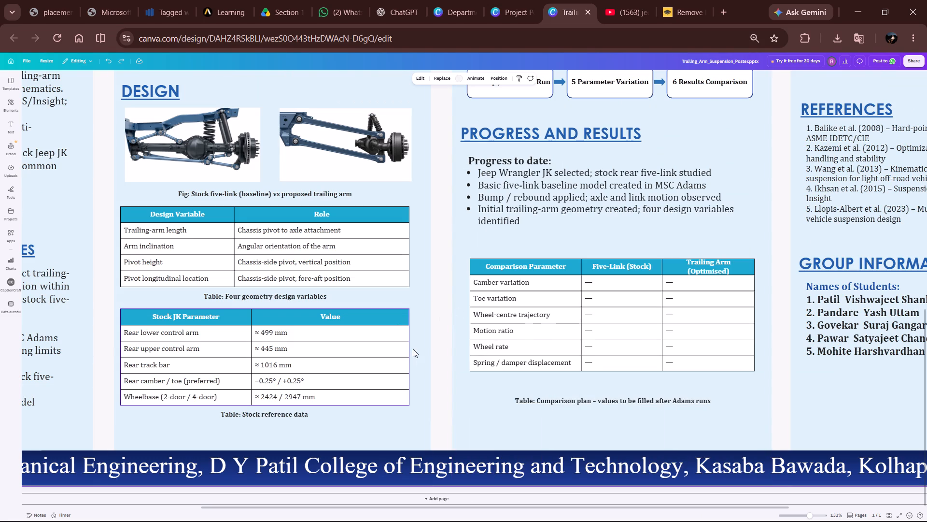
Review the Design figures and tables, the comparison table, the Methodology flowchart and the overall poster layout.
ctrl+scroll(247, 373, up, 1)
ctrl+scroll(246, 373, down, 1)
ctrl+scroll(167, 366, up, 2)
ctrl+scroll(167, 366, down, 1)
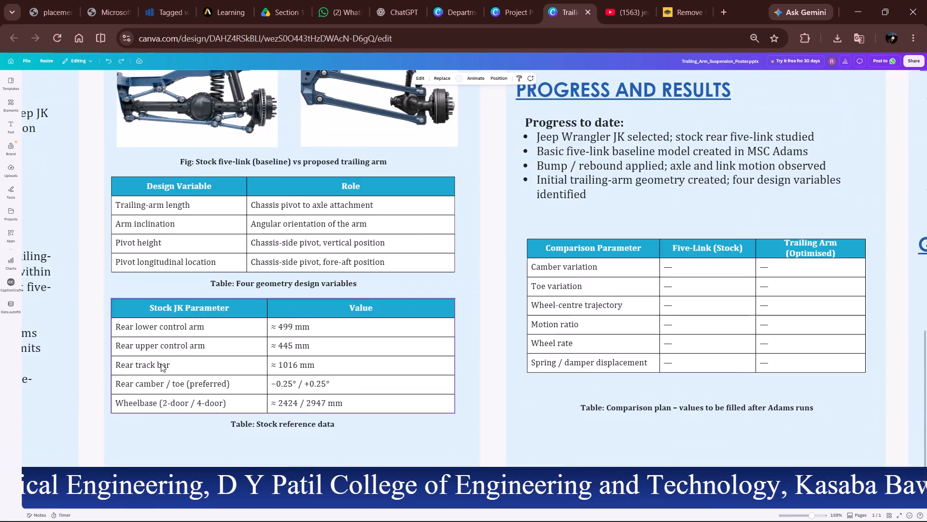
ctrl+scroll(161, 363, up, 1)
ctrl+scroll(140, 352, down, 2)
ctrl+scroll(139, 352, up, 3)
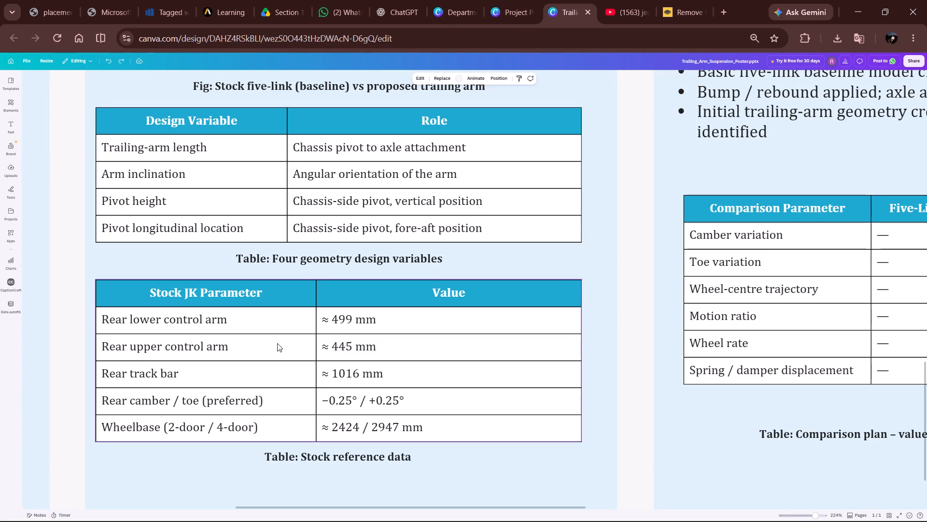
scroll(341, 329, up, 1)
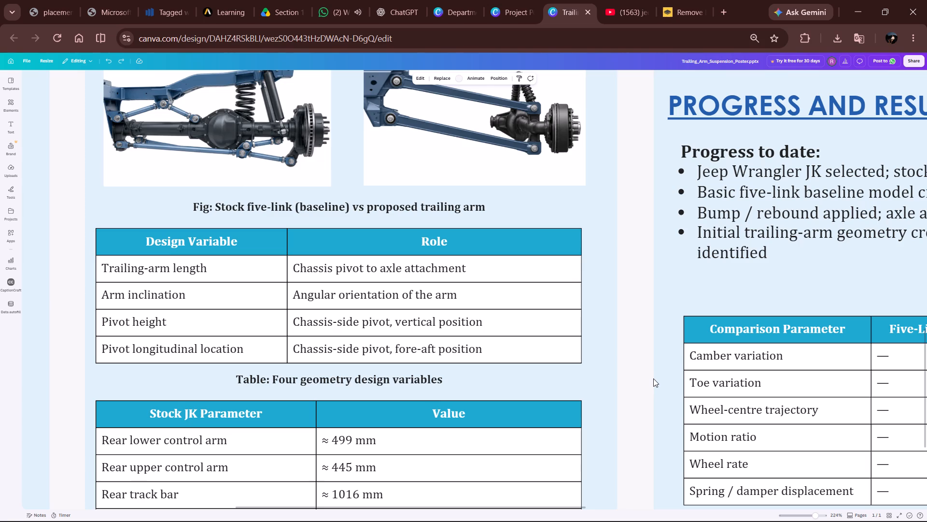
scroll(653, 378, up, 4)
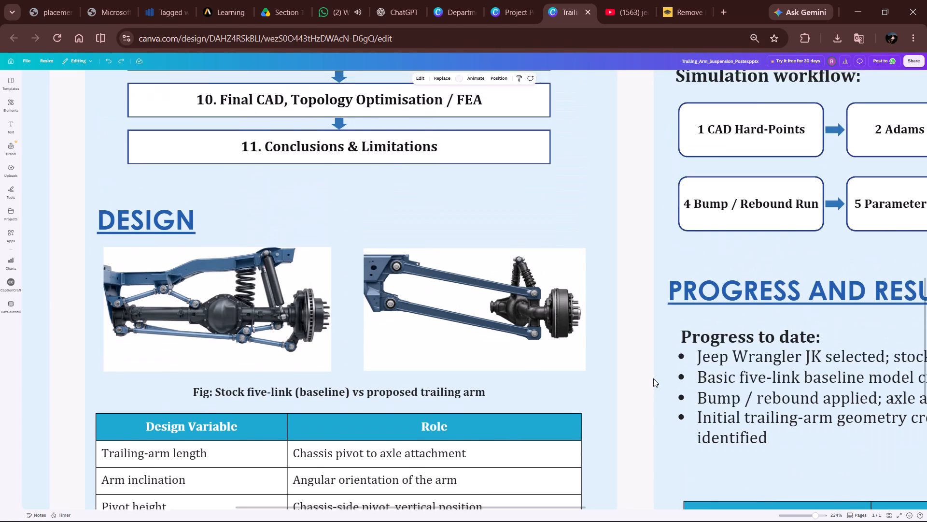
scroll(562, 373, up, 3)
scroll(326, 357, up, 5)
ctrl+scroll(351, 346, down, 2)
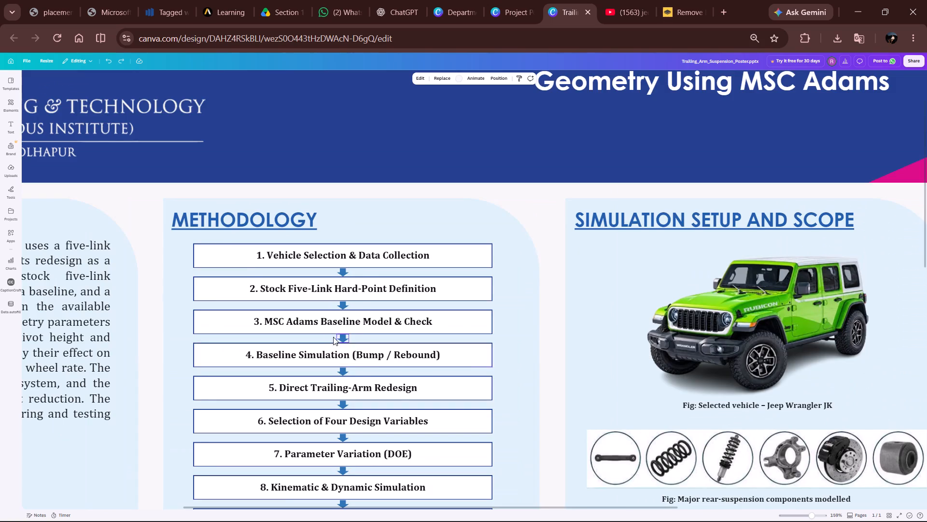
ctrl+scroll(253, 335, down, 3)
ctrl+scroll(95, 339, up, 6)
ctrl+scroll(66, 333, down, 3)
ctrl+scroll(63, 333, up, 1)
ctrl+scroll(62, 333, down, 2)
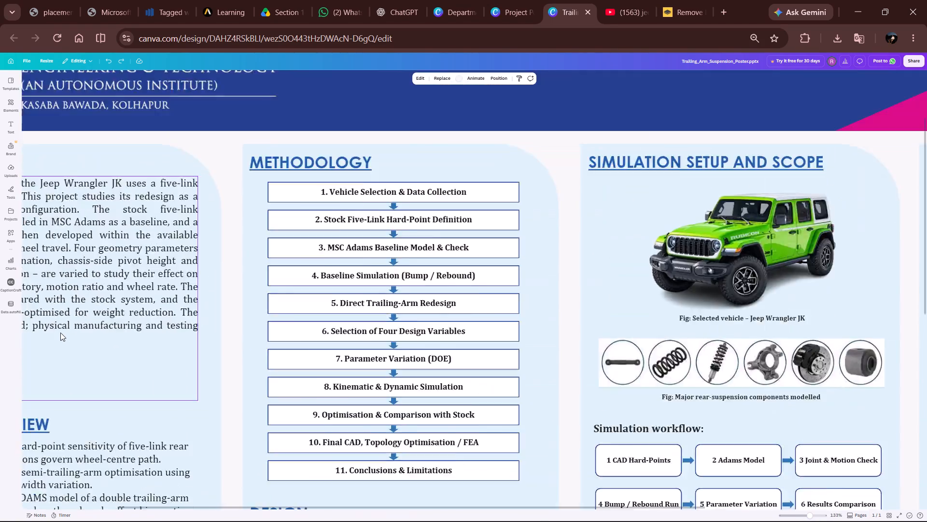
ctrl+scroll(60, 333, up, 5)
ctrl+scroll(60, 333, down, 8)
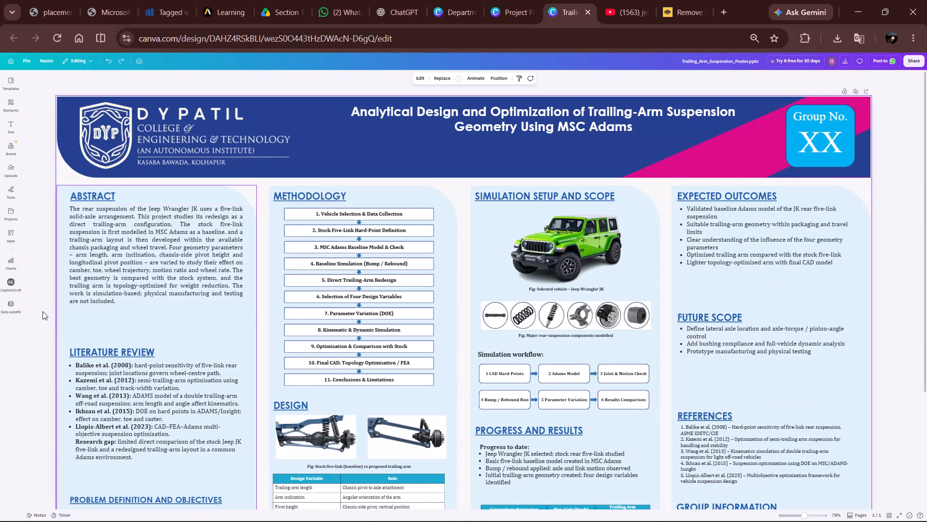
click(43, 309)
ctrl+scroll(102, 294, up, 1)
ctrl+scroll(102, 294, down, 1)
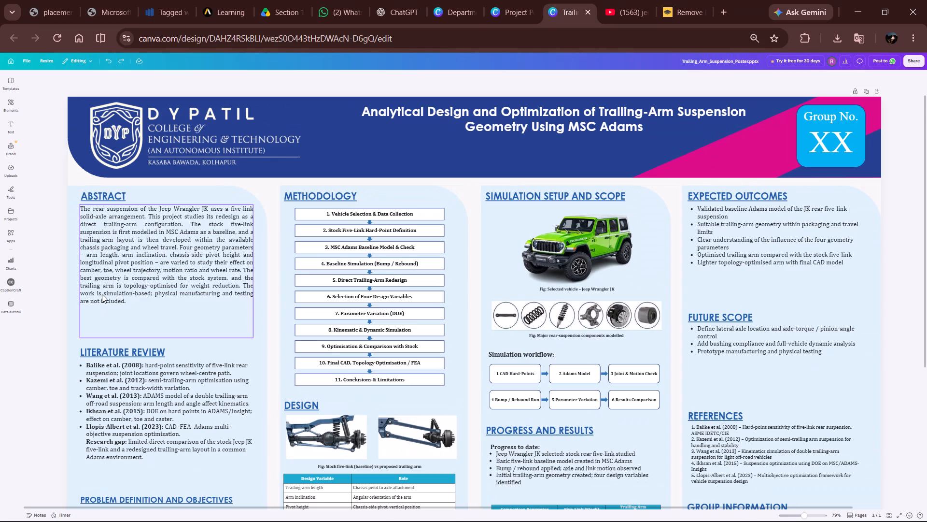
Delete the XX placeholder from the Group No. badge in the header banner.
click(826, 142)
click(826, 142)
click(833, 144)
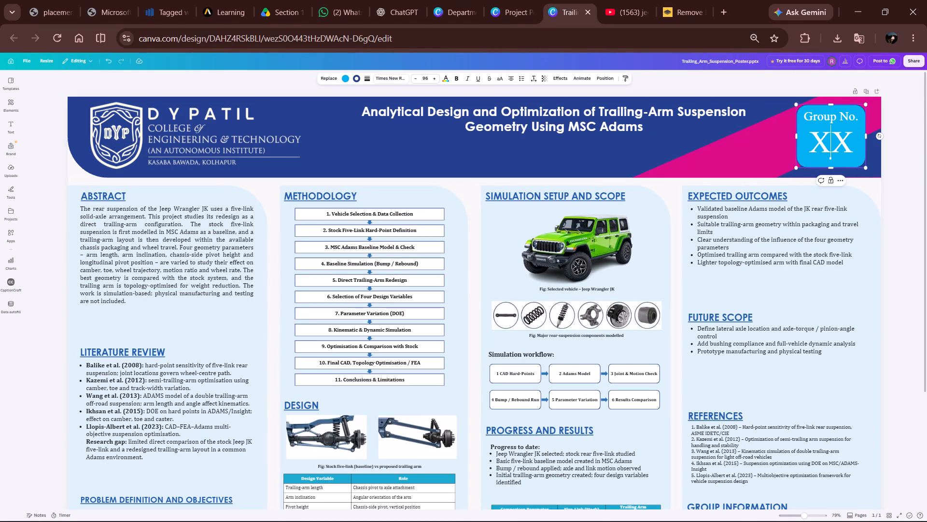
drag(852, 145, 817, 142)
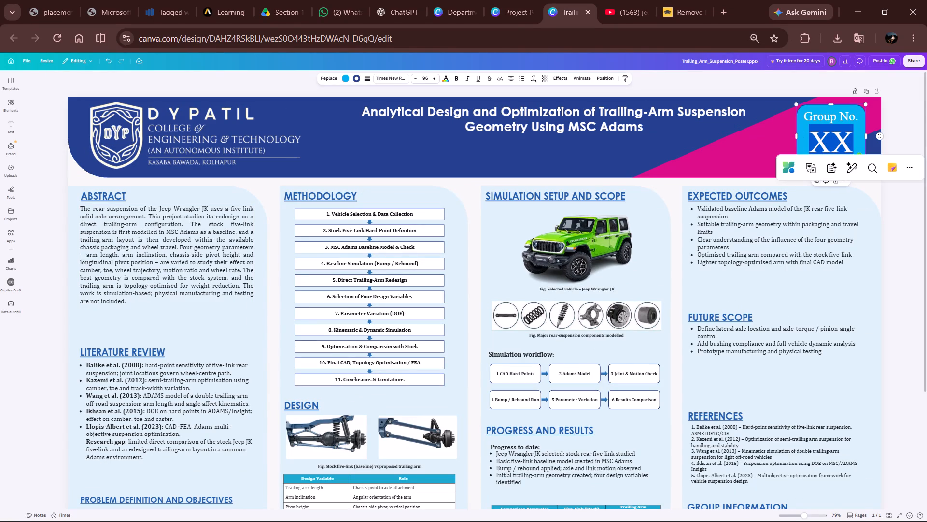
key(Delete)
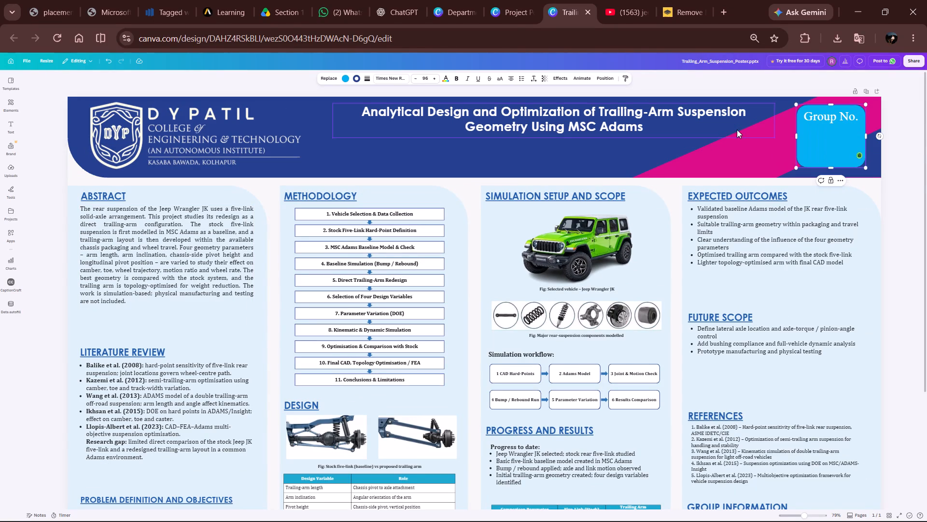
Change the poster title's font to Times New Roman and nudge the title slightly down in the header banner.
click(639, 118)
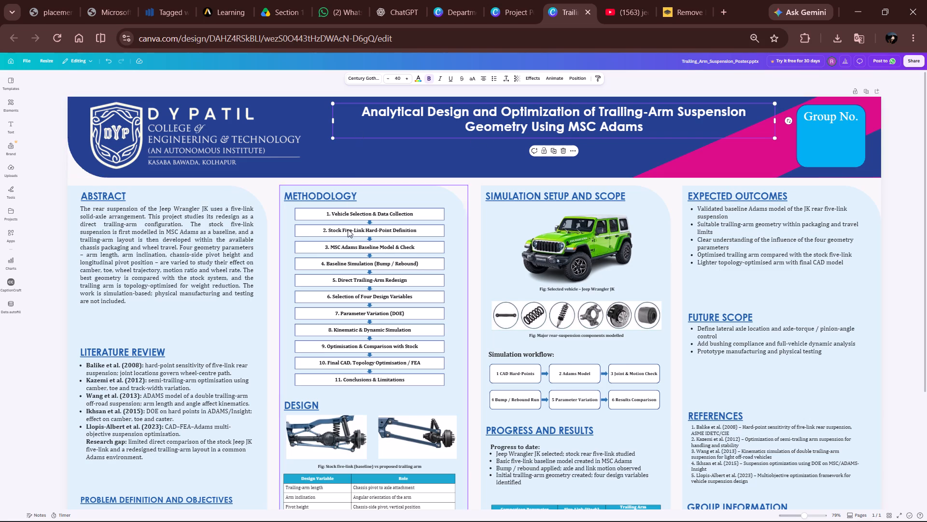
click(227, 229)
click(559, 126)
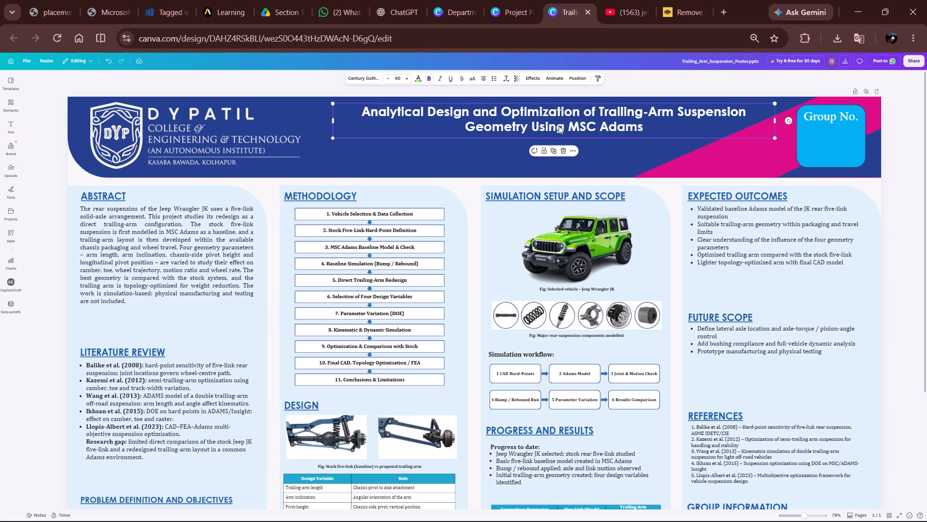
click(359, 81)
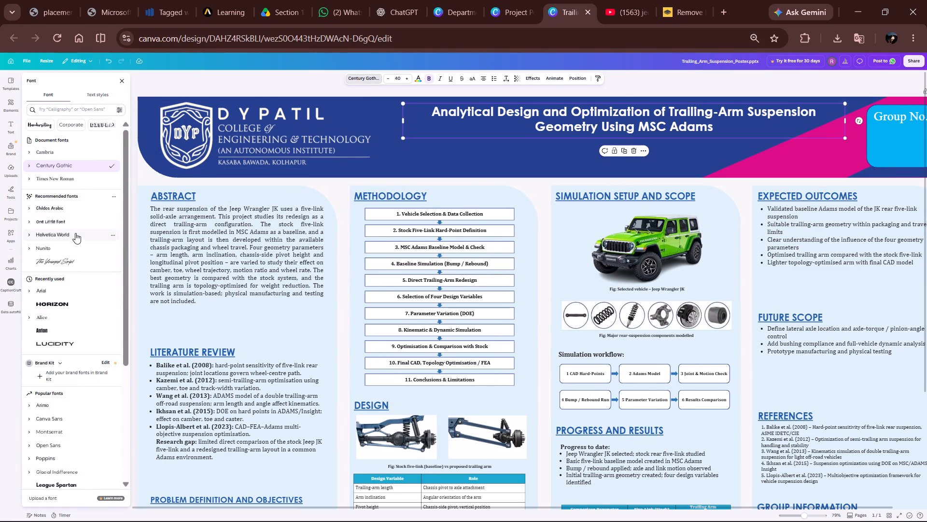
click(56, 112)
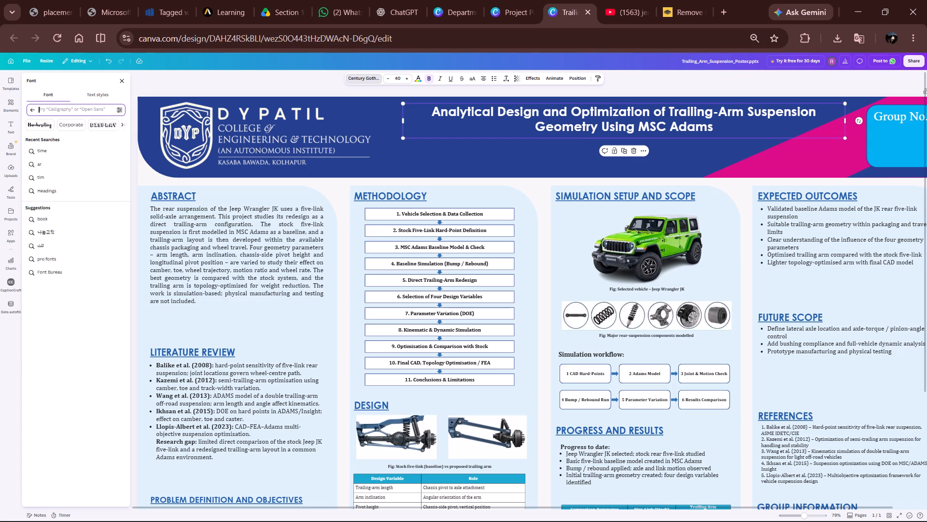
text(time)
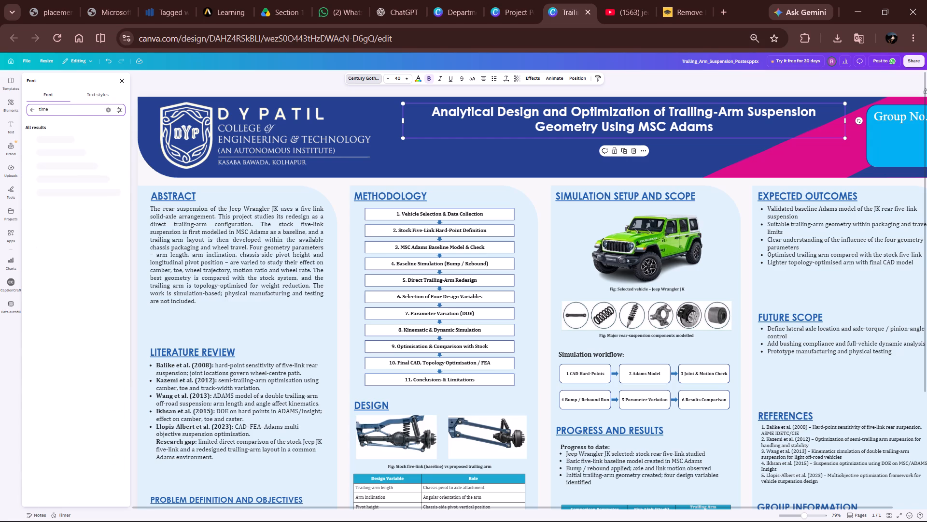
click(77, 144)
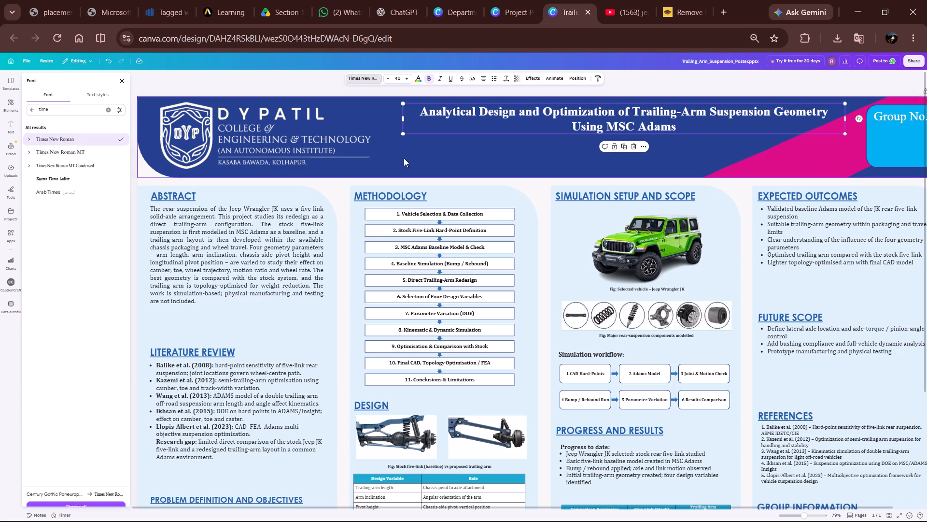
click(647, 118)
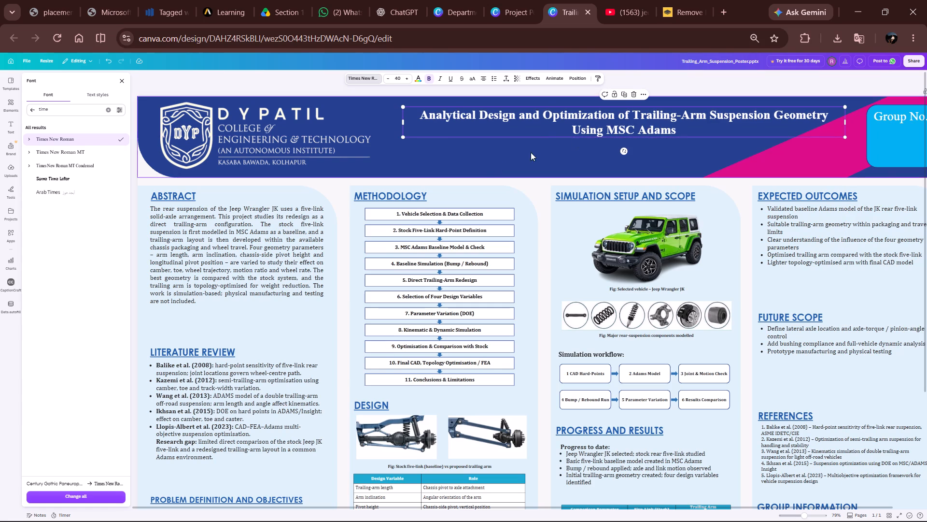
click(310, 150)
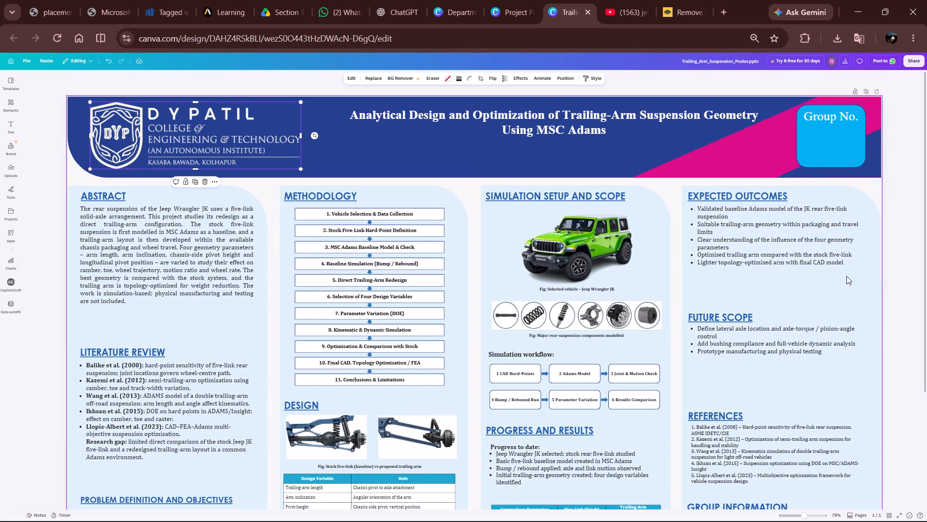
Correct the spellings in the last two Expected Outcomes bullets to "Optimized" and "topology-optimized".
click(899, 283)
ctrl+scroll(903, 307, up, 1)
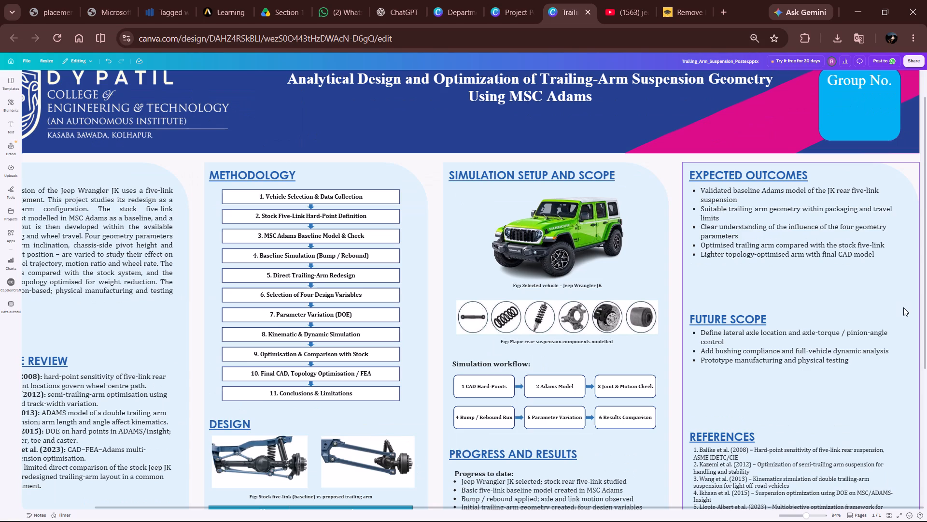
scroll(717, 320, left, 1)
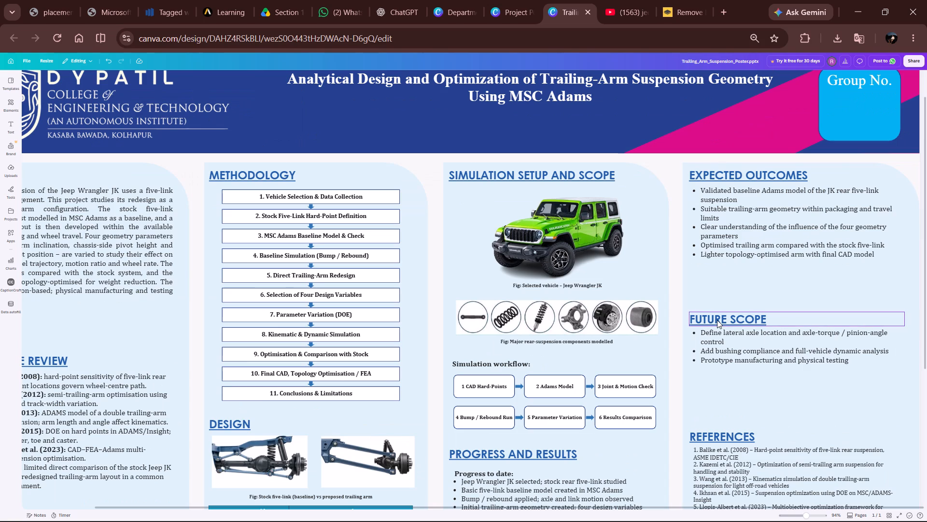
scroll(717, 320, left, 1)
middle_drag(698, 304, 654, 301)
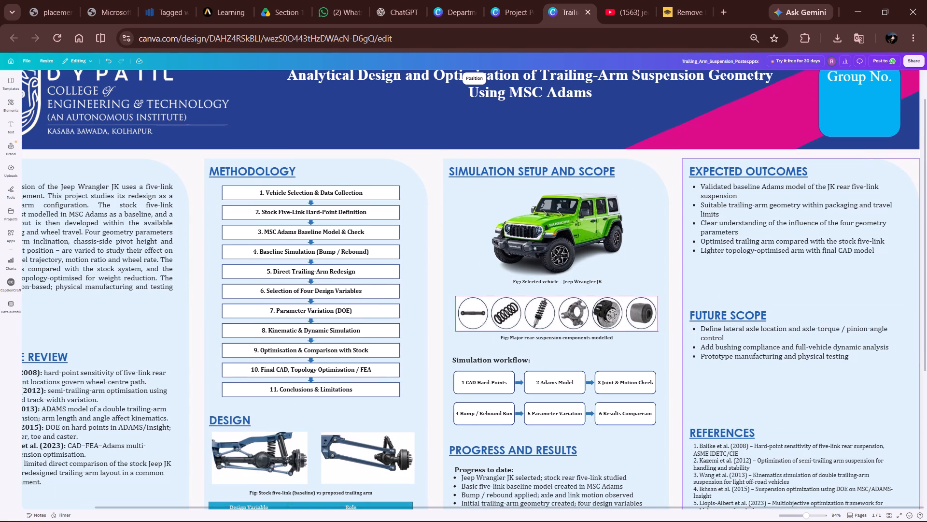
middle_drag(654, 301, 613, 303)
middle_drag(702, 293, 507, 291)
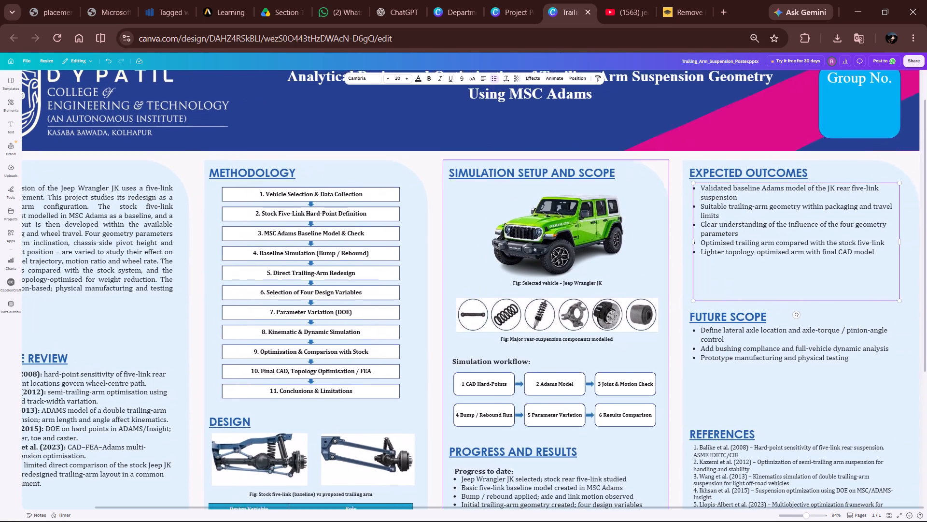
middle_drag(507, 291, 388, 304)
ctrl+scroll(799, 331, up, 3)
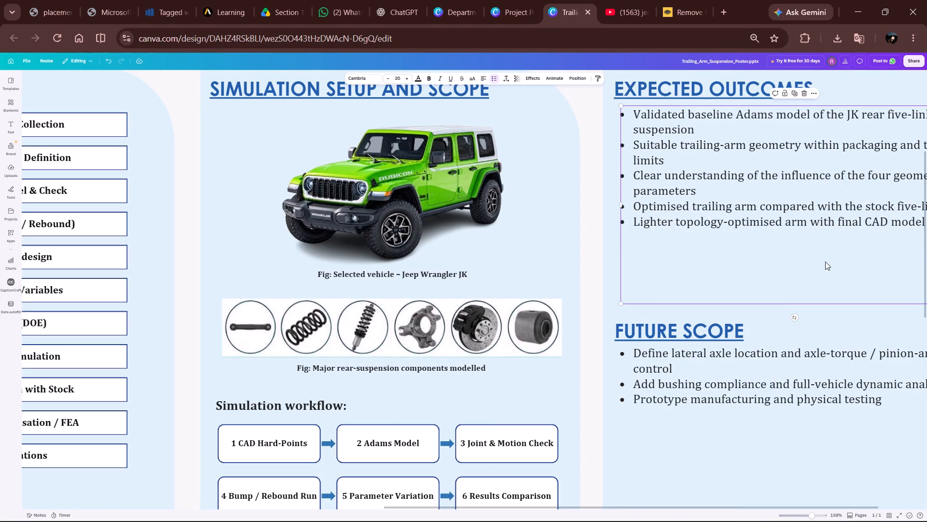
click(823, 261)
middle_drag(585, 287, 580, 288)
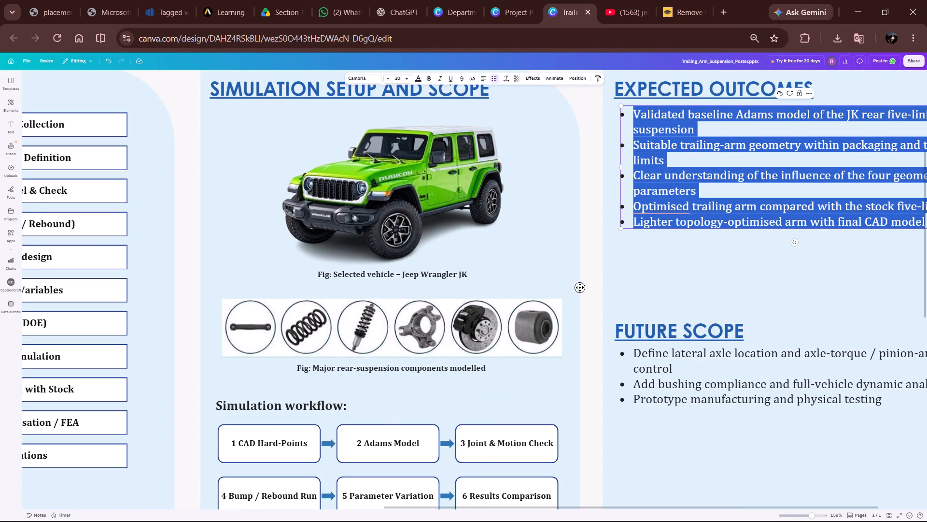
middle_drag(580, 288, 343, 322)
click(724, 213)
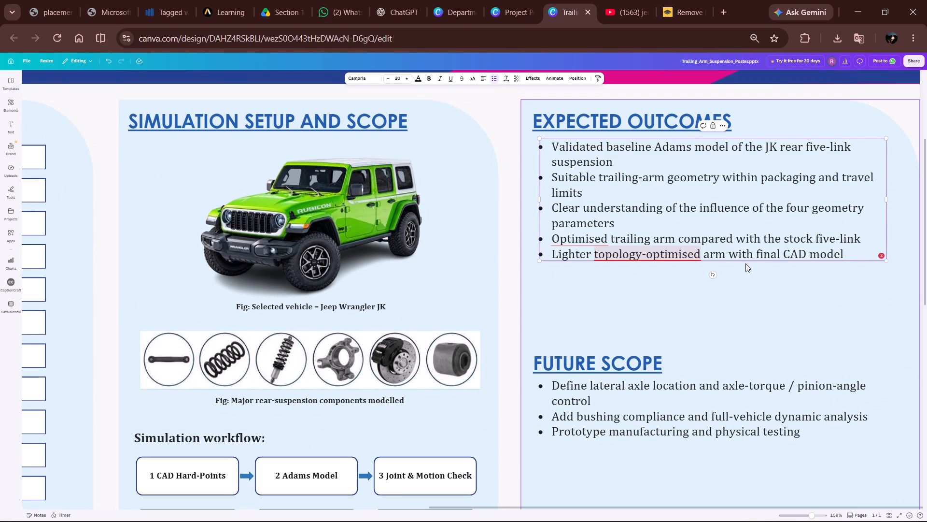
click(585, 257)
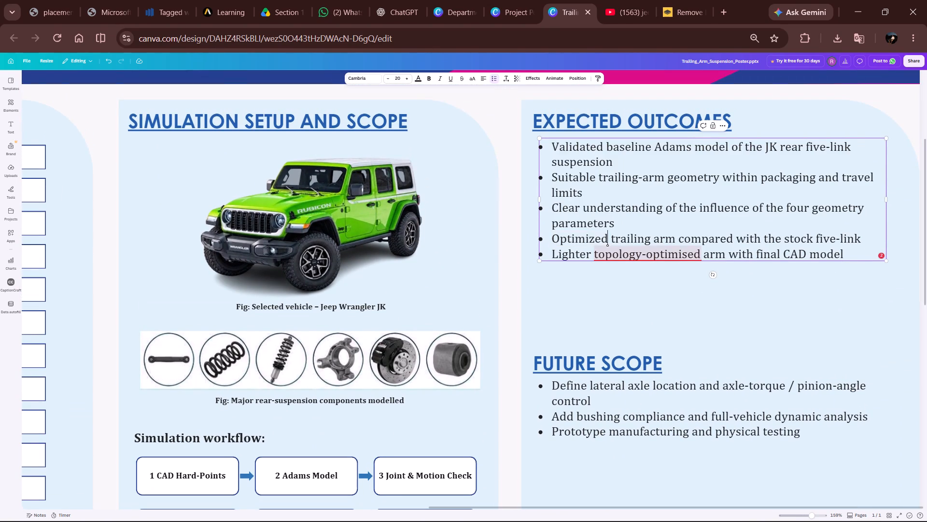
click(637, 210)
drag(671, 212, 671, 213)
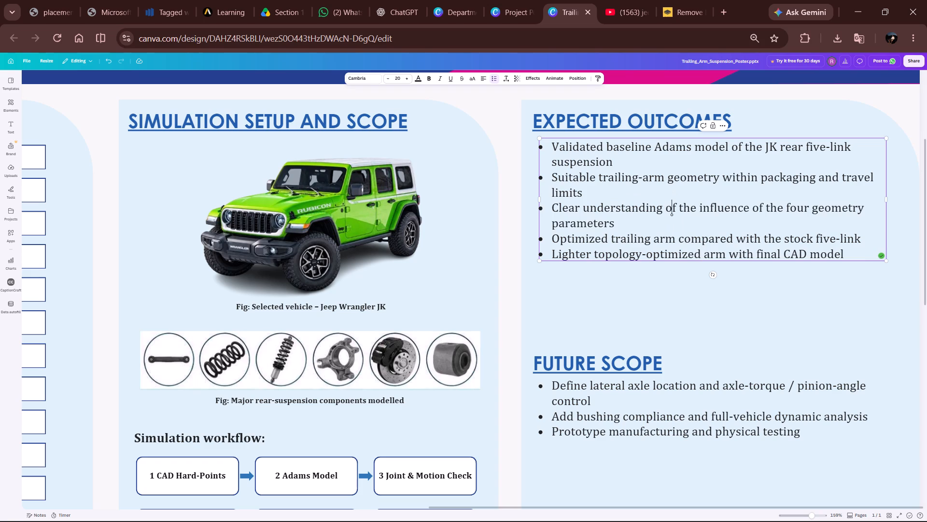
drag(671, 213, 671, 225)
key(Escape)
key(Escape)
key(Escape)
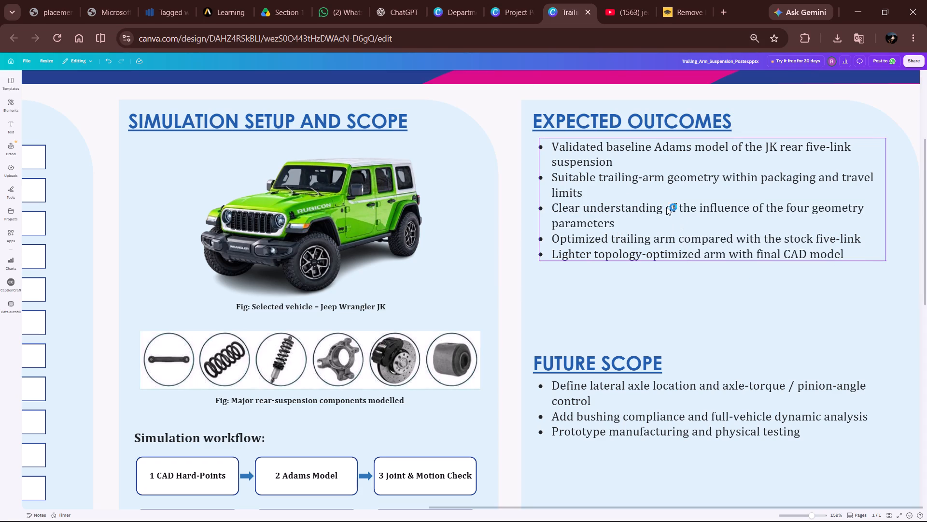
Move the Expected Outcomes bullet list slightly down to leave a small gap below its heading.
drag(655, 184, 653, 203)
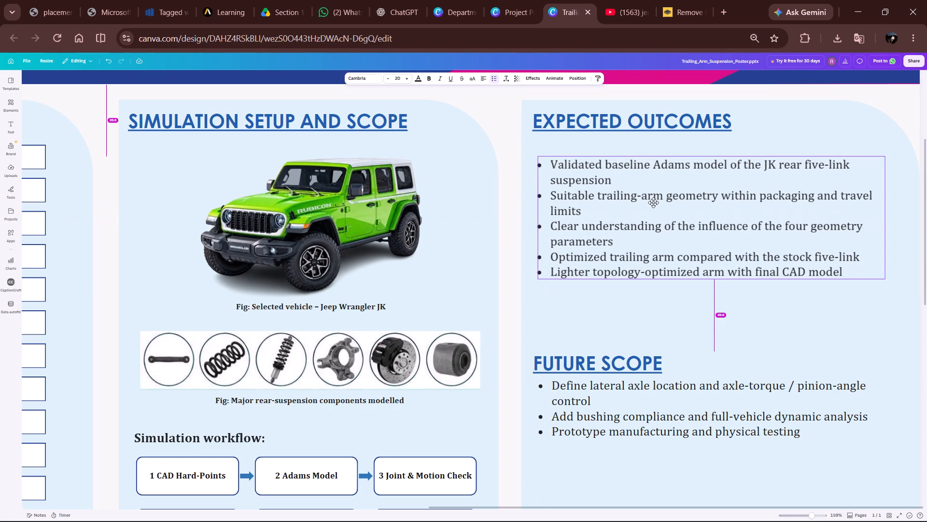
drag(653, 203, 658, 192)
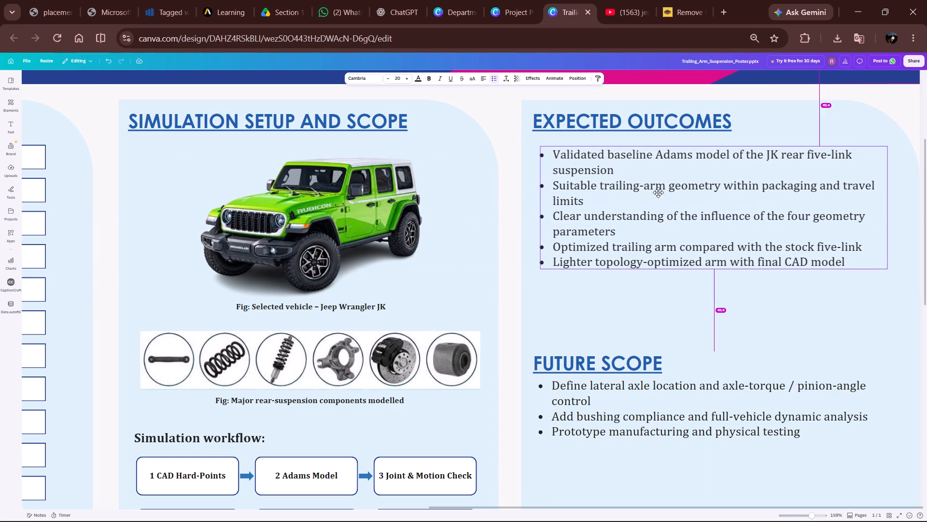
drag(658, 192, 659, 195)
drag(627, 137, 626, 147)
click(624, 121)
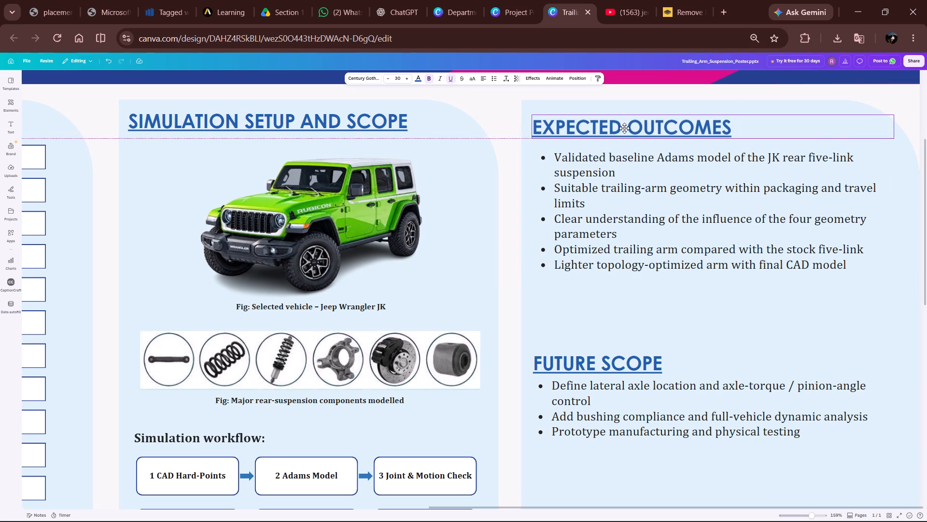
click(665, 189)
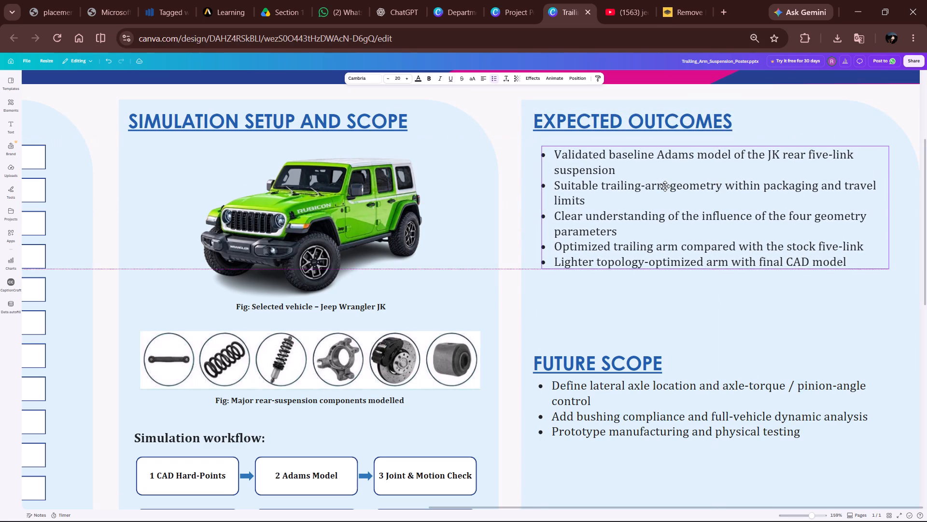
click(694, 219)
click(613, 256)
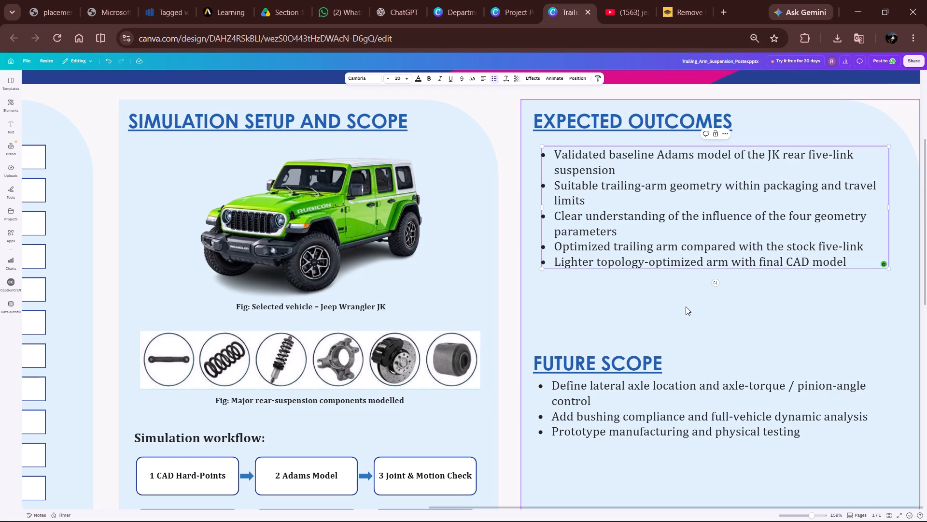
Move the Future Scope bullet list slightly down to leave a small gap below its heading.
scroll(686, 306, down, 2)
scroll(686, 306, up, 1)
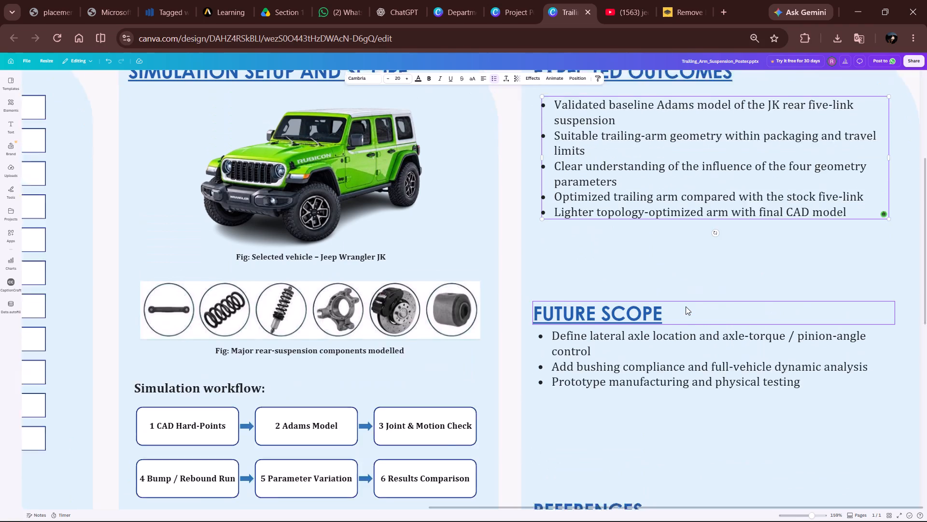
click(686, 306)
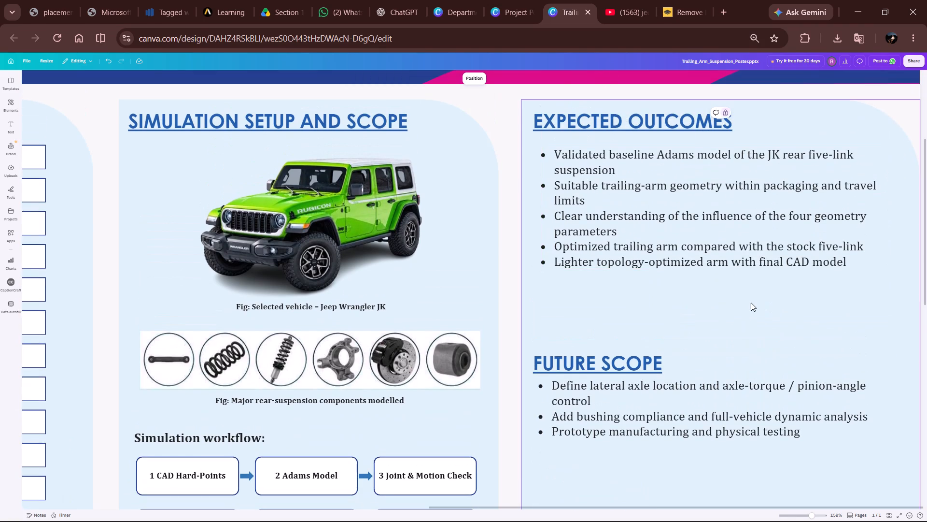
scroll(751, 303, down, 2)
click(711, 290)
drag(711, 290, 711, 298)
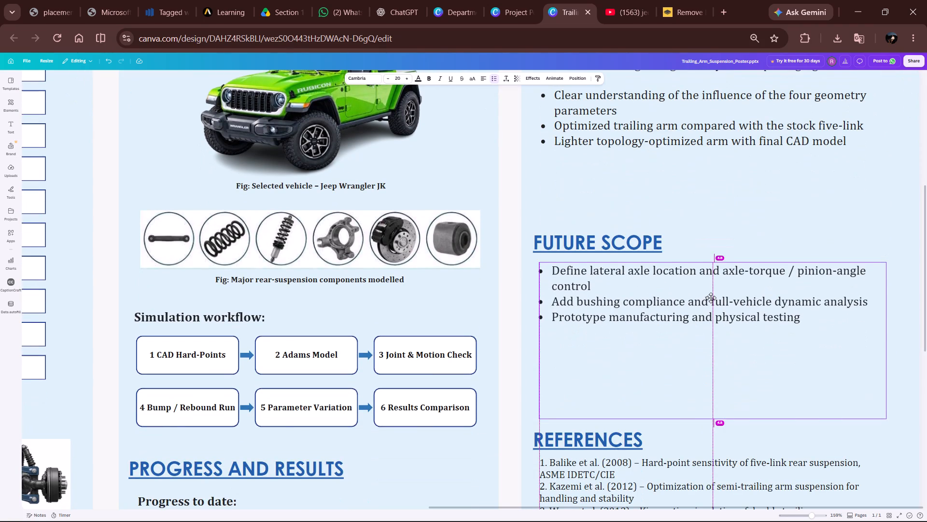
drag(711, 298, 710, 299)
click(708, 418)
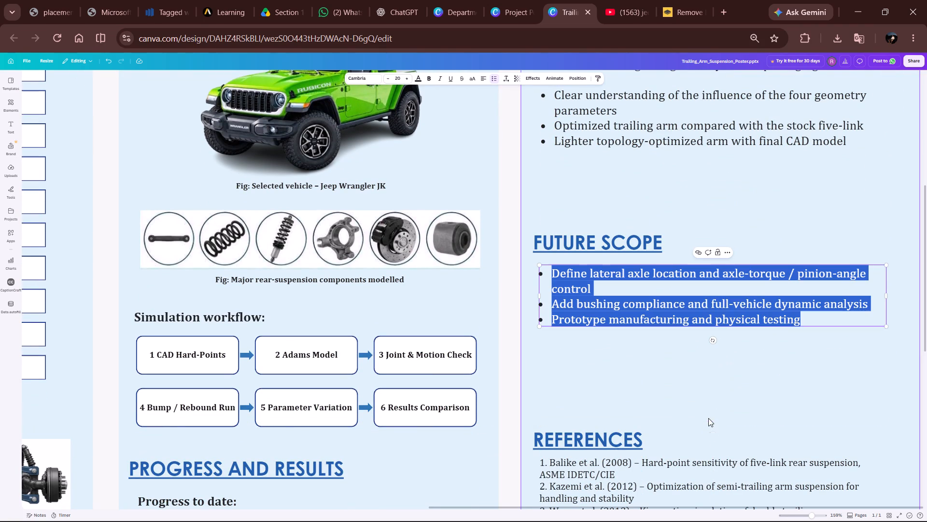
click(849, 344)
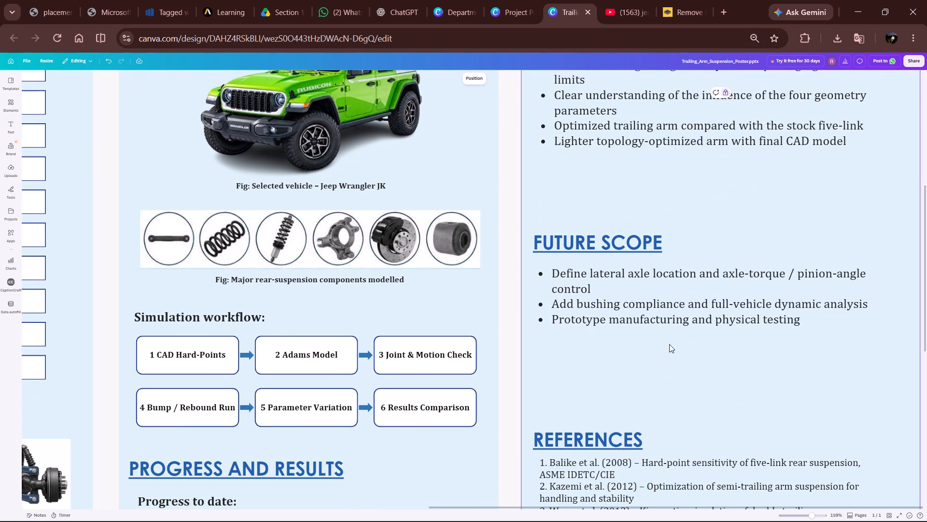
Set the font size of the whole References list to 20, matching the Future Scope bullets.
scroll(751, 294, down, 2)
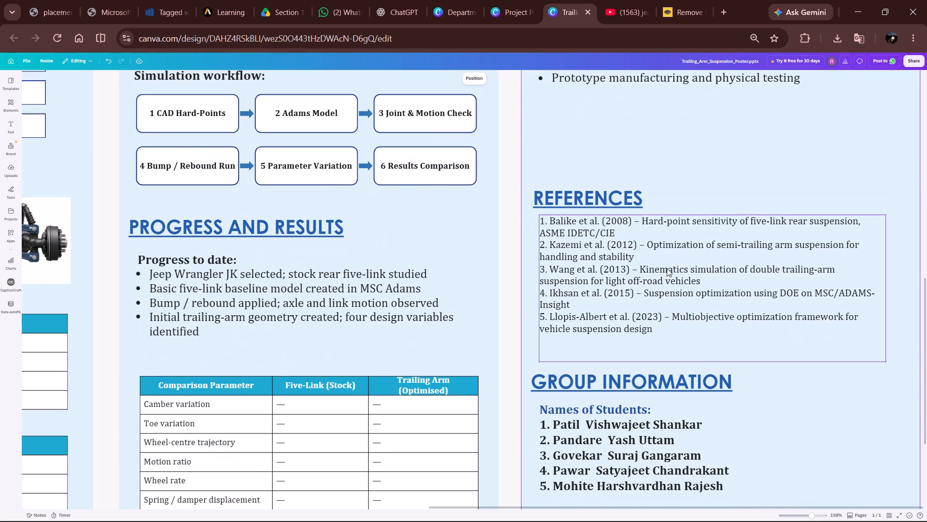
click(664, 263)
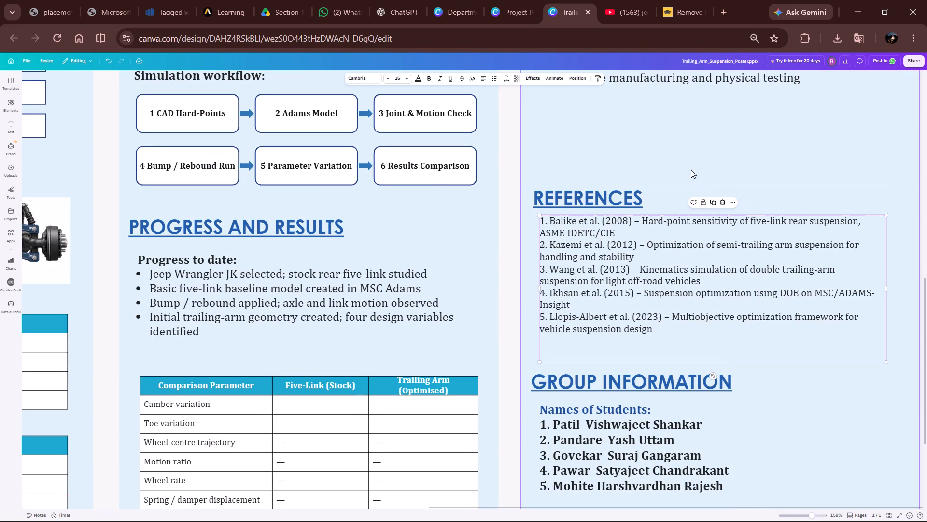
scroll(681, 161, up, 1)
click(654, 131)
click(632, 112)
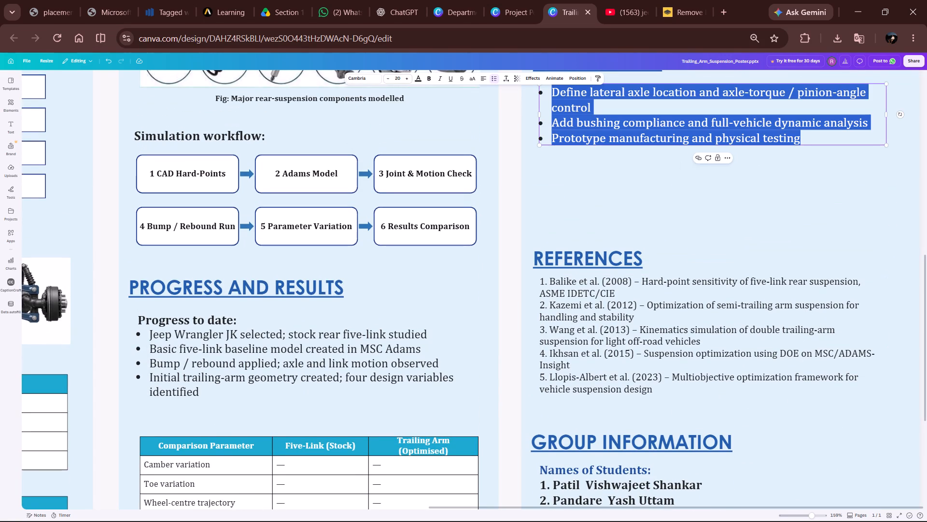
click(648, 307)
double_click(648, 307)
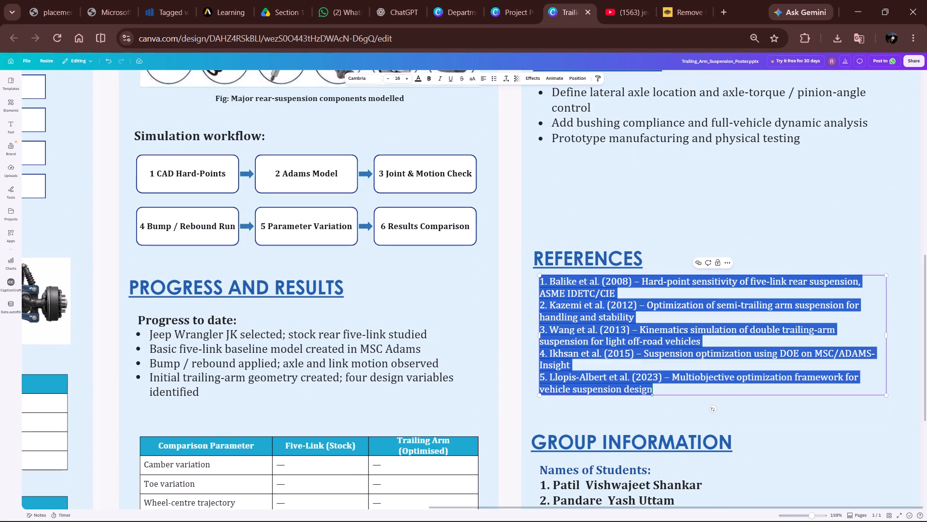
click(405, 76)
click(405, 76)
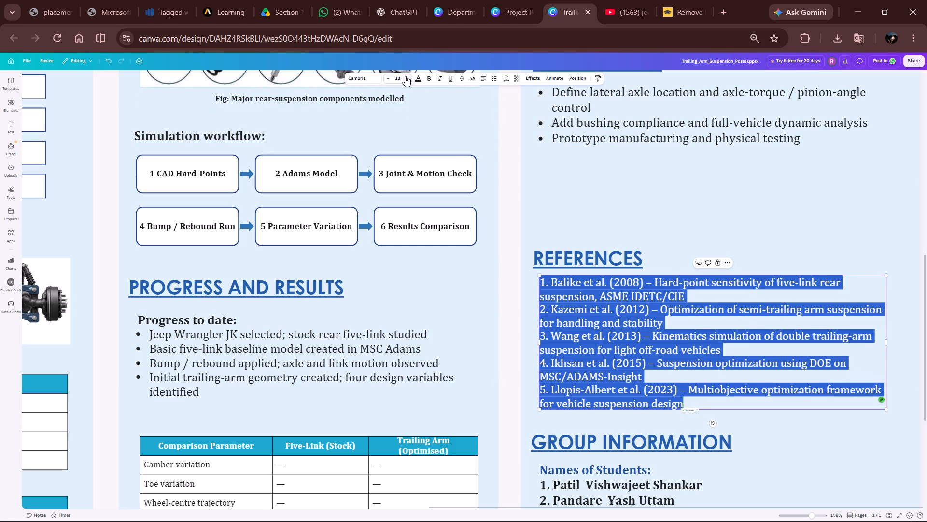
click(405, 76)
click(405, 76)
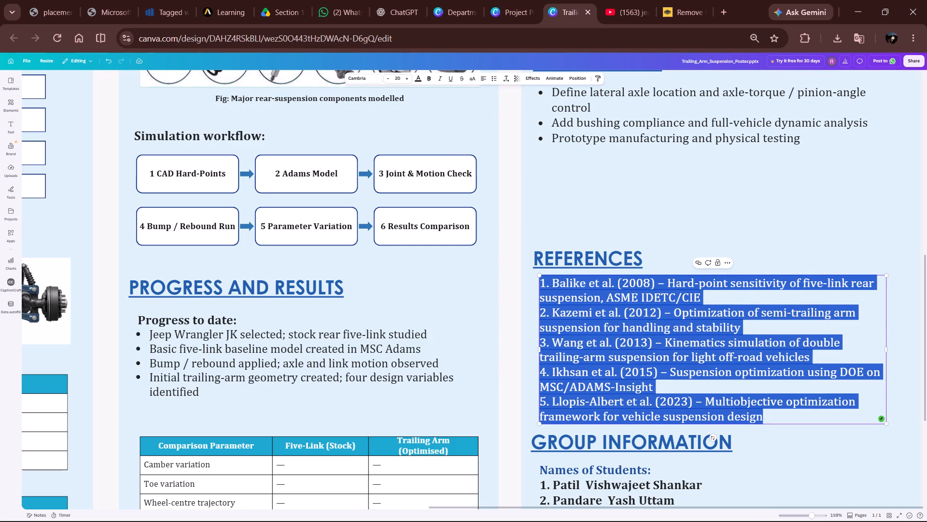
Widen the References text box to about 207 so the third reference's first line ends with "trailing-arm".
drag(887, 346, 902, 346)
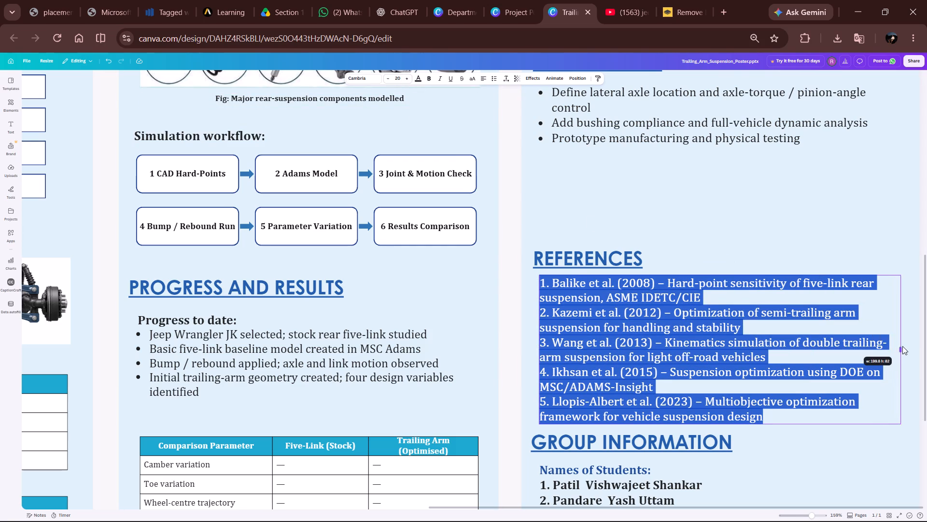
drag(902, 346, 914, 345)
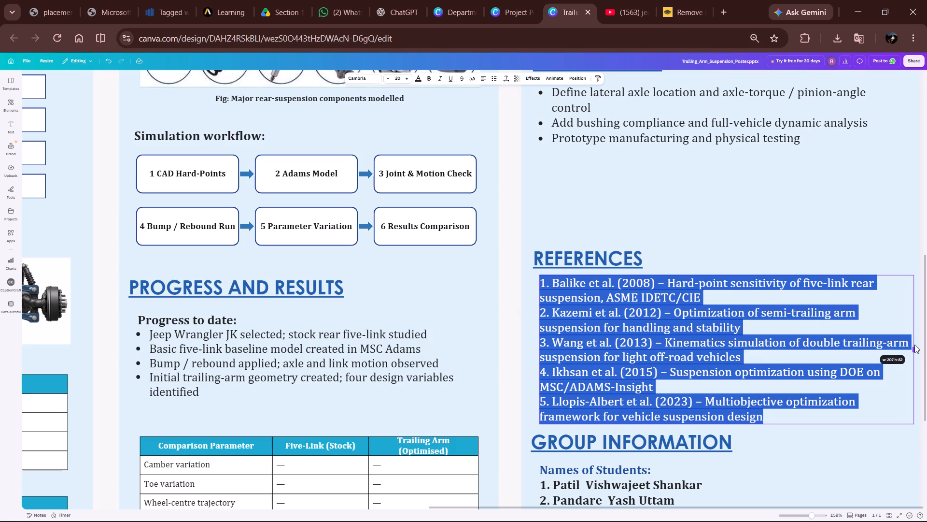
drag(914, 345, 909, 342)
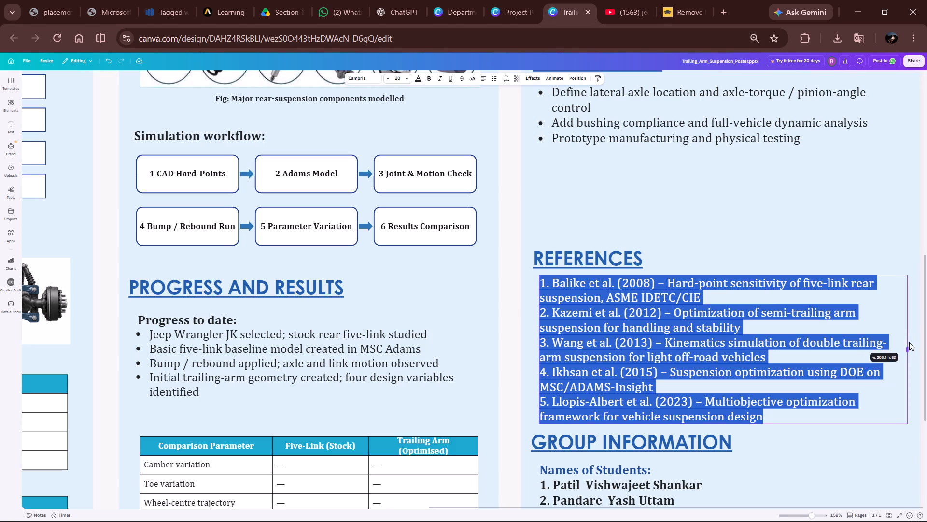
drag(909, 342, 914, 342)
scroll(916, 372, down, 2)
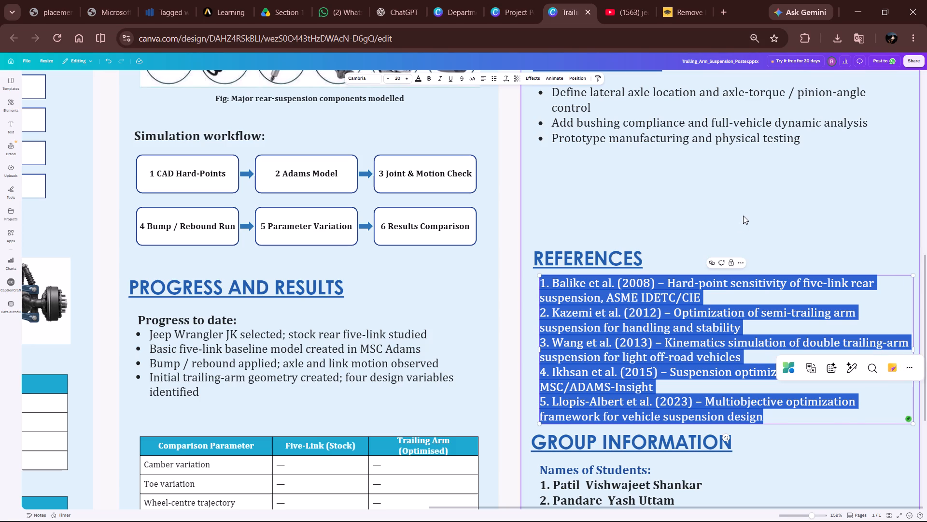
click(743, 216)
Move the References heading and its list up to open space above Group Information, keeping a small gap between them.
drag(600, 261, 599, 237)
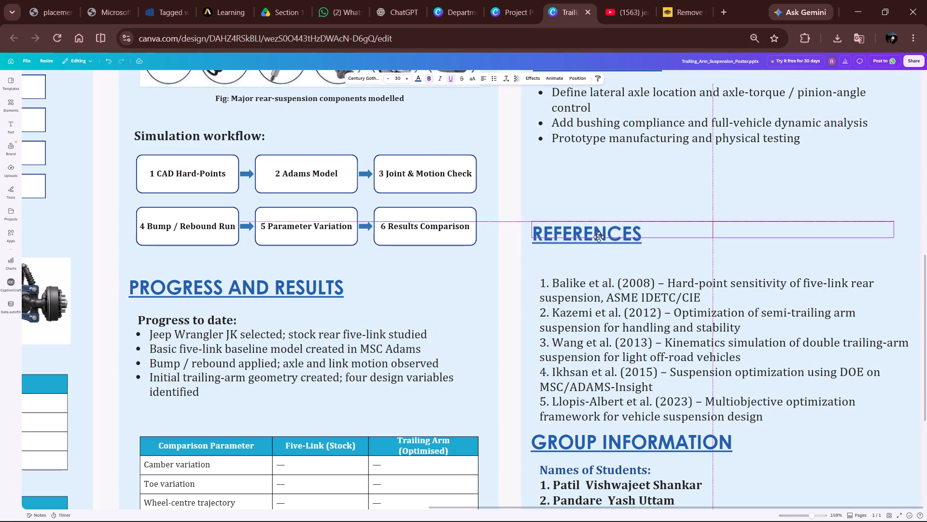
drag(599, 237, 600, 237)
drag(624, 328, 623, 312)
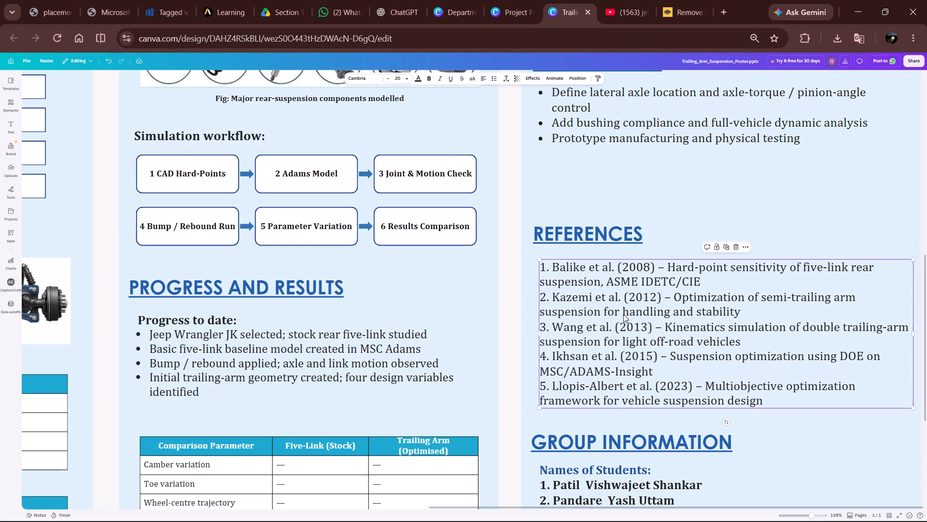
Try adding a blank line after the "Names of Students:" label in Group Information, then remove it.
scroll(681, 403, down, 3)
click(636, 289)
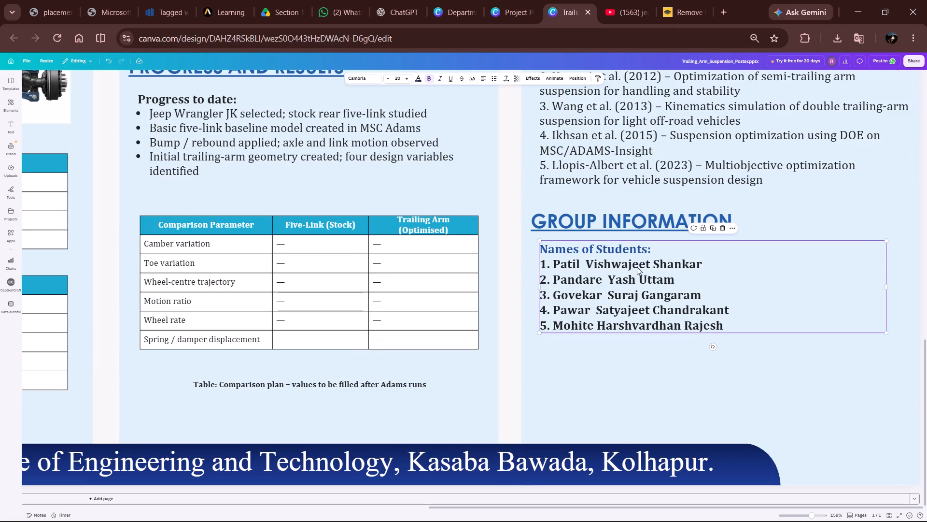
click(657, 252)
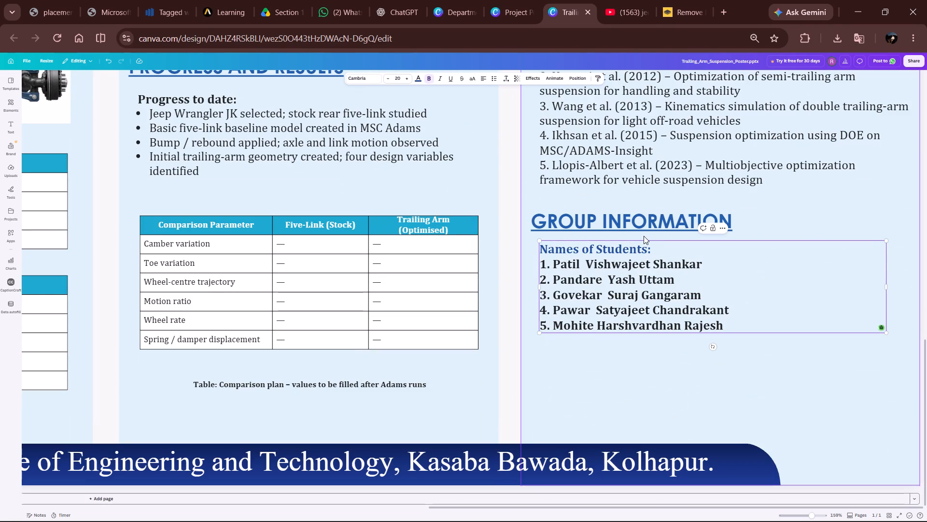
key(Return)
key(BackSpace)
Move the "Table: Comparison plan" caption up to sit directly beneath the comparison table in Progress and Results.
click(806, 384)
drag(365, 384, 365, 379)
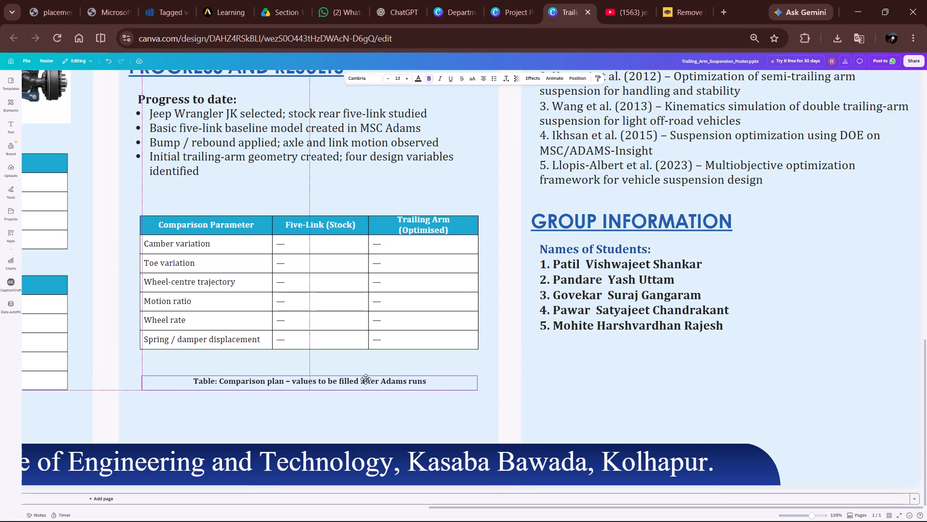
drag(365, 379, 365, 359)
click(436, 400)
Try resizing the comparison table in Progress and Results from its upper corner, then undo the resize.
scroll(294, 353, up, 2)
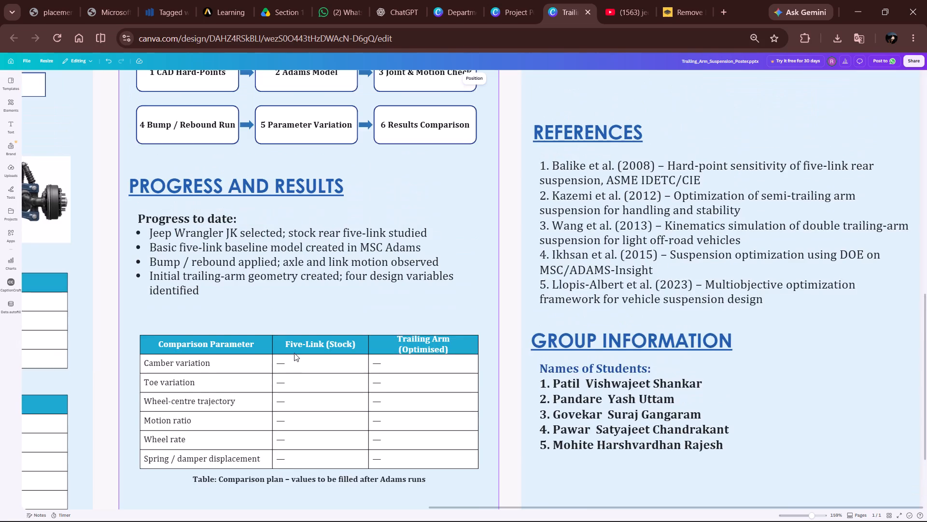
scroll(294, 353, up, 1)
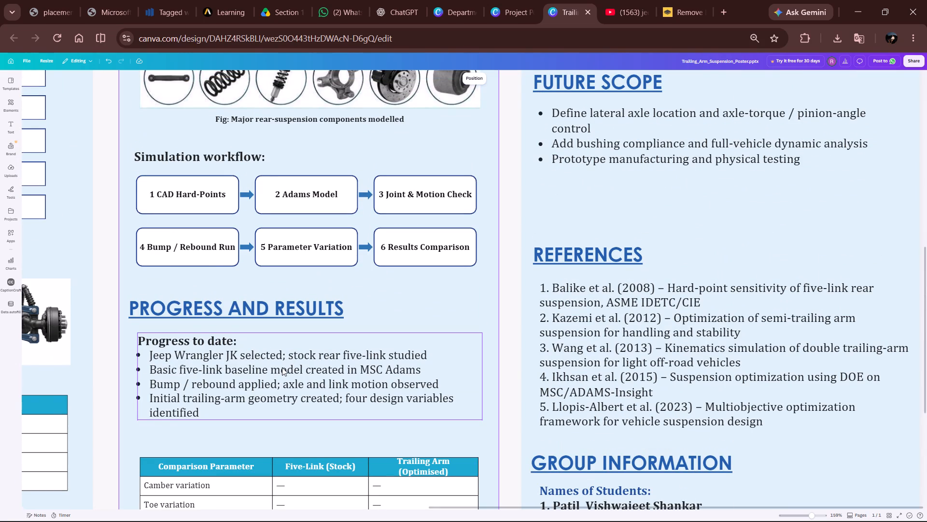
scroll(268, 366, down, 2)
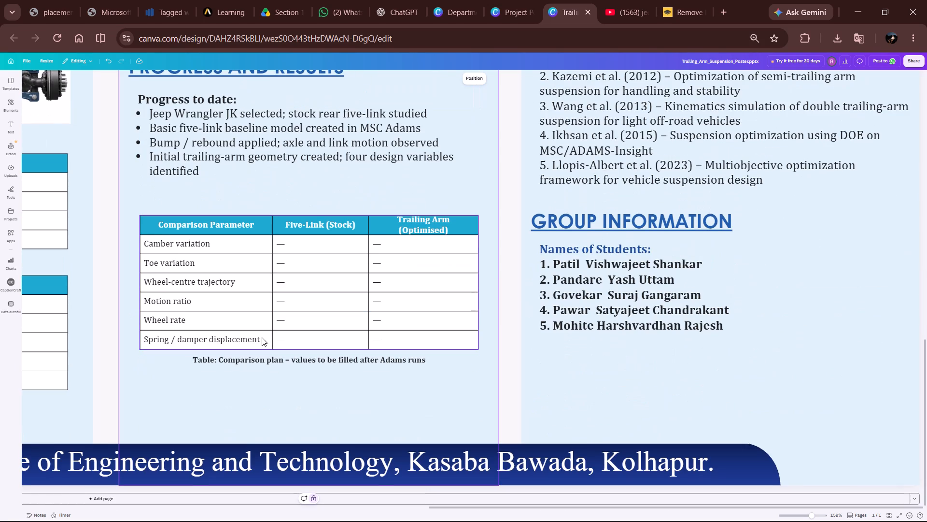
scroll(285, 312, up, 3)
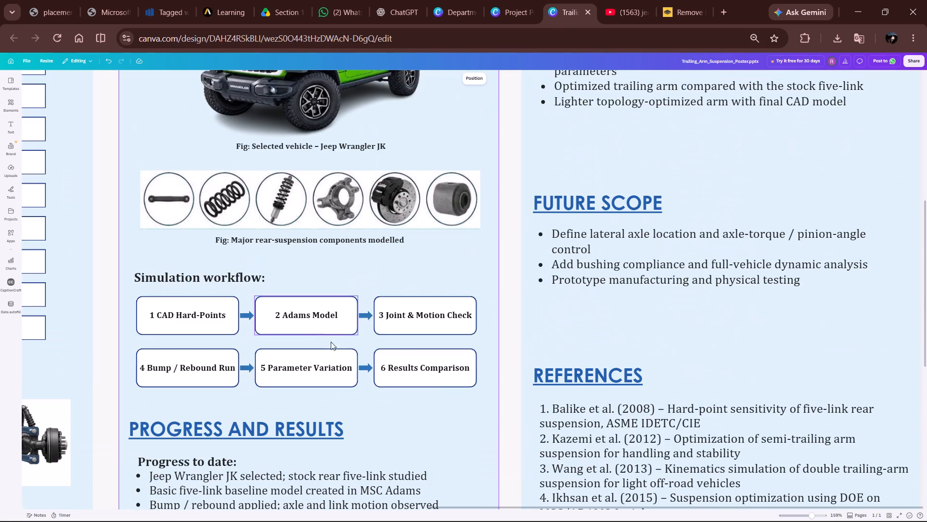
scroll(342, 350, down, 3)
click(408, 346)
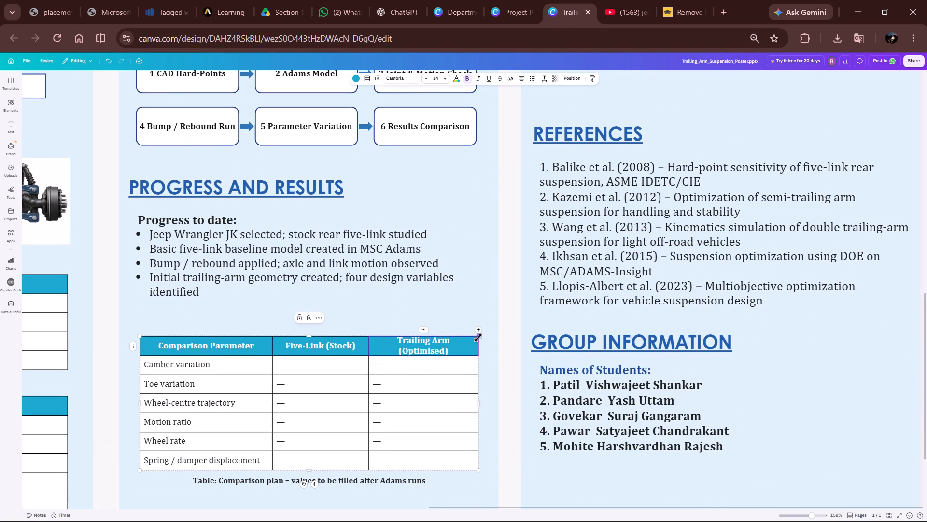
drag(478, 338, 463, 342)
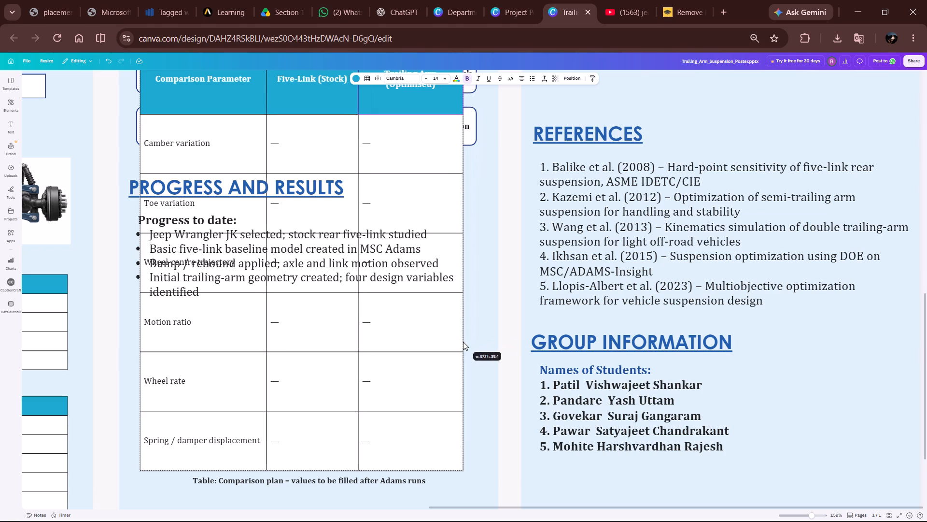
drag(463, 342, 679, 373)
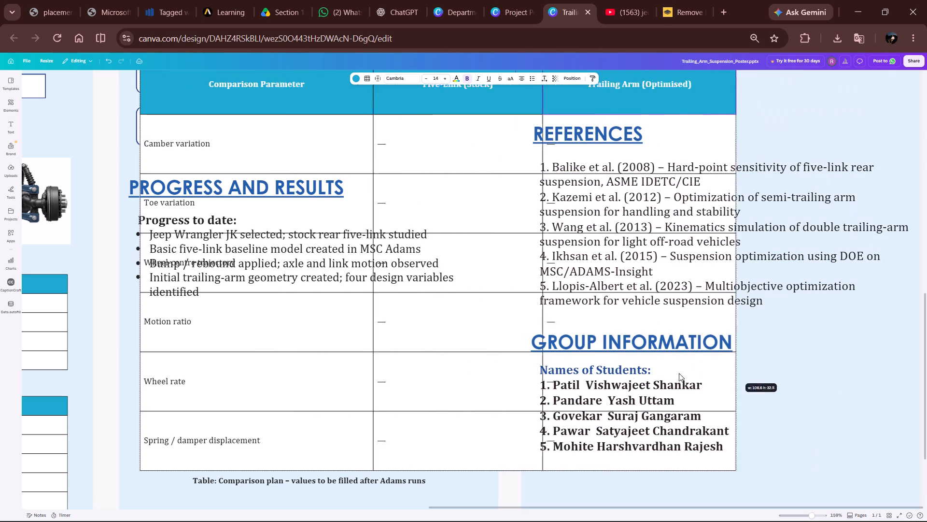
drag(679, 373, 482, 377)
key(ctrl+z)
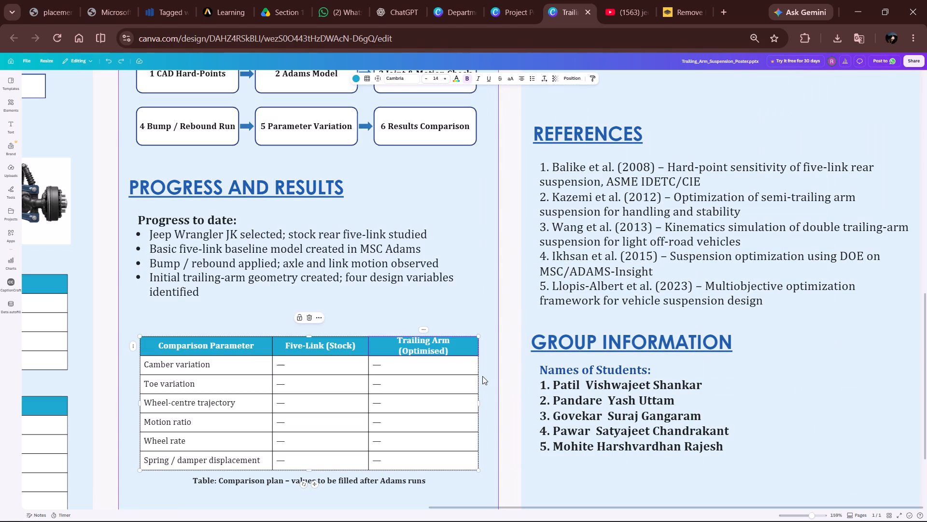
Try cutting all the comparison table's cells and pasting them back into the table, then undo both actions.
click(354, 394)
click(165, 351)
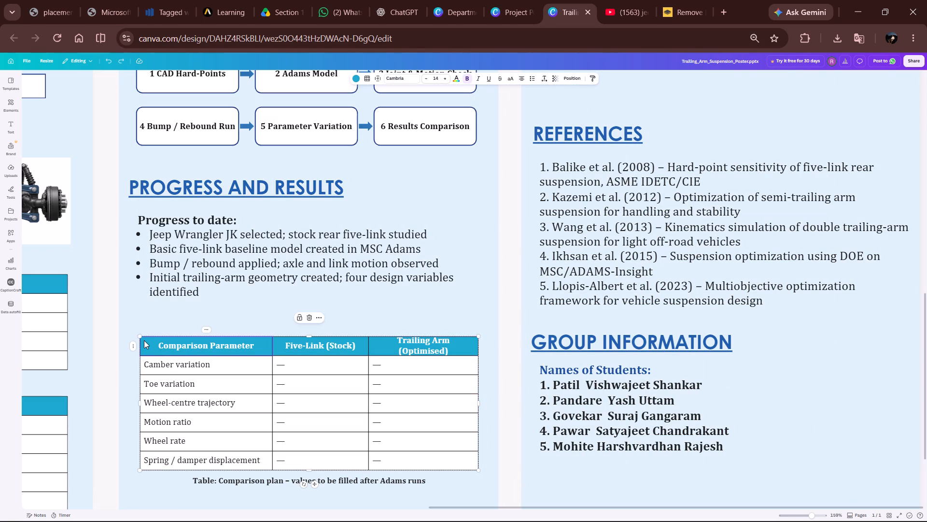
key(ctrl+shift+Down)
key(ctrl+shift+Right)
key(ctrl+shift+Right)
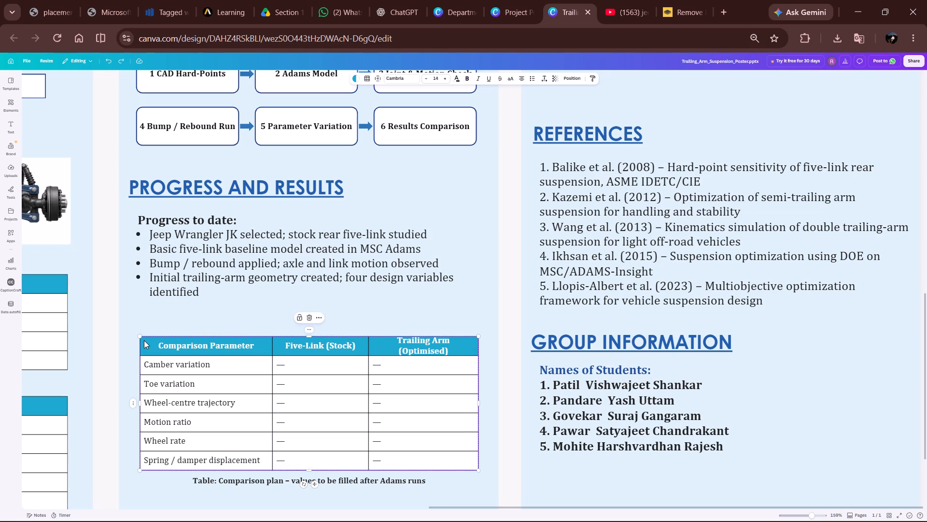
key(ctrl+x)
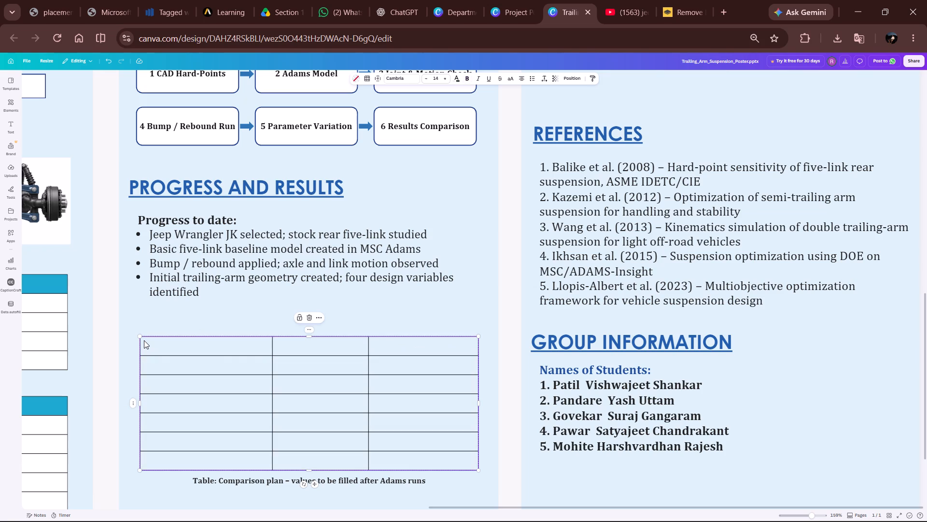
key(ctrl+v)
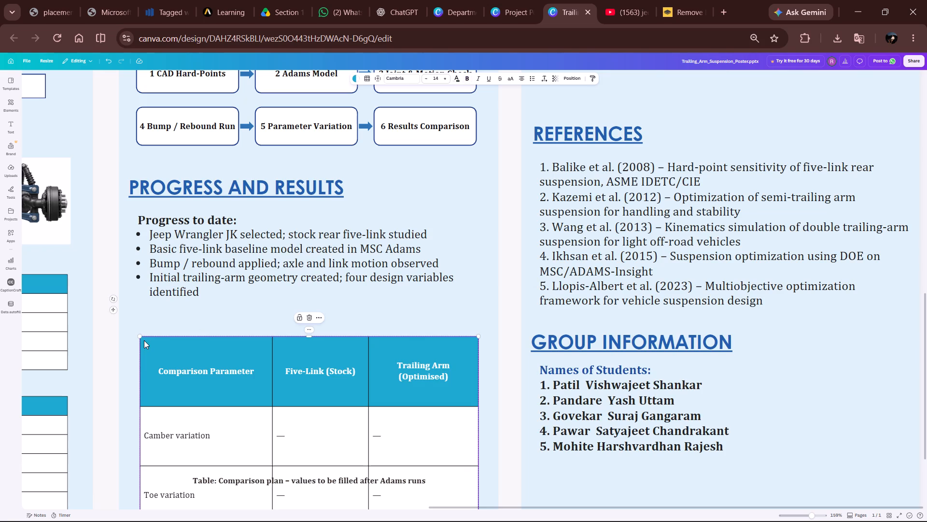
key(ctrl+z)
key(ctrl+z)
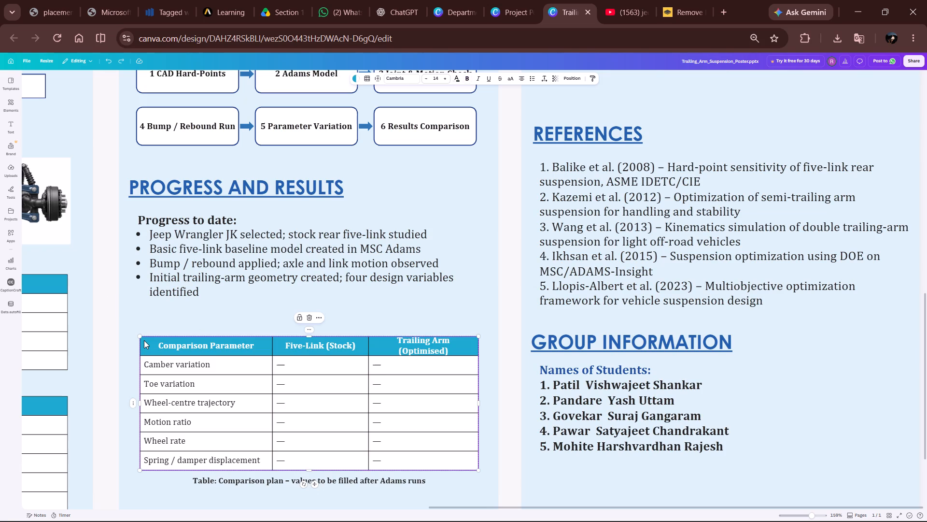
Apply the suggested corrections "position—are" and "topology-optimized" in the Abstract text.
scroll(492, 378, down, 2)
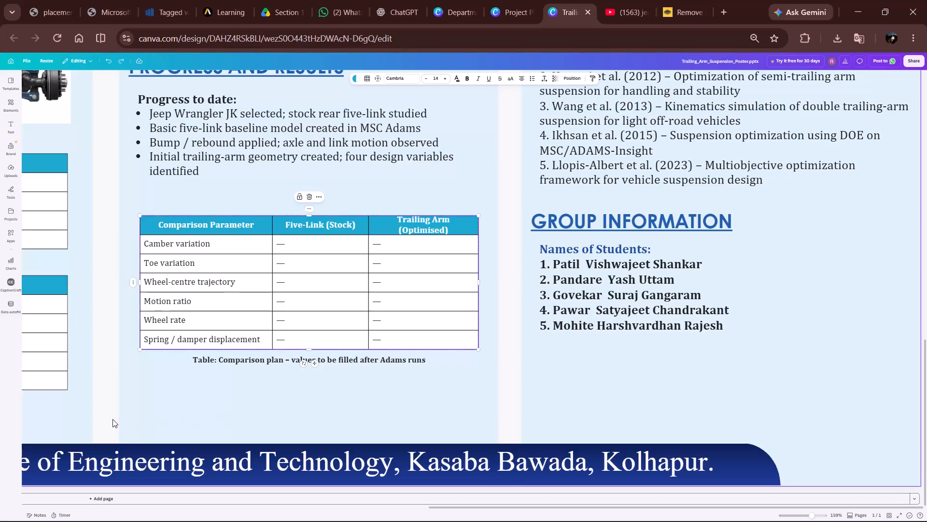
ctrl+scroll(112, 419, down, 4)
ctrl+scroll(226, 384, down, 1)
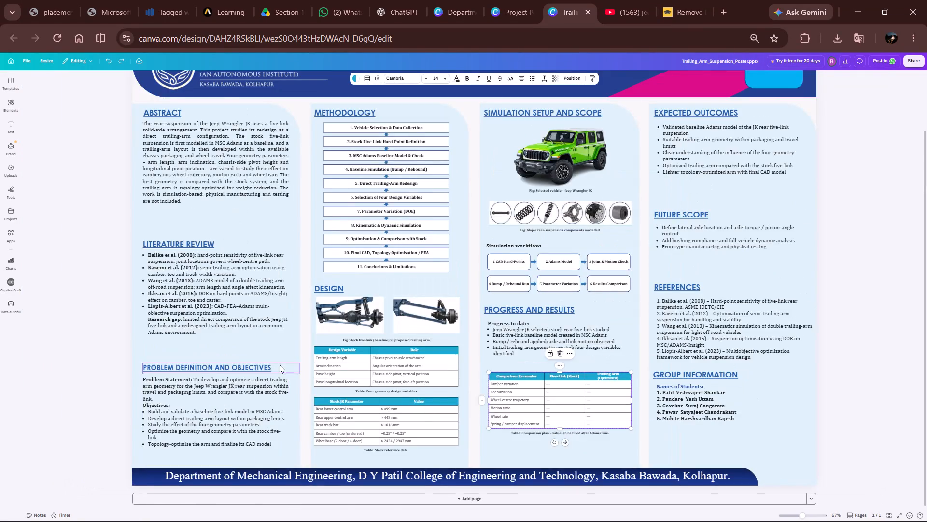
scroll(280, 365, up, 2)
click(209, 247)
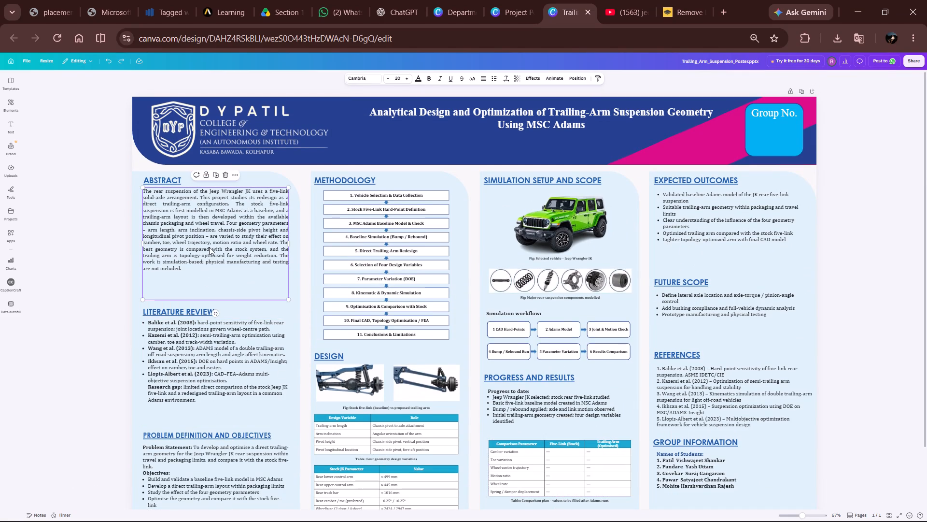
double_click(209, 247)
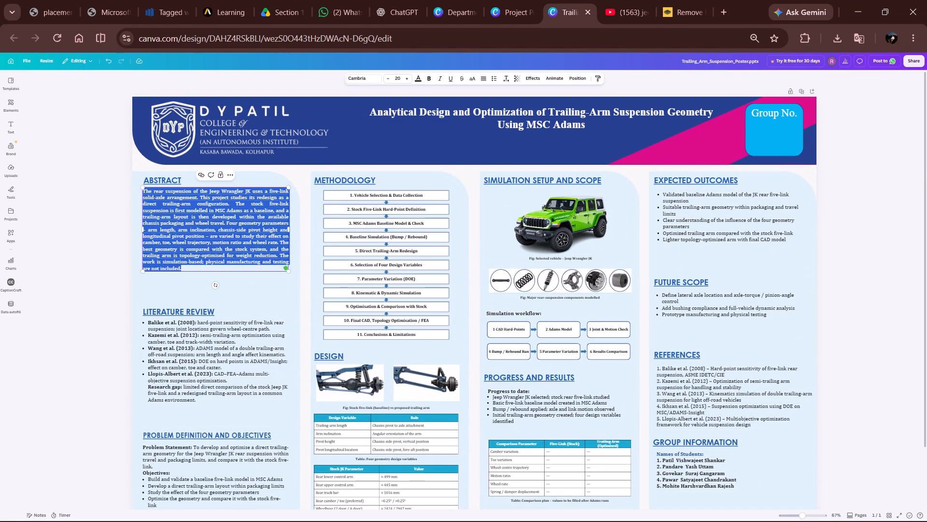
ctrl+scroll(209, 247, up, 2)
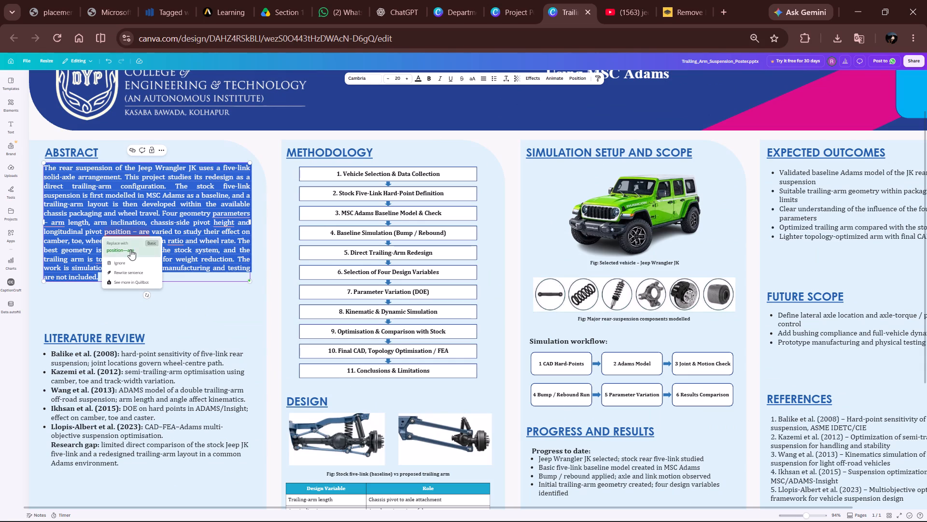
click(130, 249)
key(ctrl+a)
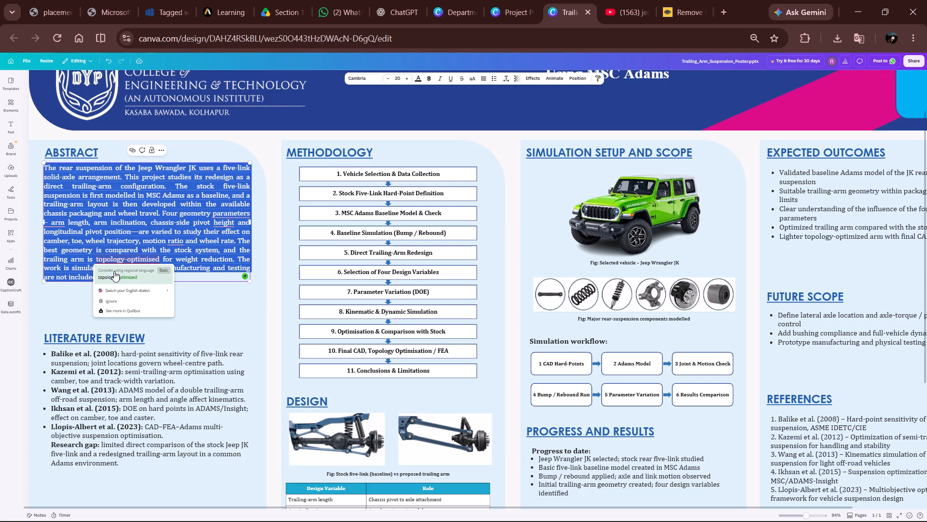
click(114, 271)
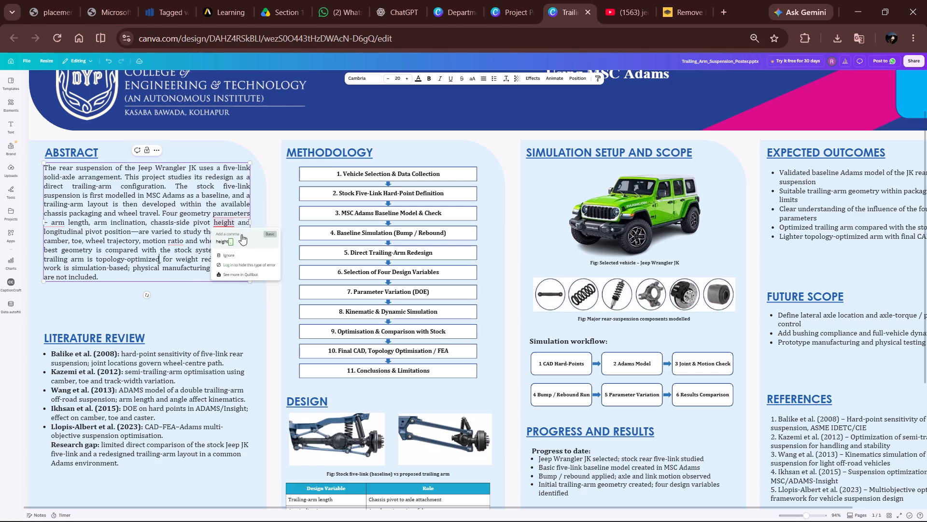
Apply the Abstract suggestions adding commas after "motion ratio" and "pivot height" and an em dash before "arm length".
click(201, 269)
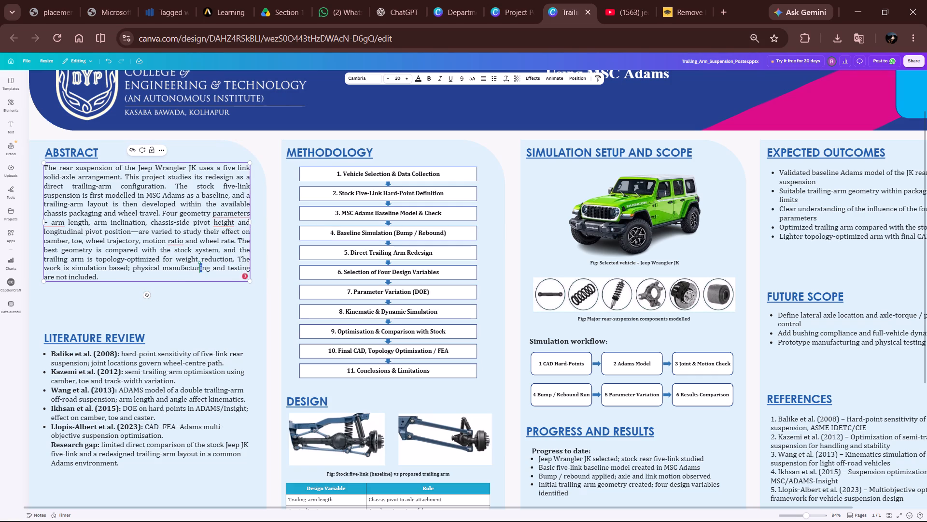
click(244, 274)
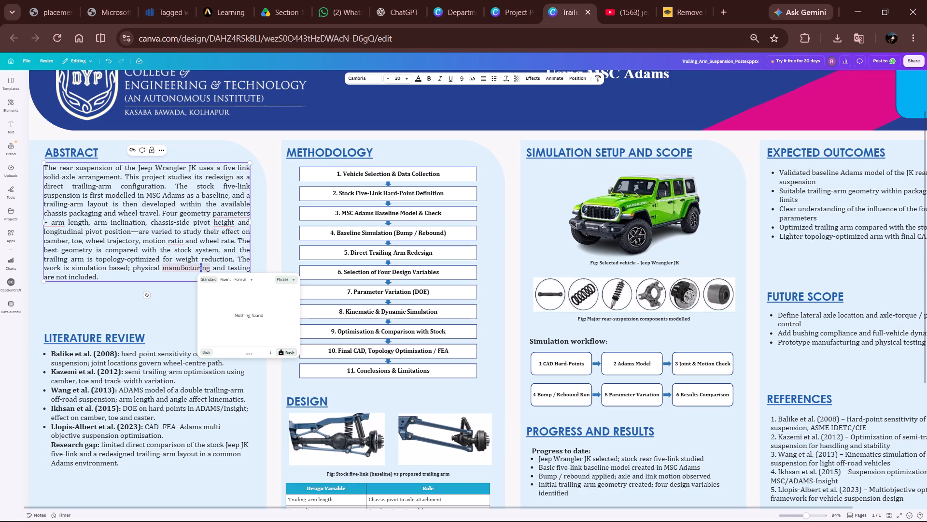
click(176, 241)
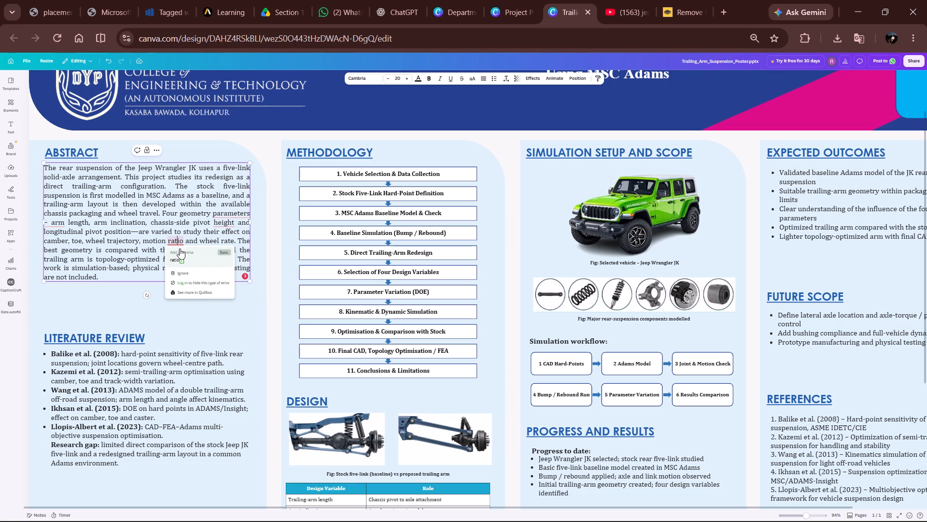
click(181, 250)
click(229, 240)
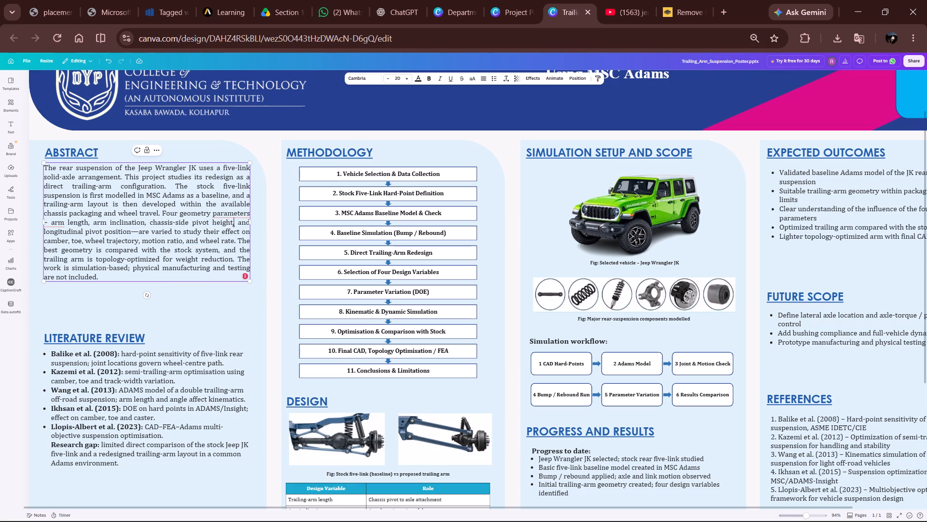
click(230, 225)
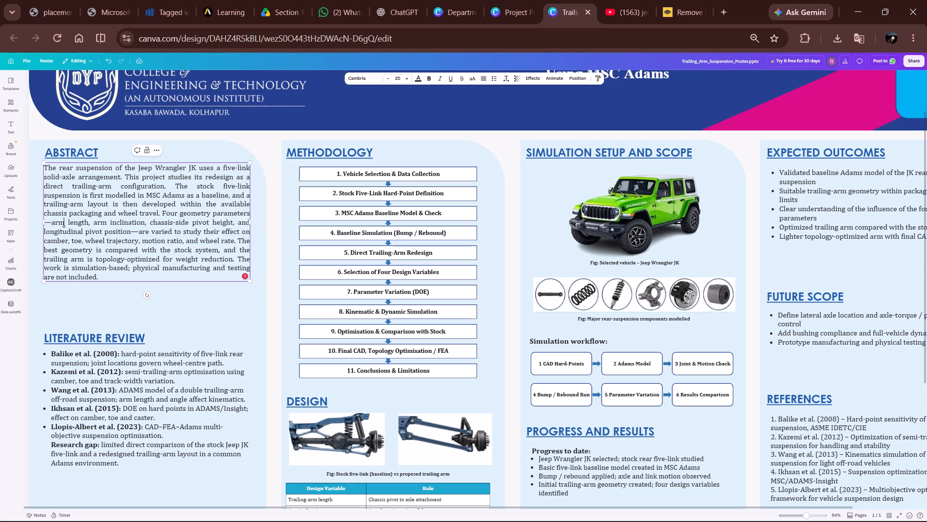
Replace the Abstract's em dashes after "pivot position" and before "arm length" with single spaces.
click(137, 232)
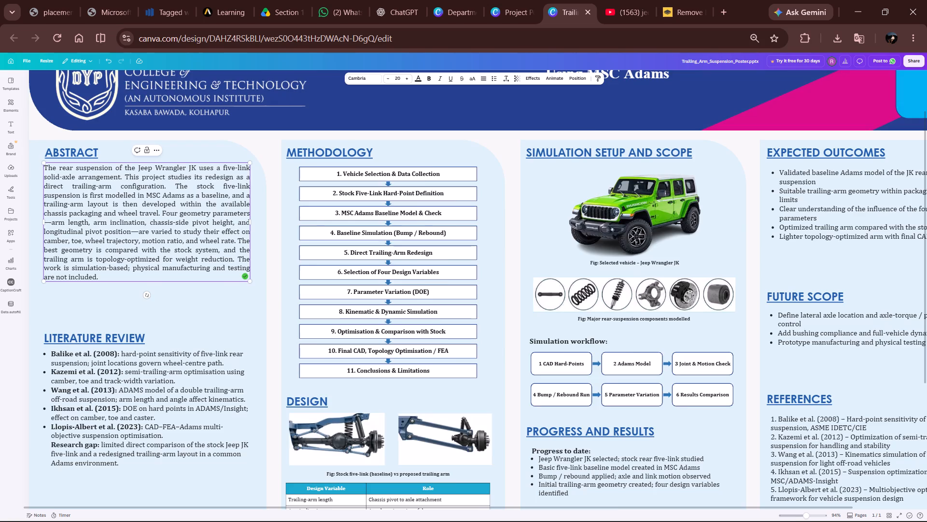
ctrl+scroll(115, 249, up, 4)
key(BackSpace)
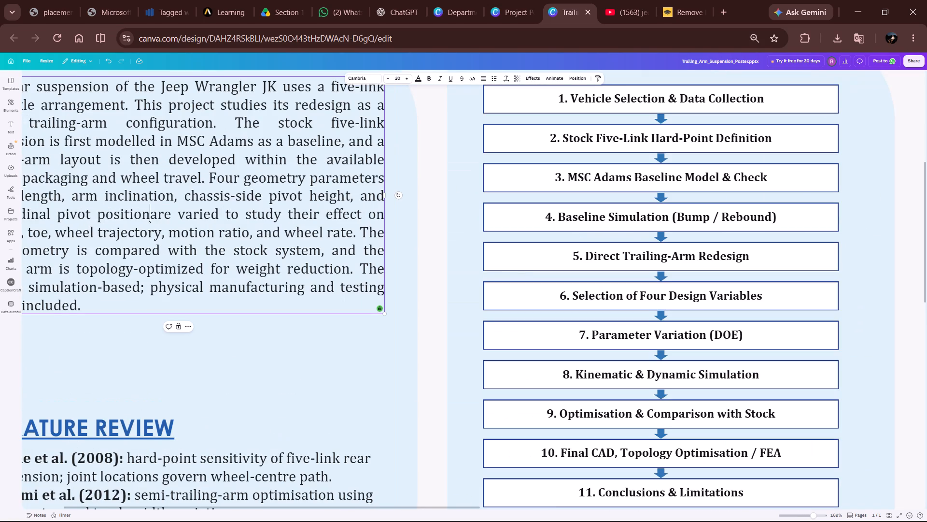
key(space)
key(Left)
key(Left)
key(Left)
key(Left)
key(Left)
key(Left)
key(Left)
key(Left)
key(Left)
key(Left)
key(Left)
key(Left)
key(Left)
key(Left)
key(Left)
key(Left)
key(Left)
key(Left)
key(Left)
key(Left)
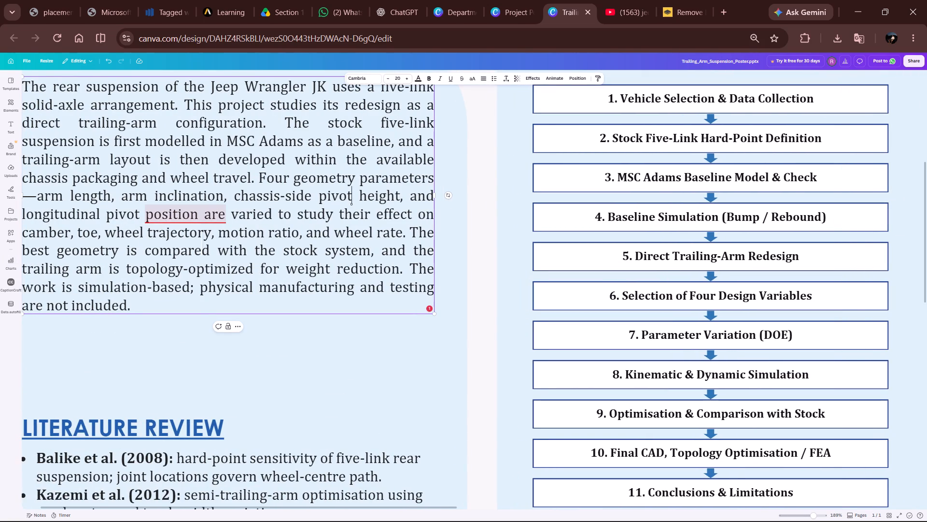
click(36, 202)
key(BackSpace)
key(space)
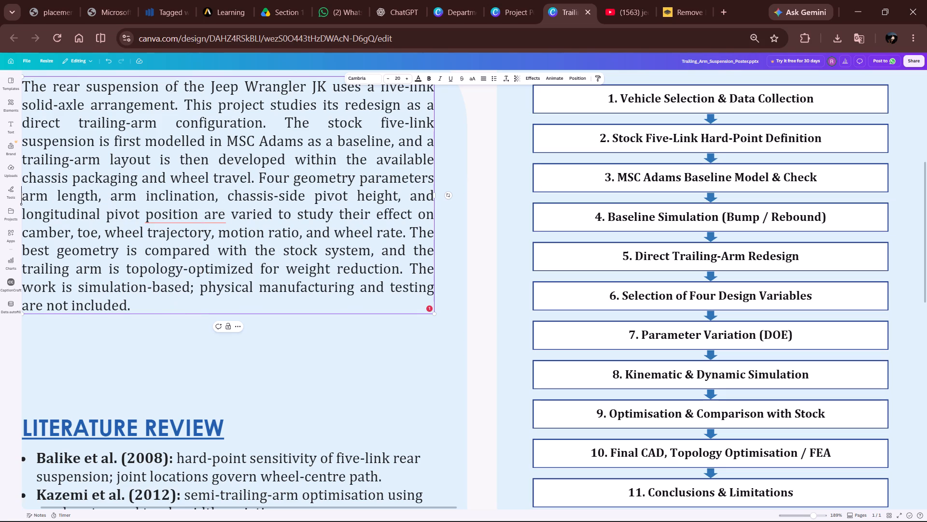
Review the Literature Review, Problem Definition and Objectives, and Design sections for remaining text and spacing issues.
scroll(224, 224, down, 2)
scroll(229, 278, down, 1)
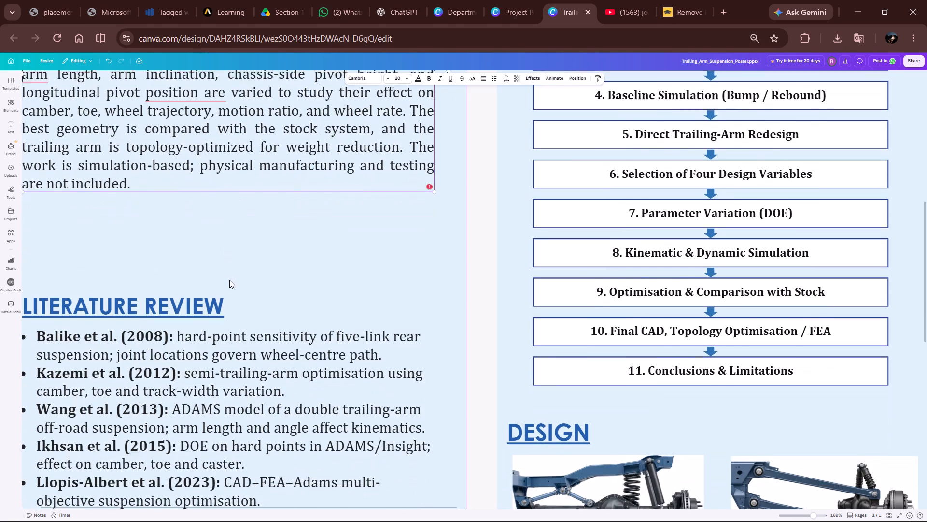
scroll(228, 285, down, 1)
scroll(228, 355, down, 3)
scroll(228, 355, up, 2)
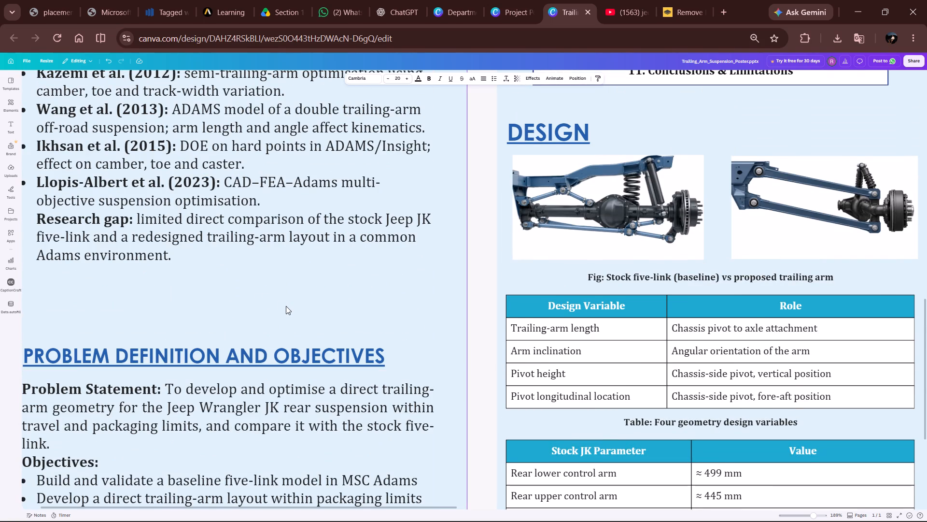
scroll(286, 306, down, 2)
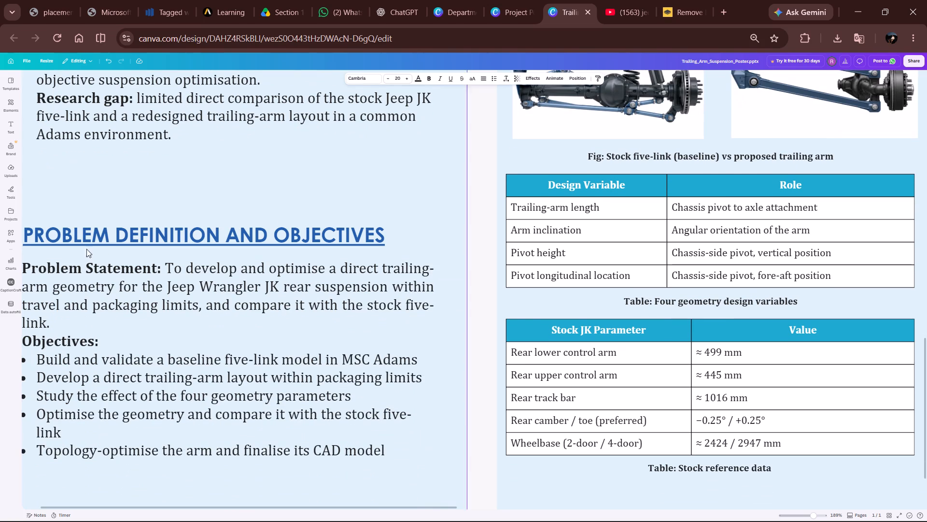
scroll(187, 180, right, 1)
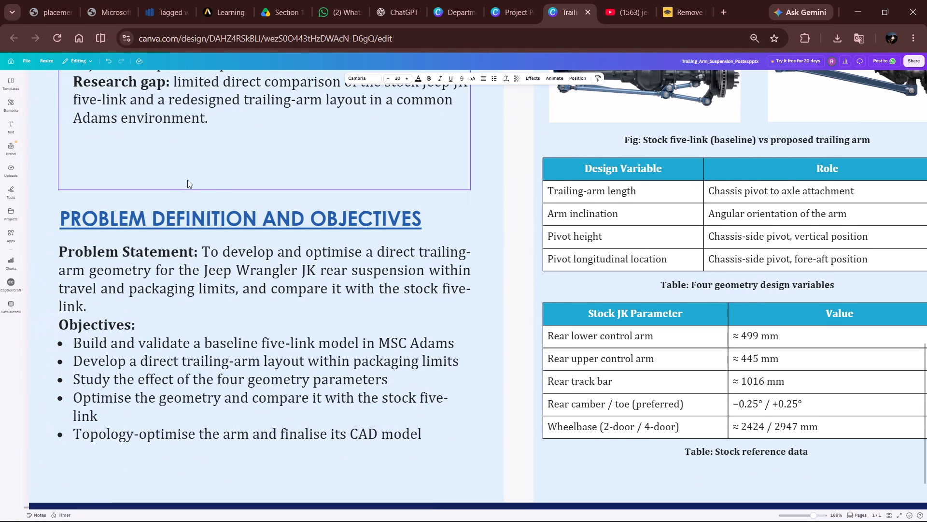
scroll(187, 180, right, 1)
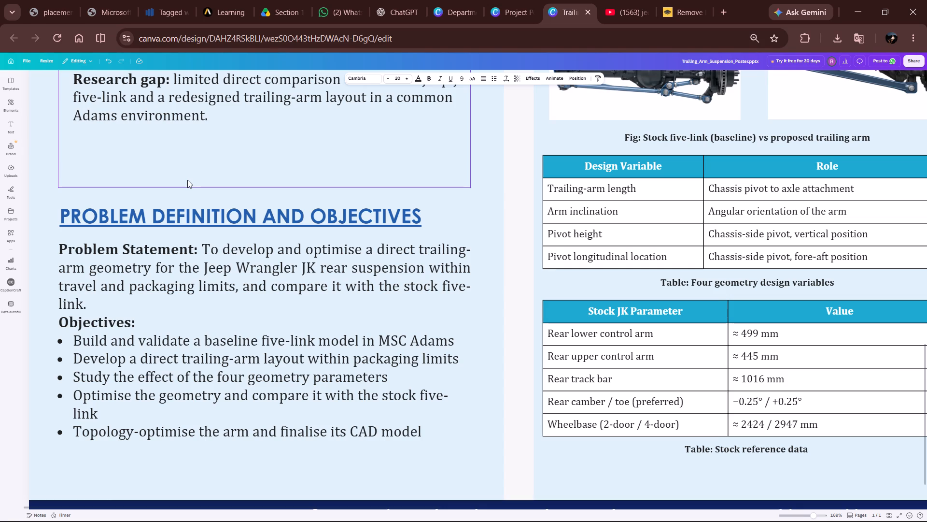
Replace "five-link" in the first objective with "Trailing-Arm" copied from the poster title, and apply the suggested lowercase "trailing-arm".
ctrl+scroll(518, 246, down, 5)
scroll(513, 212, up, 3)
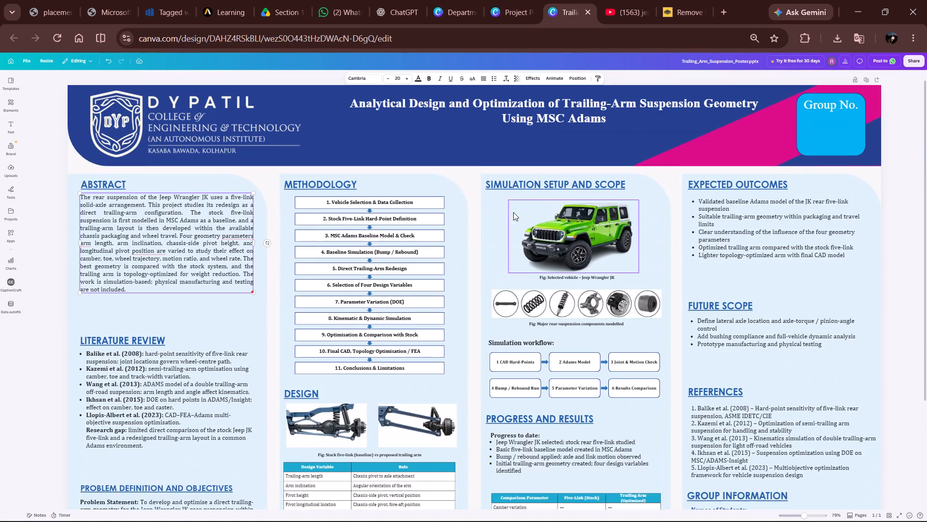
scroll(513, 212, up, 2)
double_click(545, 117)
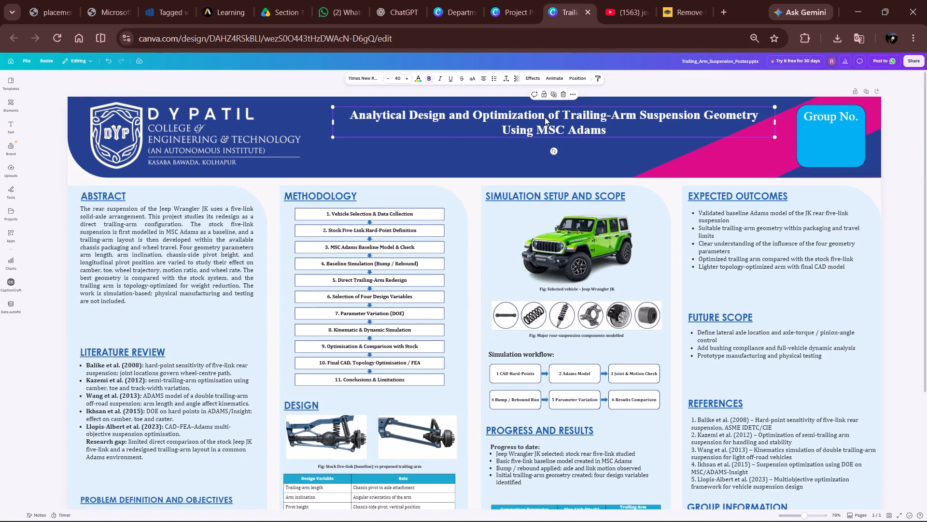
click(633, 117)
drag(633, 117, 587, 114)
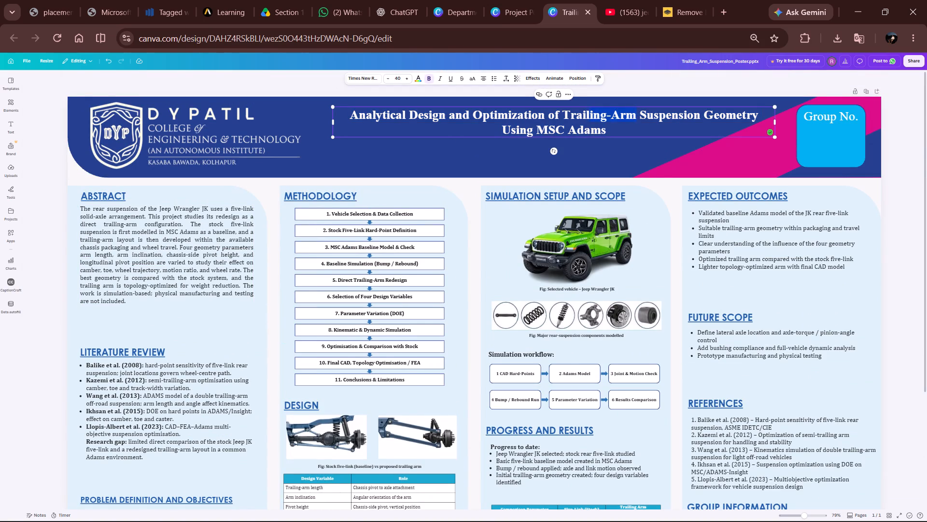
drag(587, 114, 563, 115)
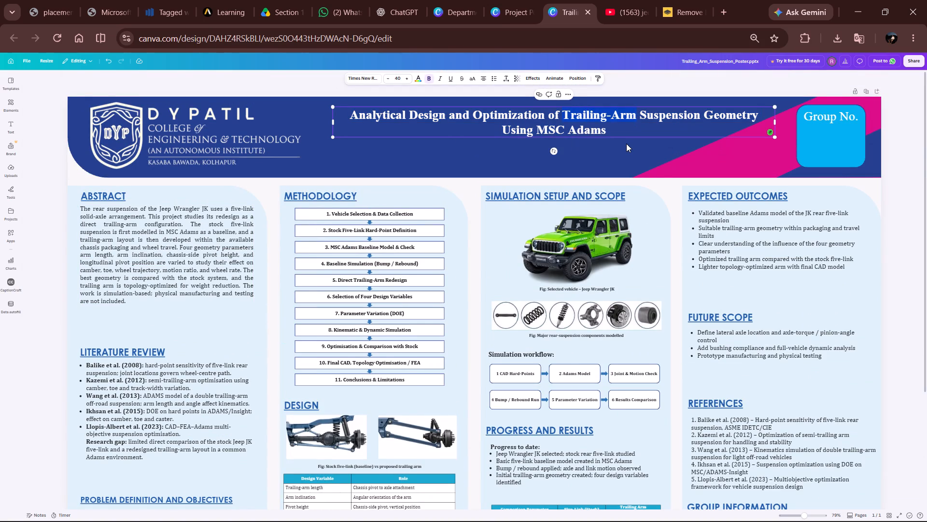
key(ctrl+c)
scroll(167, 400, down, 3)
ctrl+scroll(165, 408, up, 5)
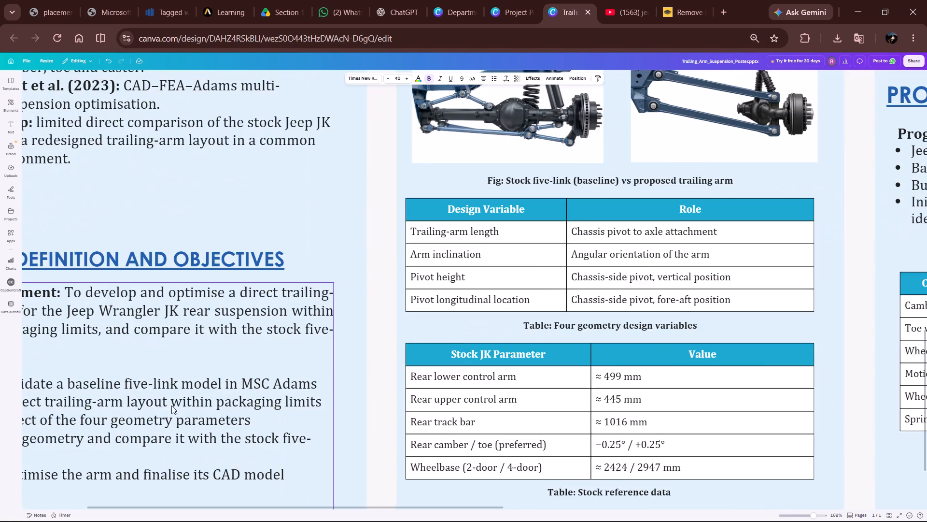
ctrl+scroll(186, 402, up, 2)
double_click(242, 377)
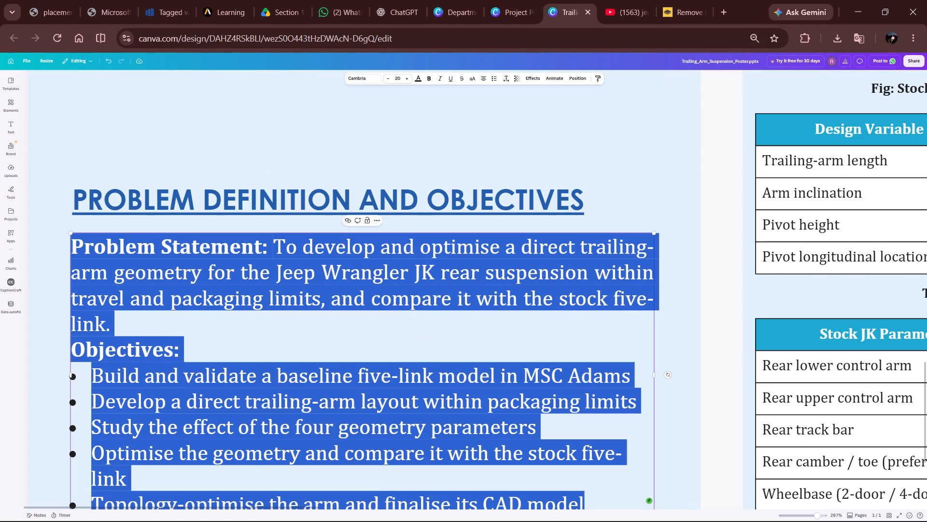
click(369, 388)
drag(359, 374, 432, 378)
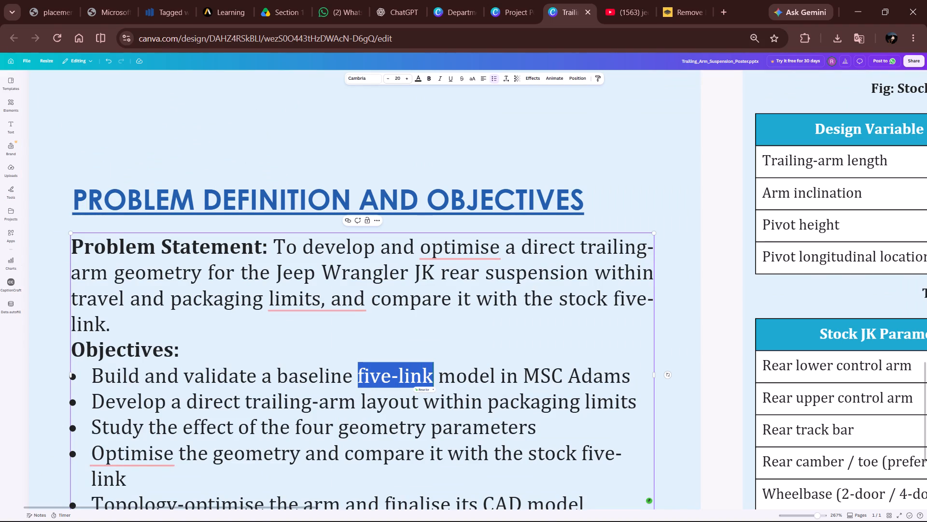
key(ctrl+v)
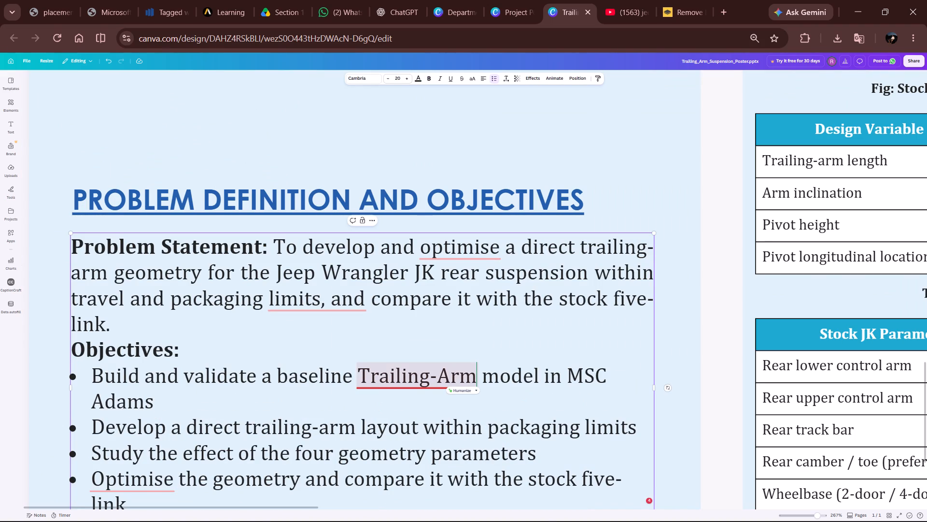
click(385, 394)
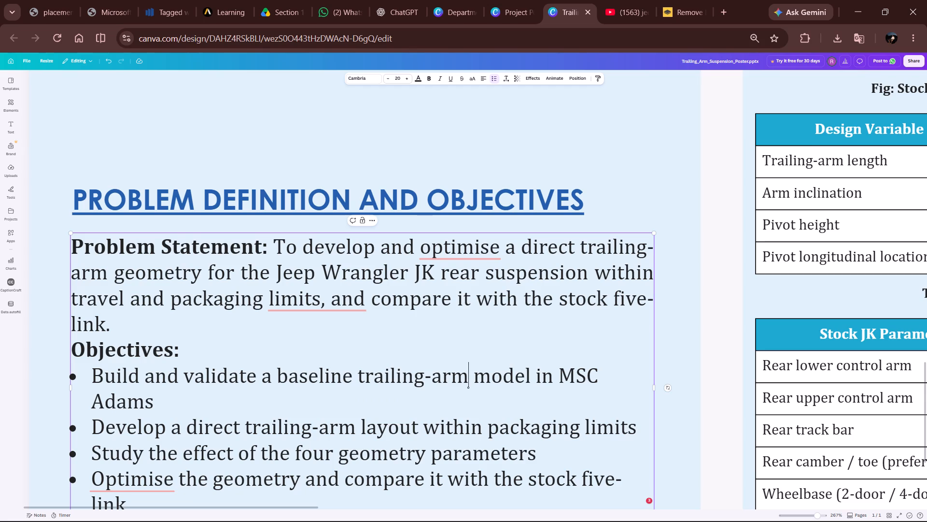
Apply the suggested spelling "Optimize" at the start of the fourth objective.
scroll(174, 445, down, 1)
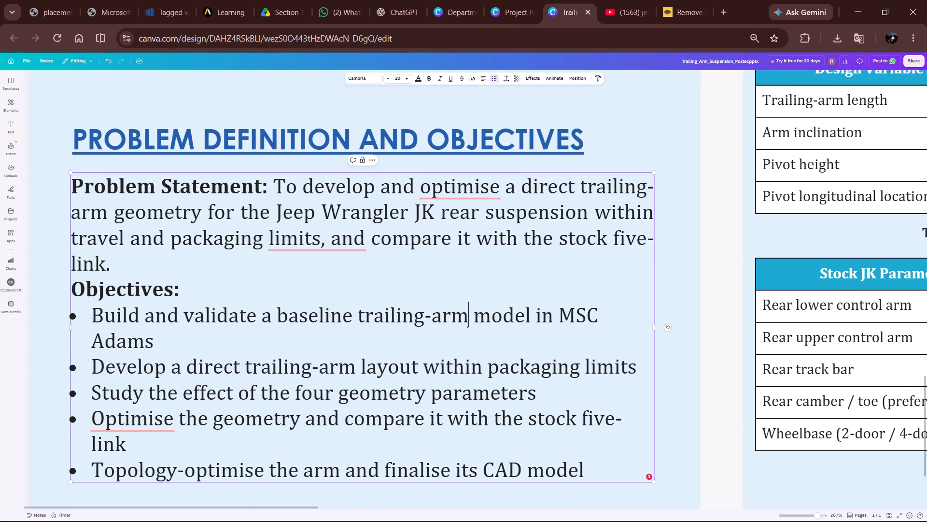
scroll(465, 335, down, 2)
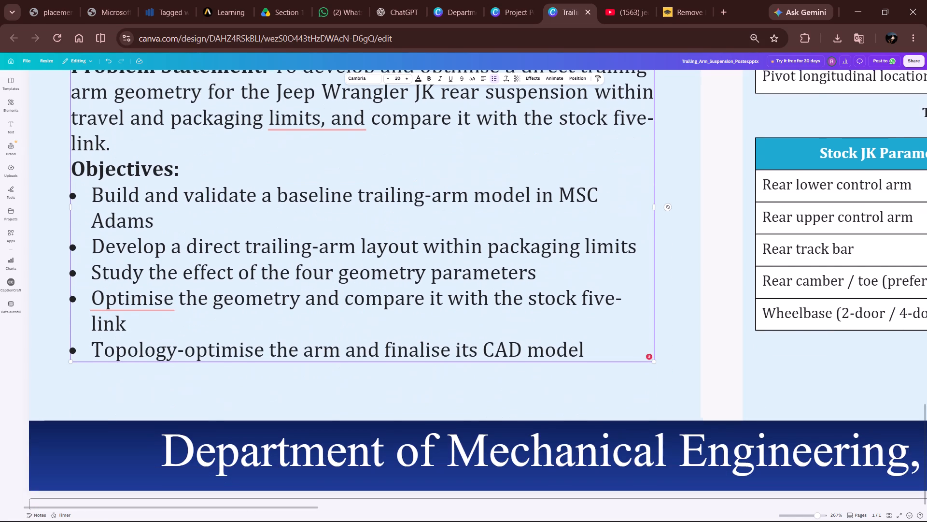
click(655, 206)
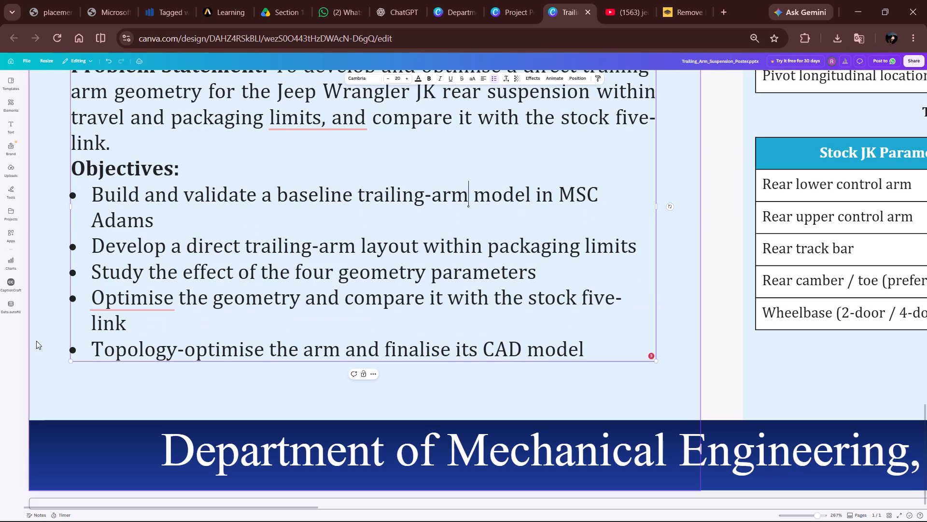
click(125, 326)
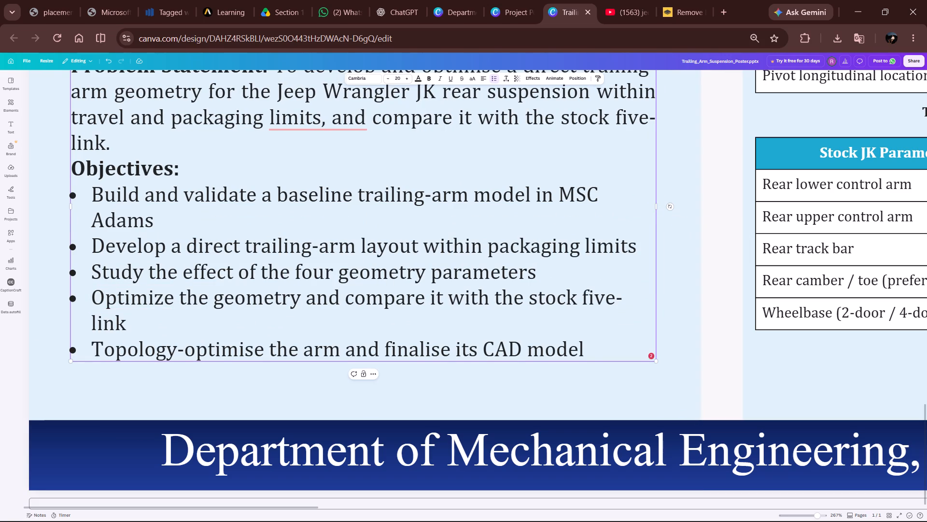
Widen the Problem Definition and Objectives text box until the first and fourth objectives each fit on one line.
drag(659, 203, 673, 204)
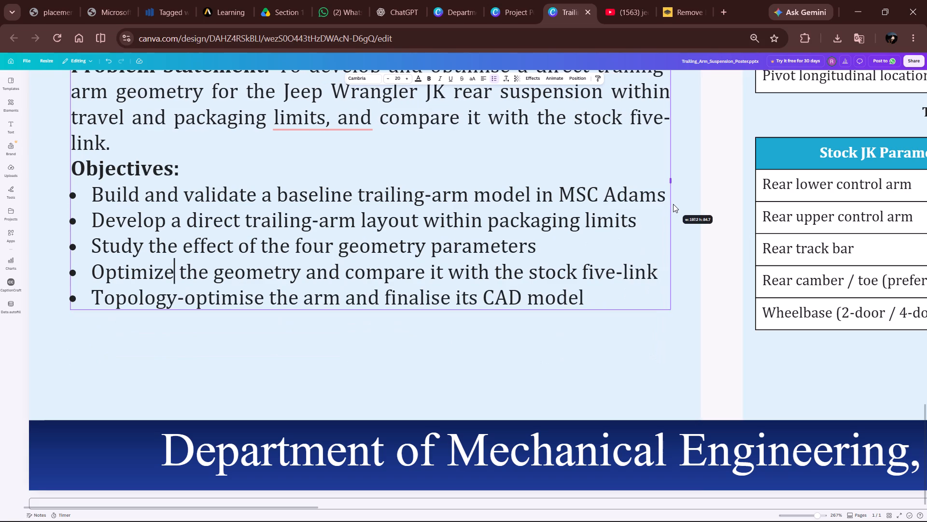
drag(673, 204, 674, 204)
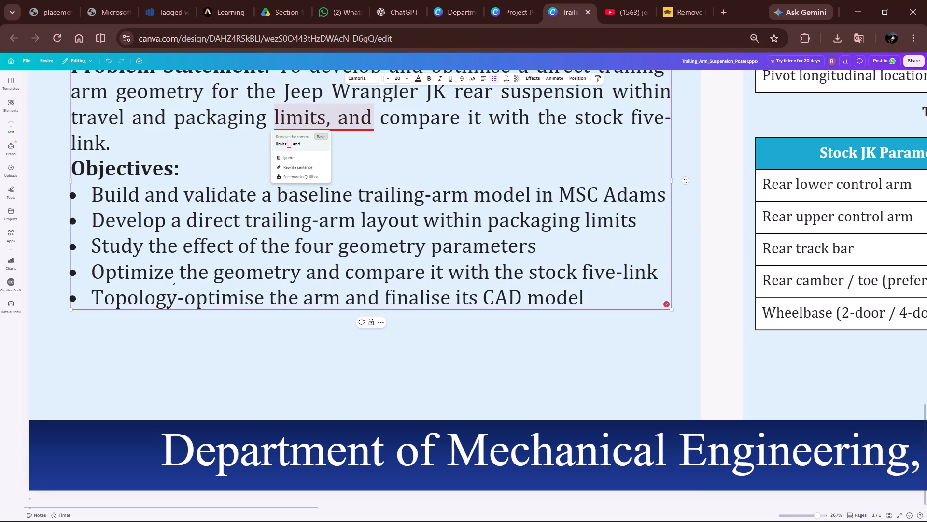
Apply the suggestion removing the comma after "limits" in the Problem Statement.
click(315, 145)
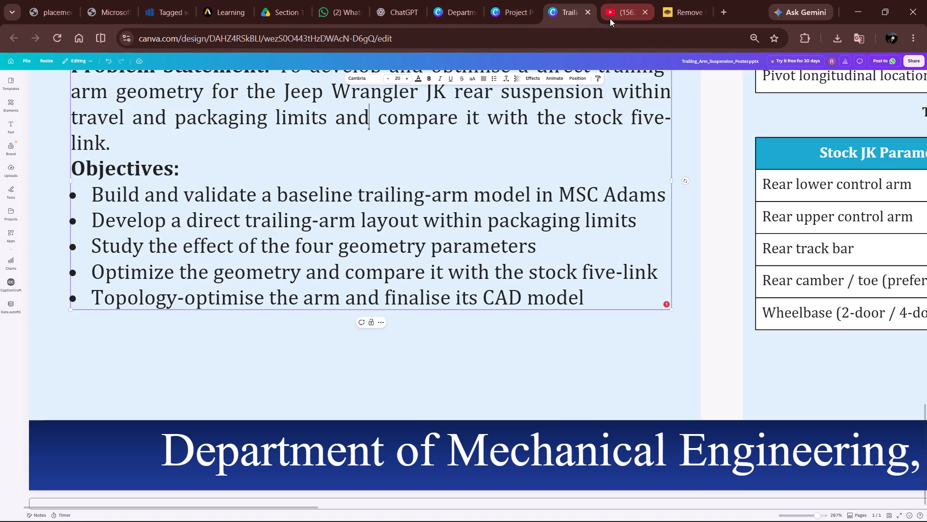
Switch to the Department of Mechanical Engineering presentation and check its Research Objectives page against the poster's objectives.
click(457, 5)
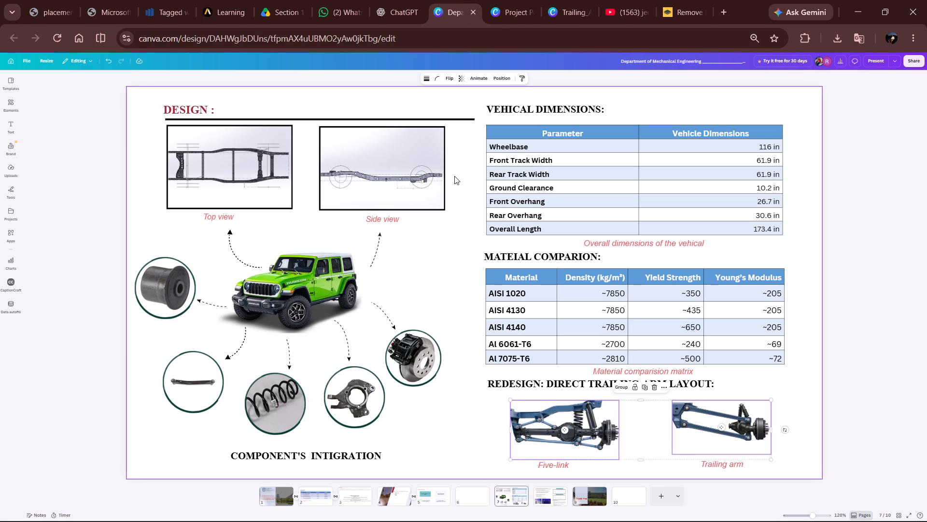
key(Left)
key(Left)
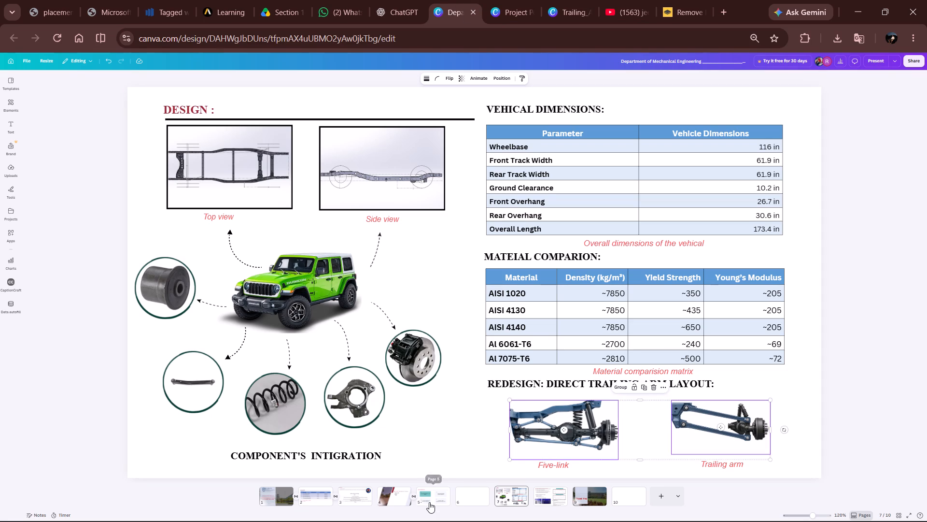
click(429, 503)
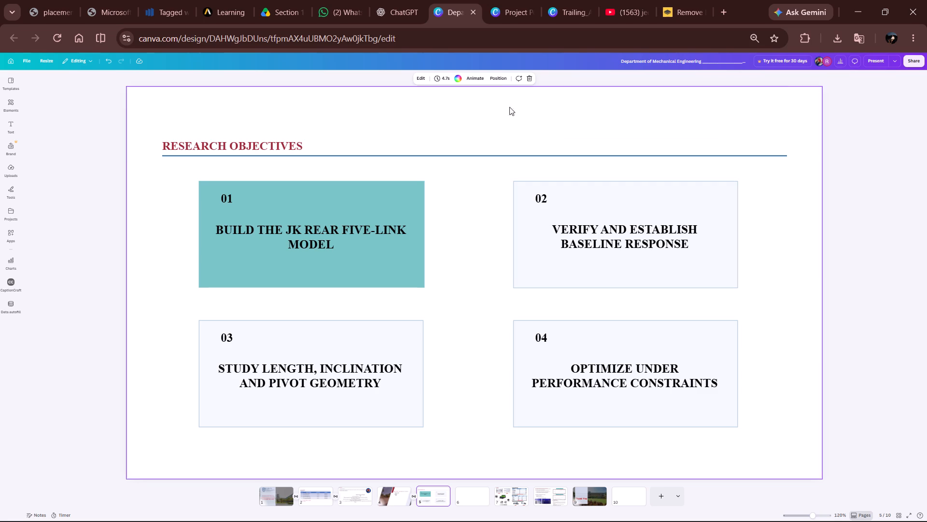
click(560, 6)
Apply the suggested spelling "optimize" in the Problem Statement.
scroll(503, 329, up, 2)
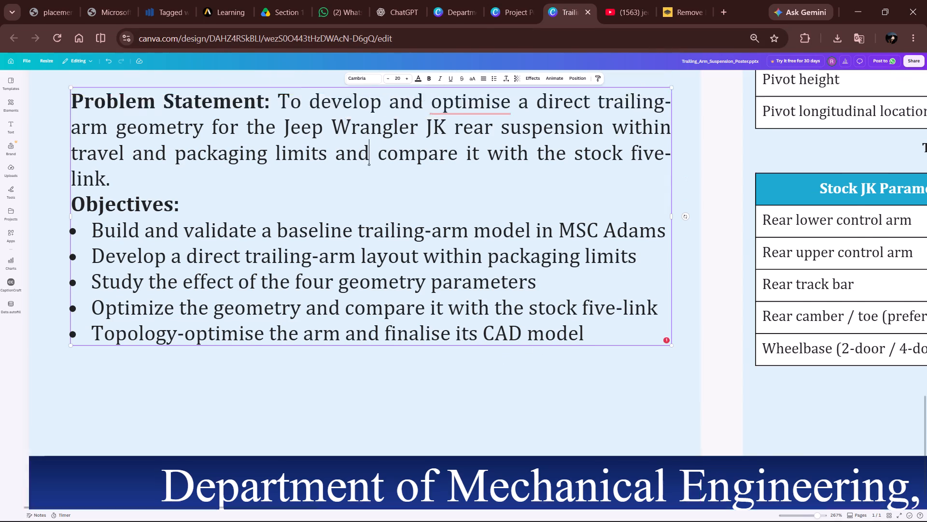
click(472, 217)
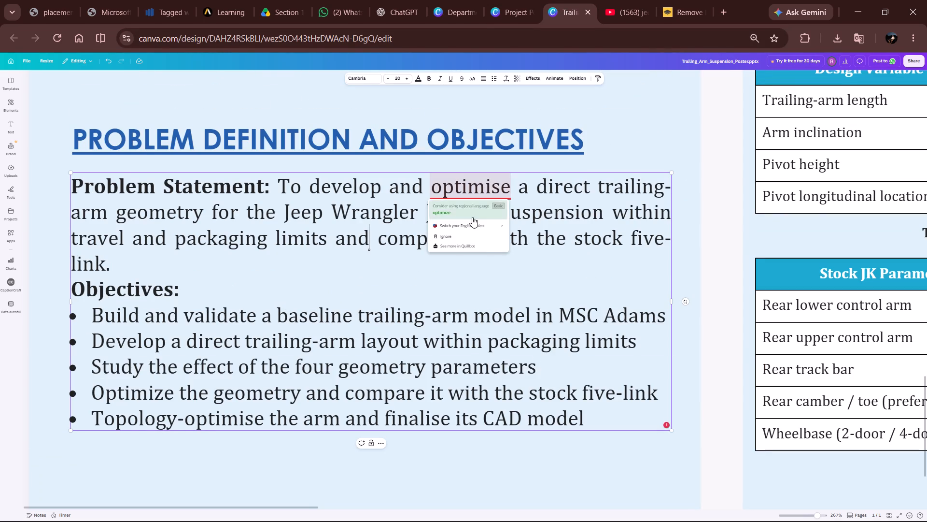
Apply the suggested spellings "wheel-center" in the Balike entry and "optimization" in the Kazemi entry of the Literature Review.
scroll(491, 228, up, 6)
click(432, 232)
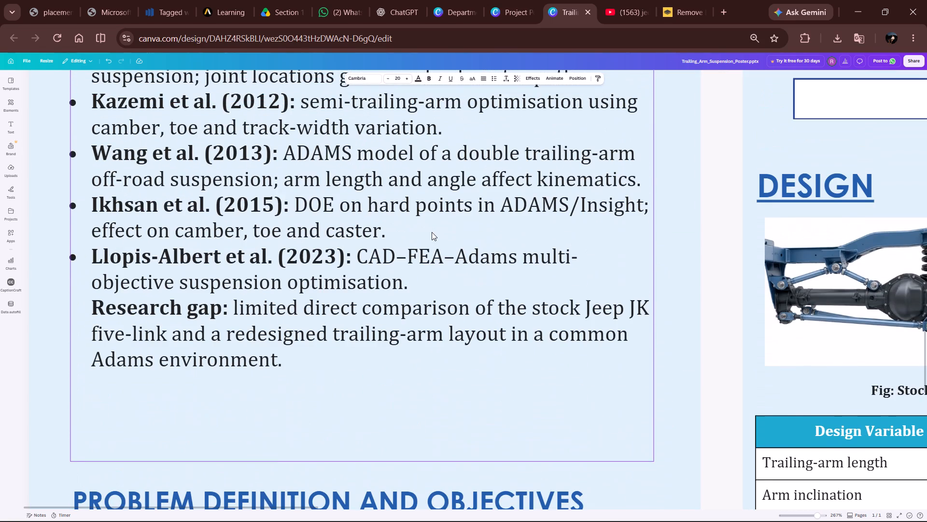
scroll(480, 247, up, 2)
scroll(473, 285, down, 2)
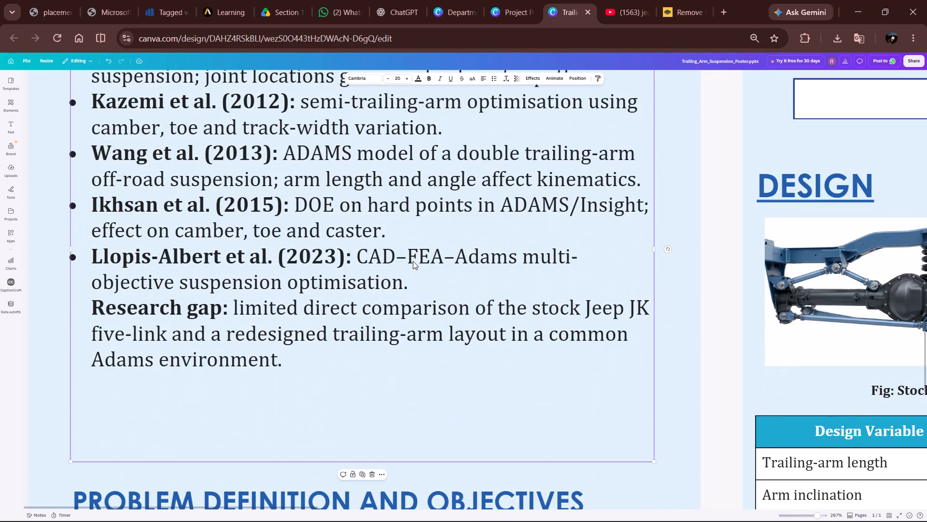
click(413, 261)
scroll(436, 298, down, 1)
click(435, 293)
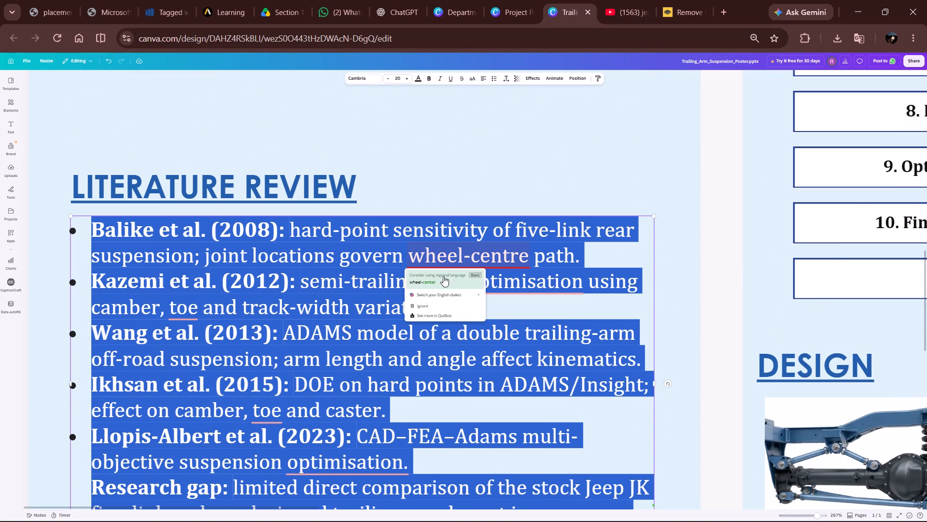
click(447, 278)
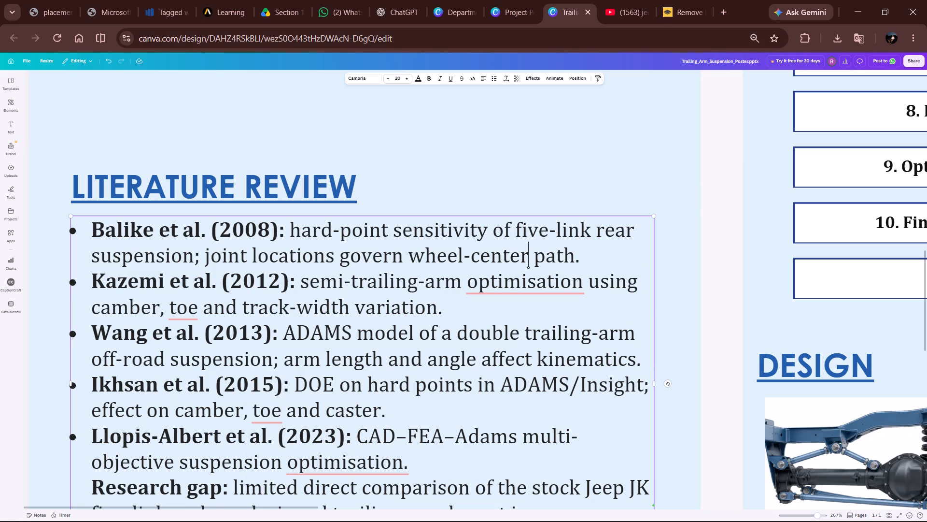
click(498, 306)
Apply the Literature Review suggestions adding a comma after "toe" in the Ikhsan and Kazemi entries and spelling "optimization" in the Llopis-Albert entry.
scroll(491, 310, down, 3)
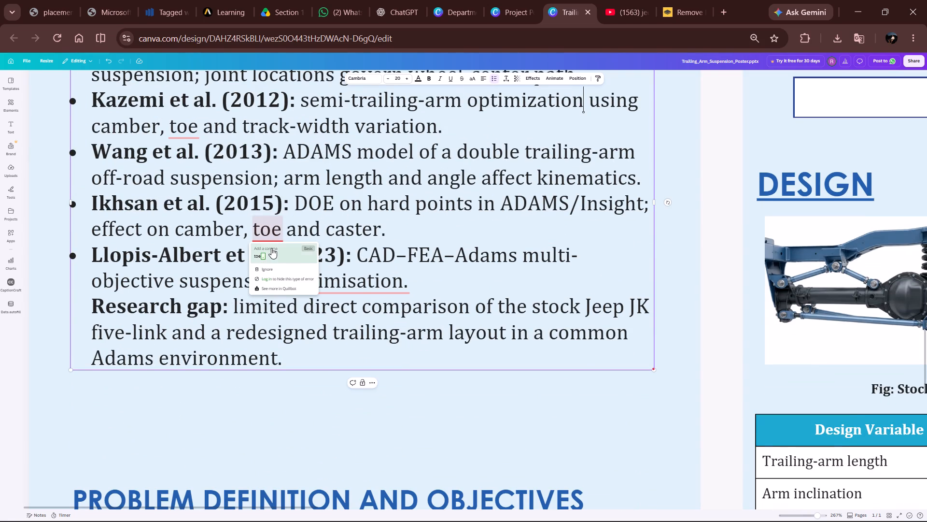
click(271, 248)
click(336, 308)
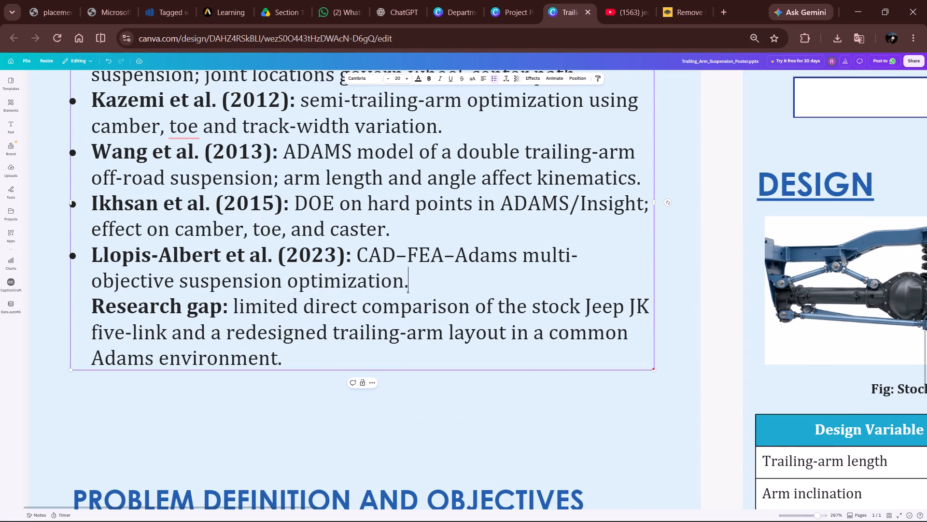
scroll(234, 261, up, 1)
click(190, 212)
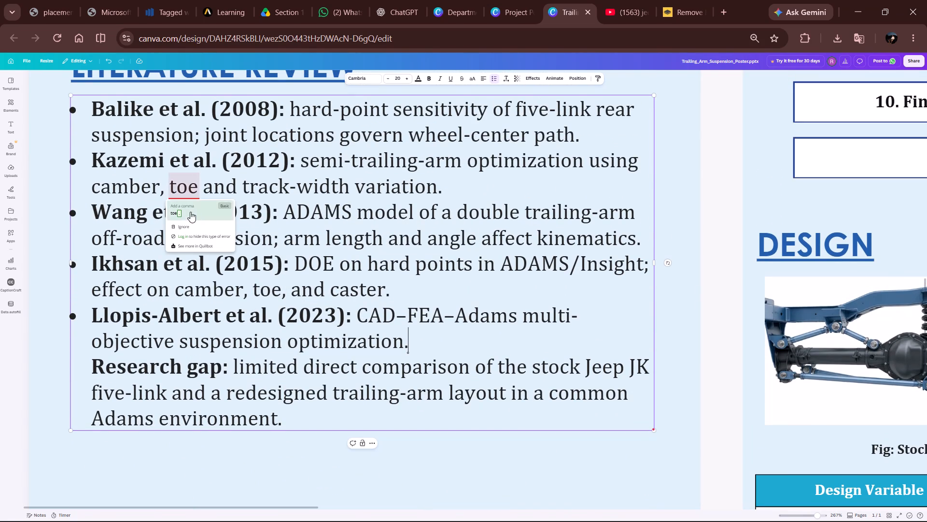
Review the whole poster's layout and spacing across all columns after the text corrections.
scroll(429, 246, down, 1)
scroll(429, 246, up, 10)
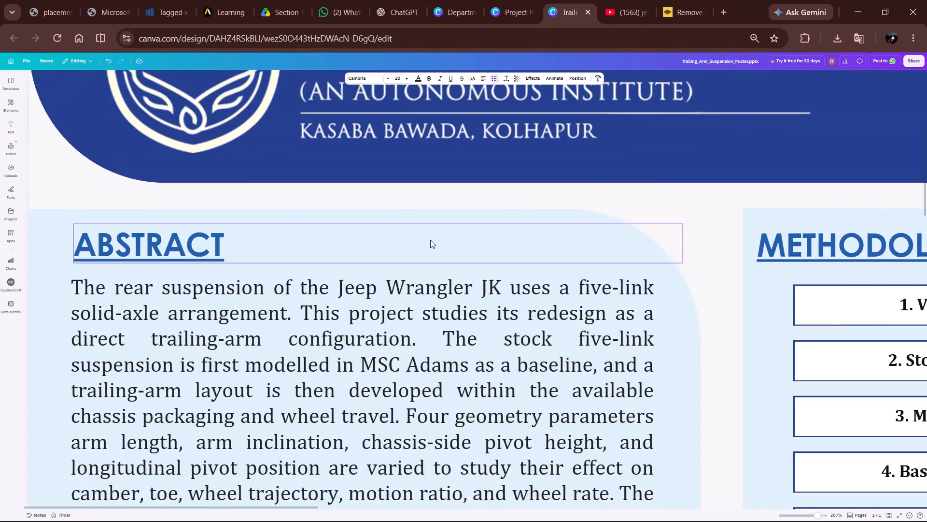
scroll(432, 238, down, 1)
scroll(502, 256, down, 3)
scroll(573, 270, down, 6)
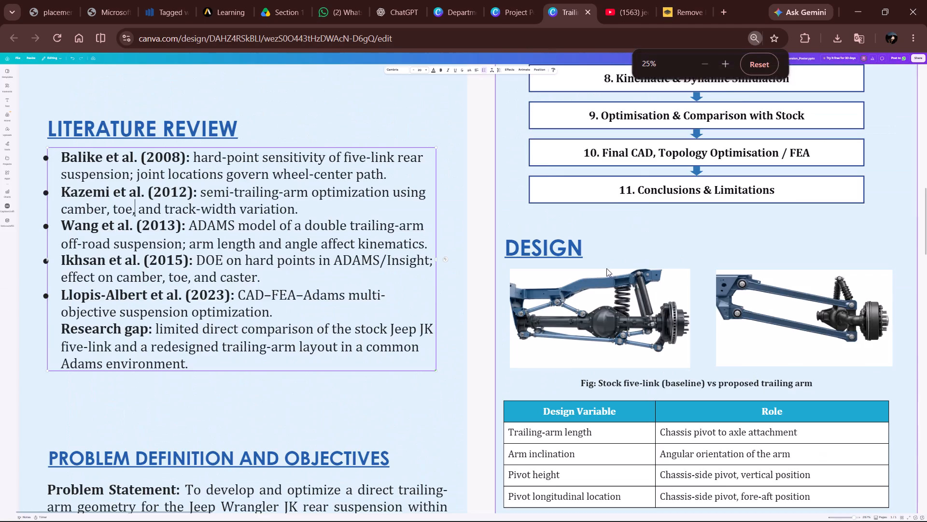
ctrl+scroll(615, 269, down, 2)
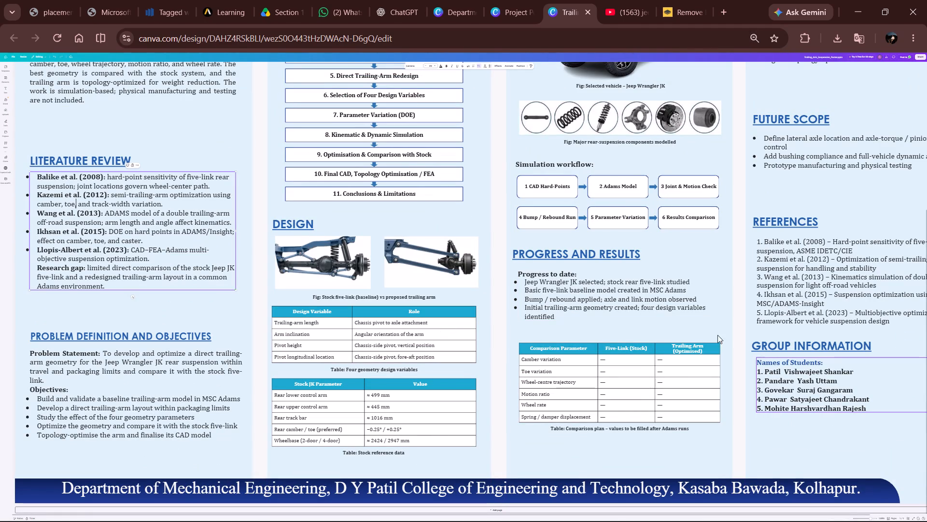
click(648, 301)
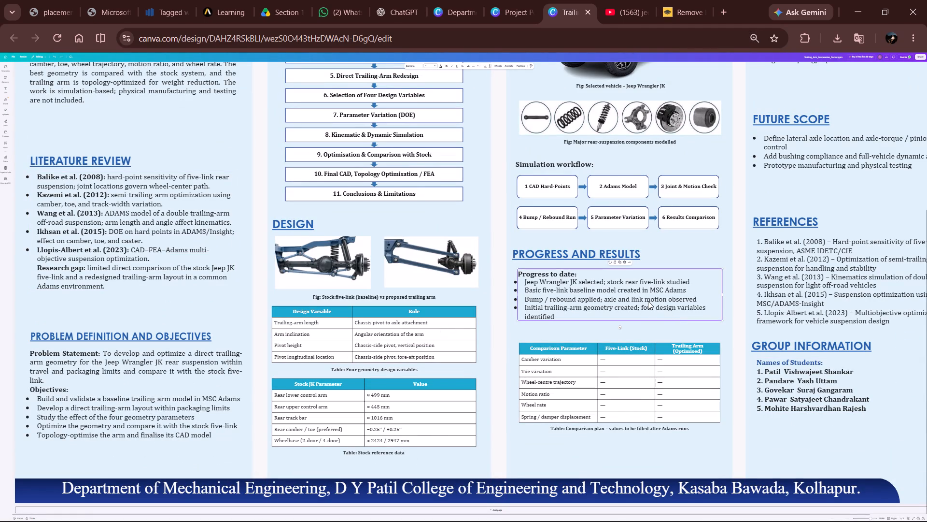
scroll(918, 391, up, 2)
scroll(909, 386, down, 1)
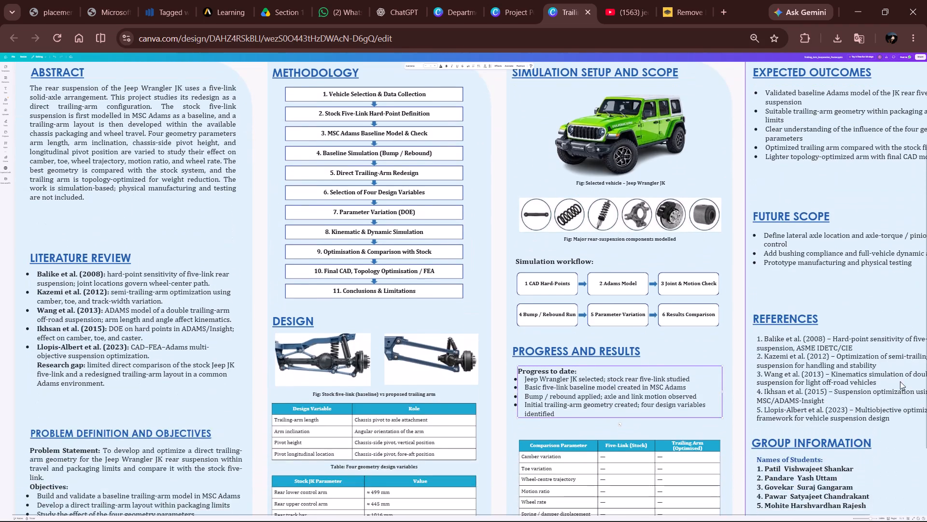
ctrl+scroll(833, 364, down, 2)
click(858, 358)
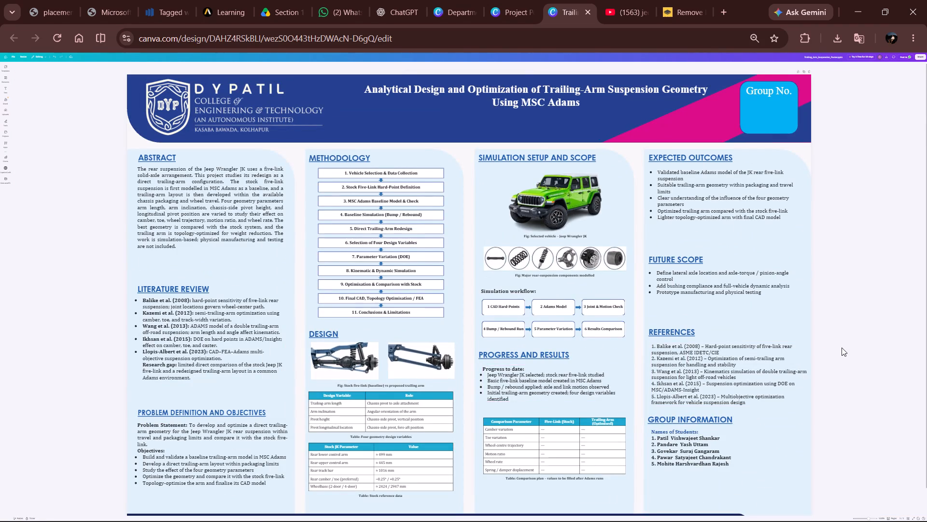
ctrl+scroll(837, 345, down, 1)
click(794, 348)
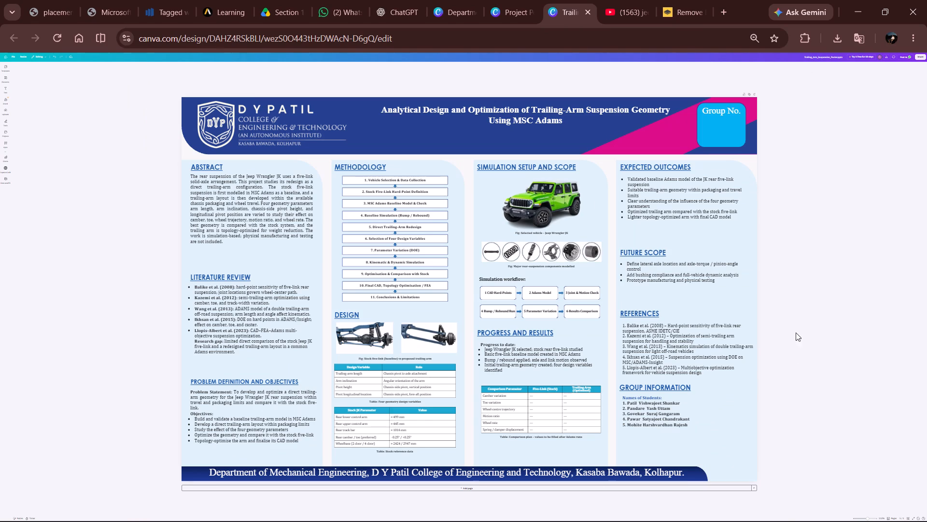
click(781, 304)
Examine the Simulation workflow boxes up close and check how they sit within the overall poster.
ctrl+scroll(578, 310, up, 12)
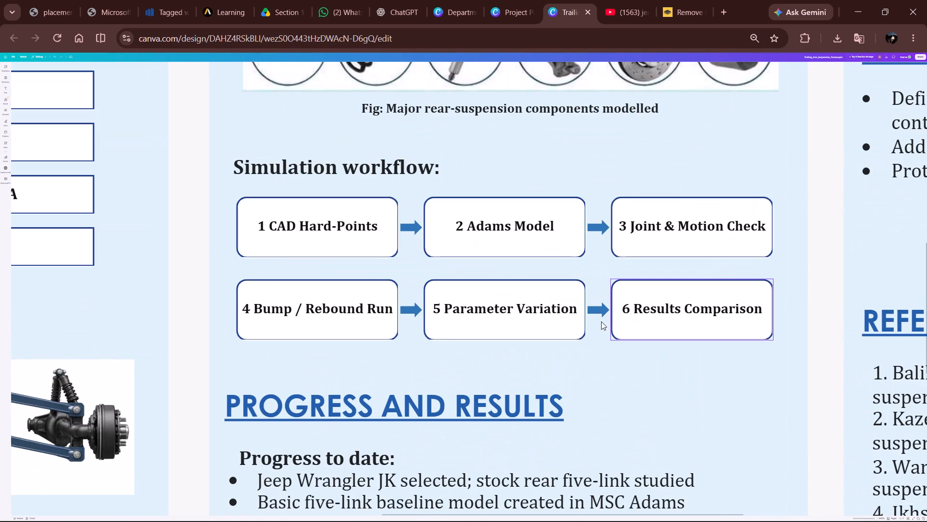
ctrl+scroll(601, 321, up, 2)
ctrl+scroll(601, 321, down, 8)
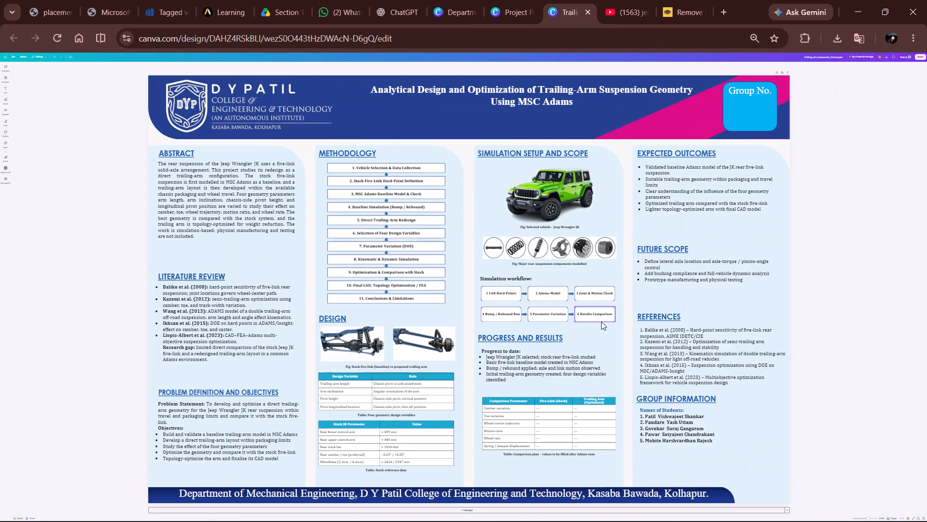
ctrl+scroll(601, 321, up, 1)
ctrl+scroll(601, 321, down, 1)
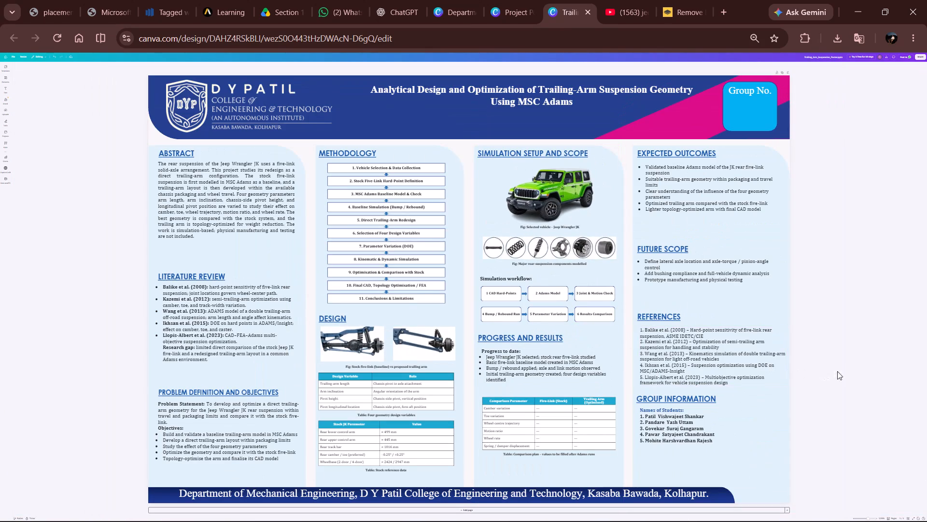
Inspect the finished poster from header to footer at normal interface size, checking the overall layout of all four columns.
click(843, 370)
scroll(810, 382, down, 4)
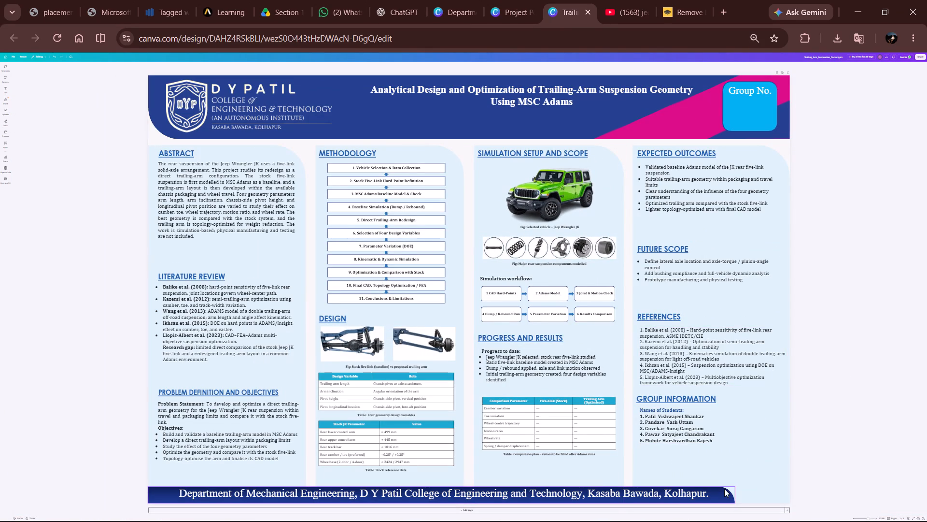
click(831, 446)
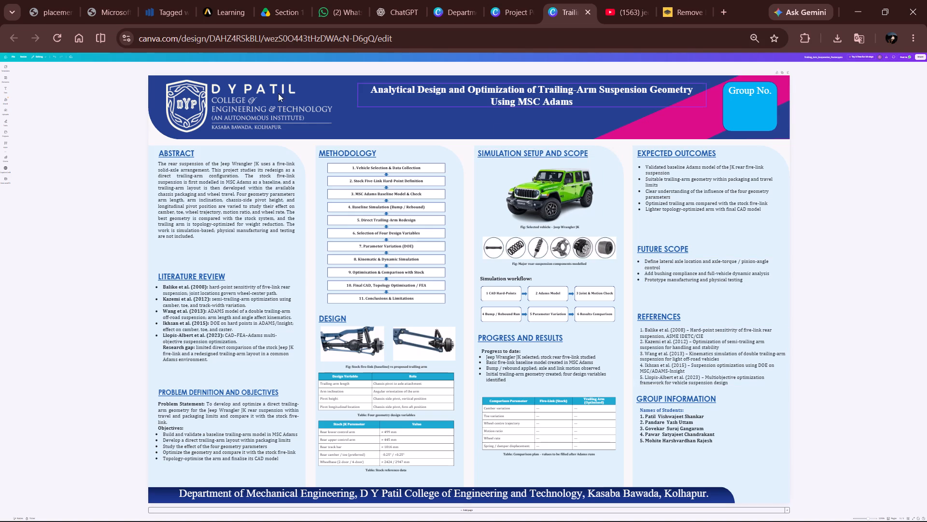
scroll(816, 185, up, 3)
ctrl+scroll(894, 90, down, 1)
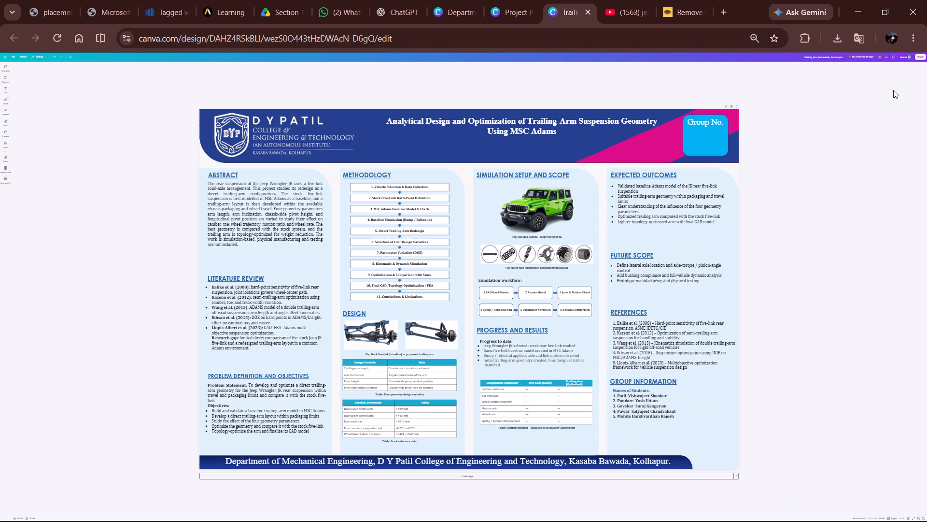
ctrl+scroll(718, 56, up, 2)
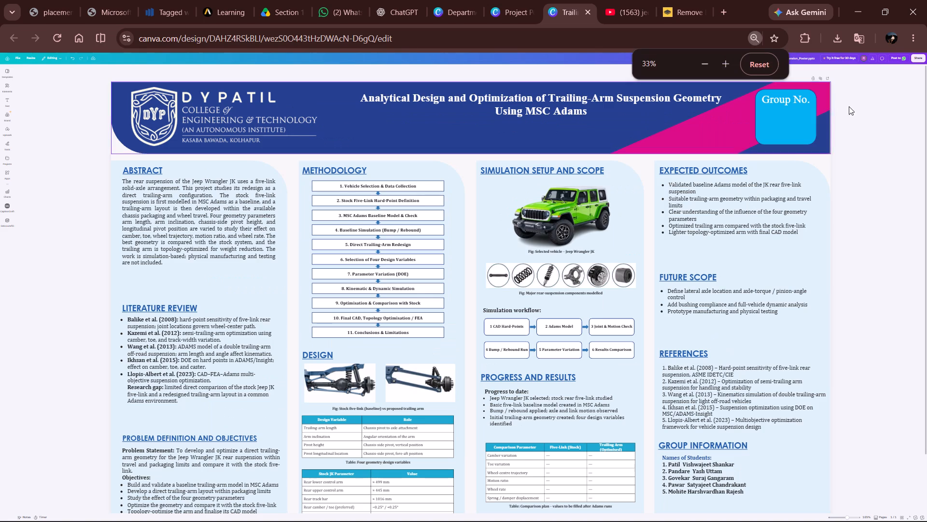
ctrl+scroll(566, 58, up, 2)
scroll(669, 113, down, 1)
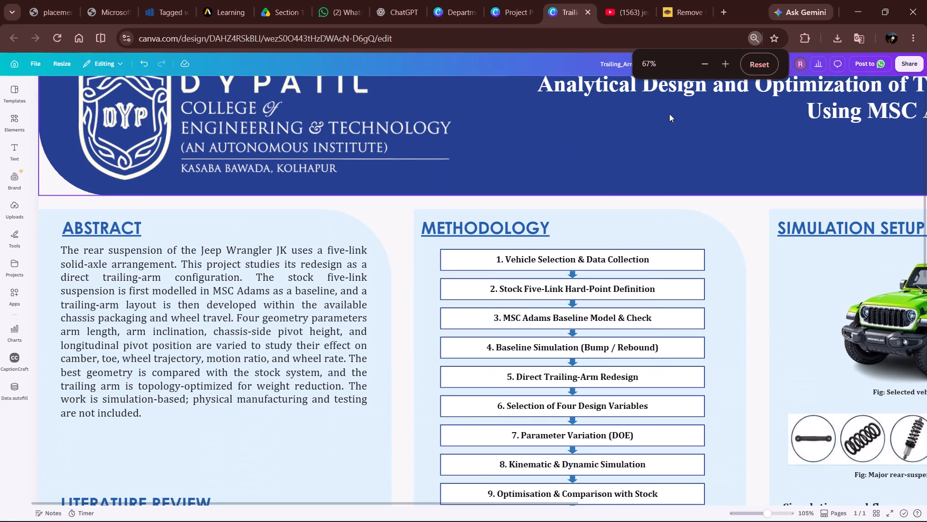
ctrl+scroll(631, 284, down, 3)
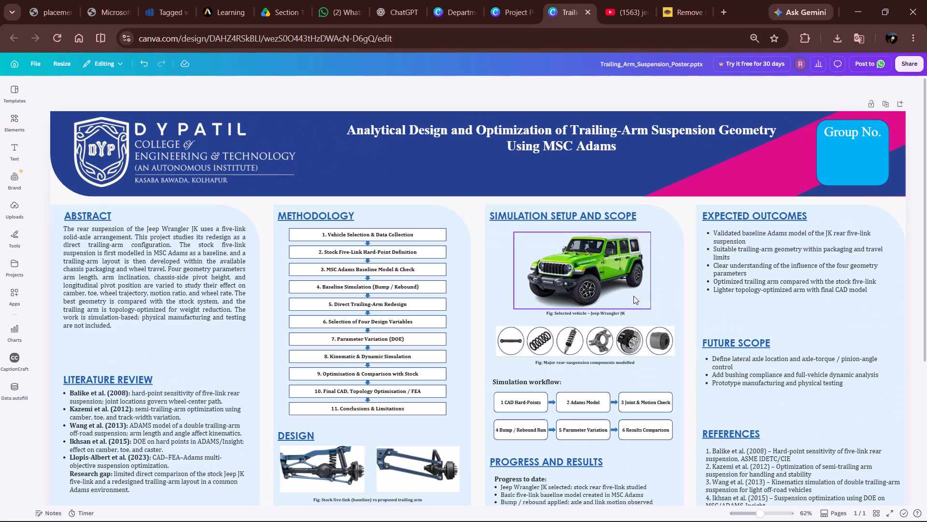
ctrl+scroll(646, 294, down, 2)
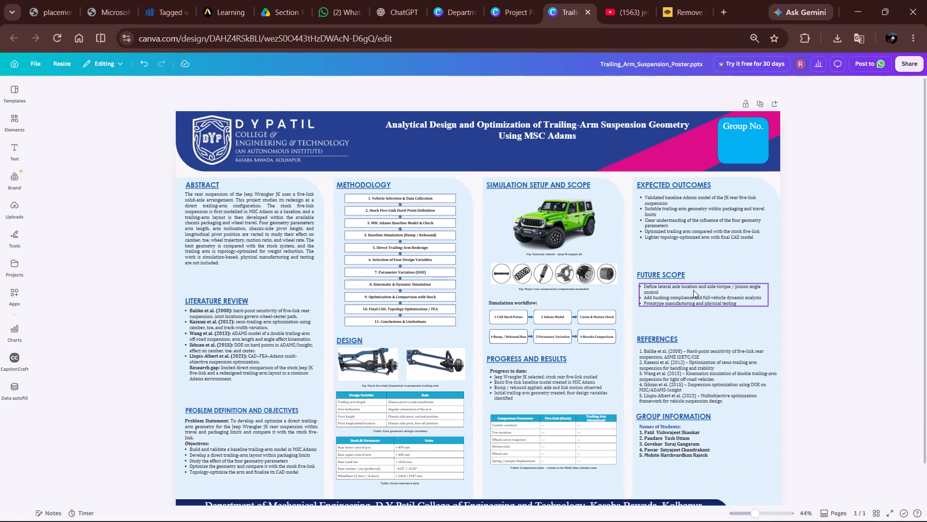
ctrl+scroll(694, 290, down, 1)
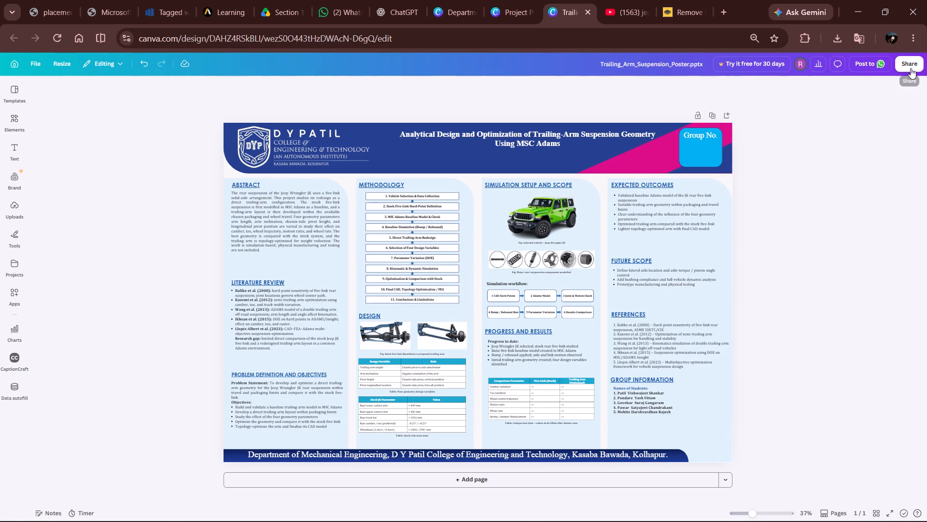
Set the poster design's sharing access to "Anyone with the link" and copy its share link.
click(911, 68)
click(896, 174)
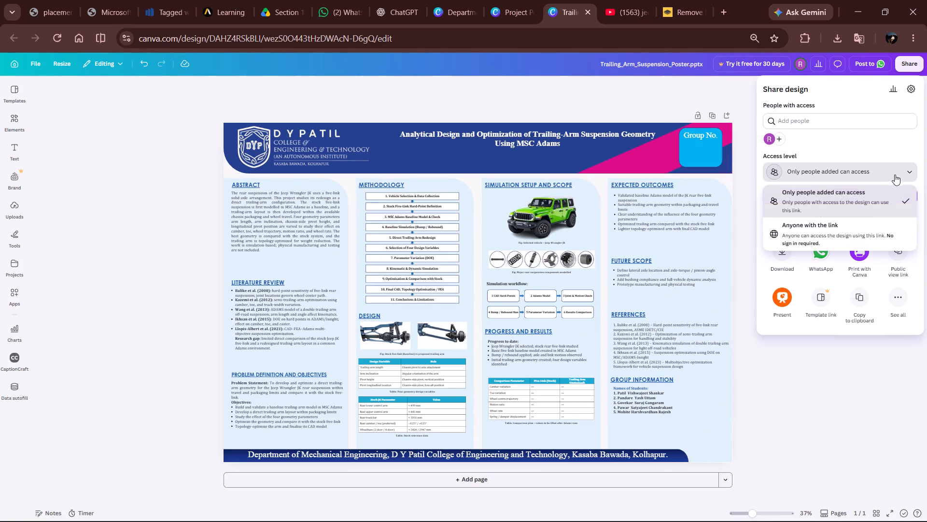
click(846, 231)
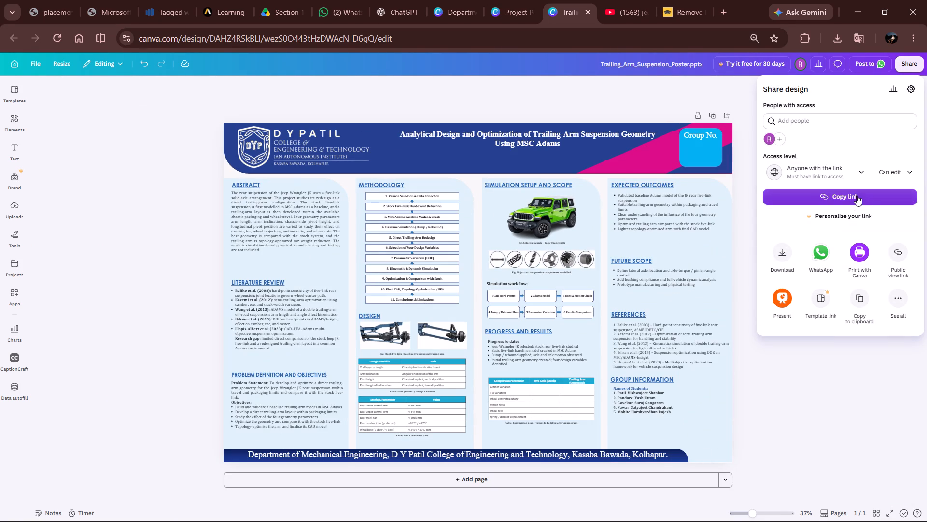
click(857, 195)
click(744, 107)
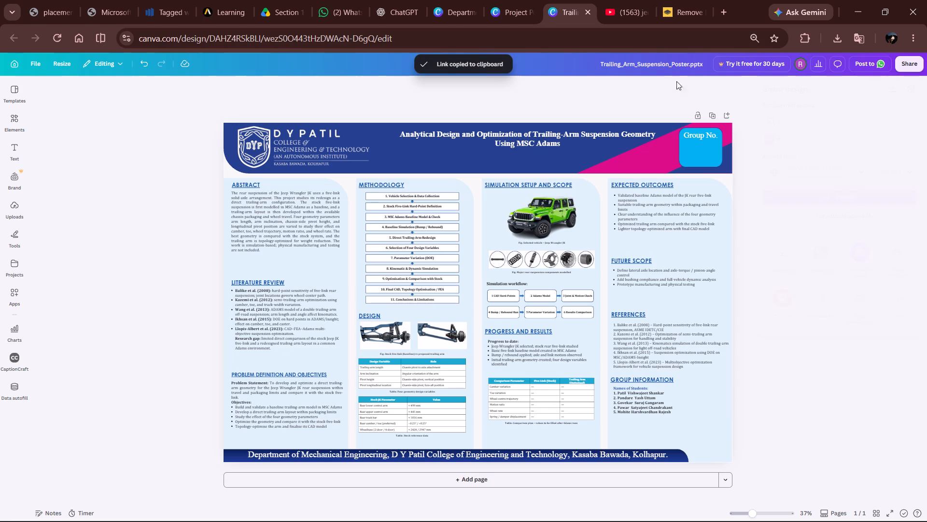
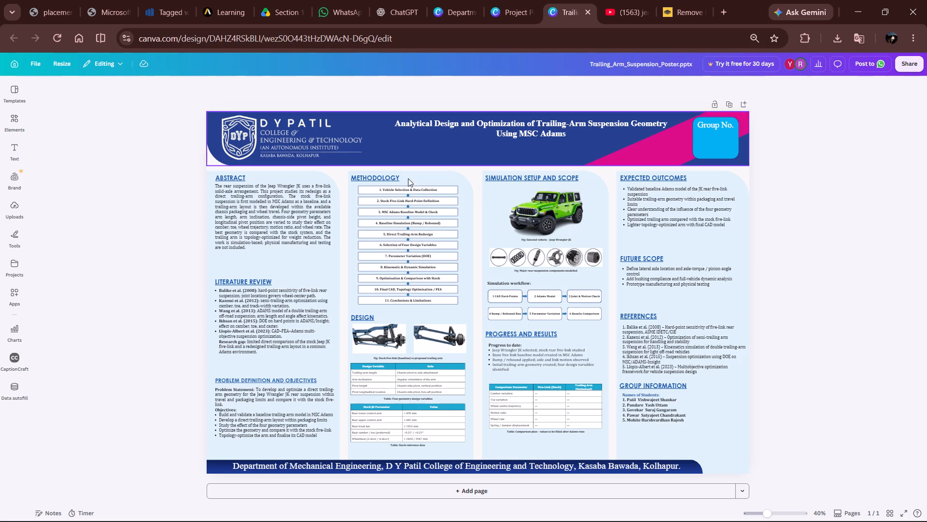
Move the comparison parameter table and its caption up, close beneath the "Progress to date" list.
ctrl+scroll(426, 301, down, 1)
ctrl+scroll(425, 309, up, 5)
scroll(462, 364, down, 1)
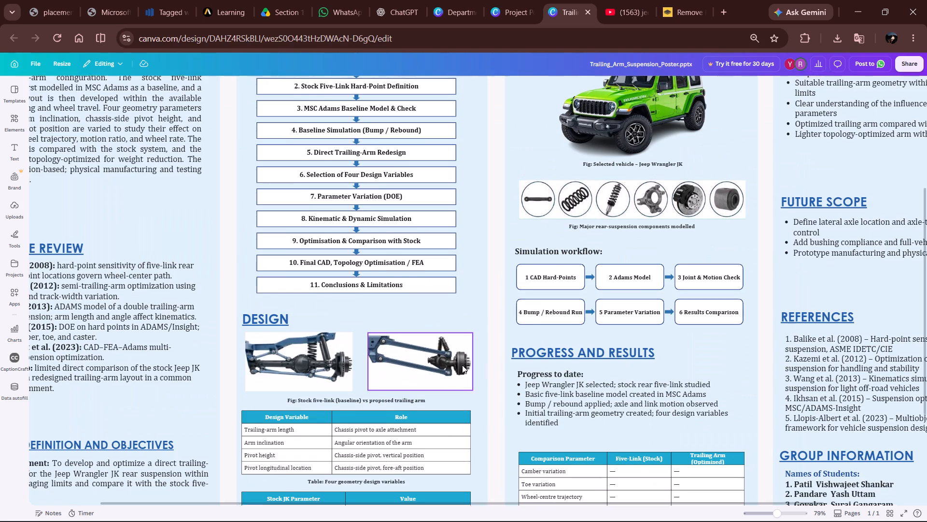
scroll(462, 365, down, 2)
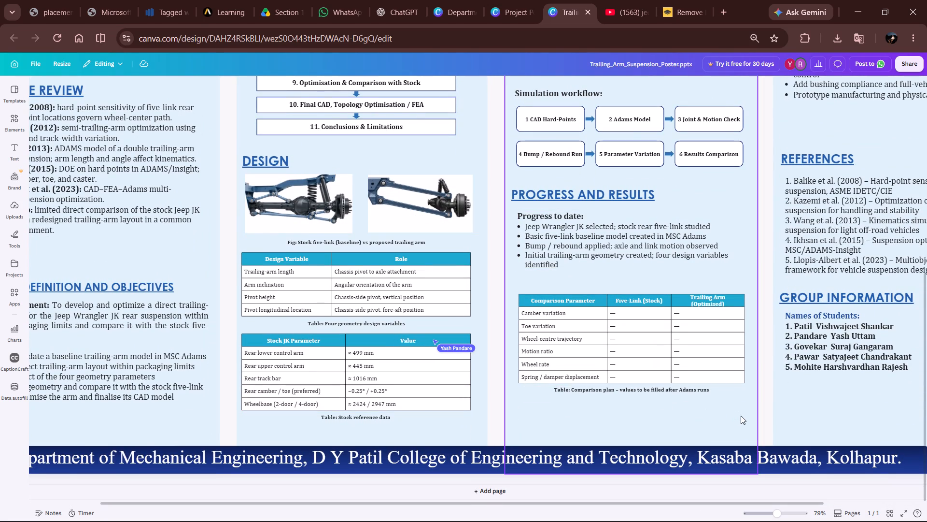
drag(741, 416, 586, 325)
drag(606, 333, 604, 327)
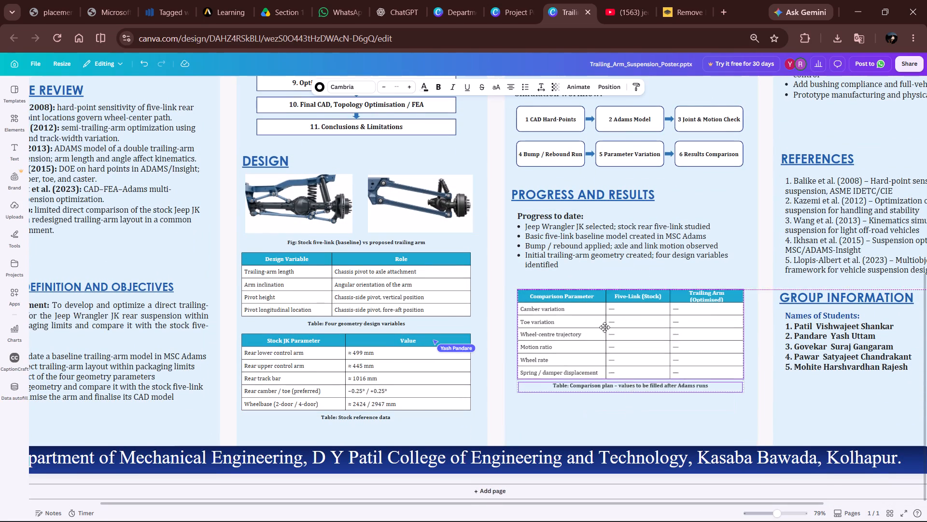
drag(604, 327, 604, 316)
Move the whole Progress and Results section, with its heading, list, table and caption, slightly down the column.
drag(734, 406, 529, 199)
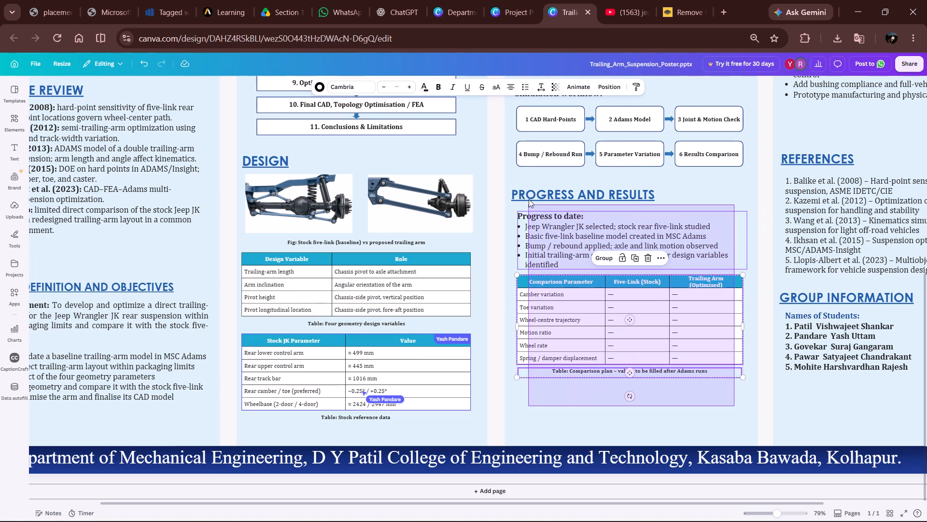
drag(529, 199, 529, 194)
drag(552, 209, 552, 228)
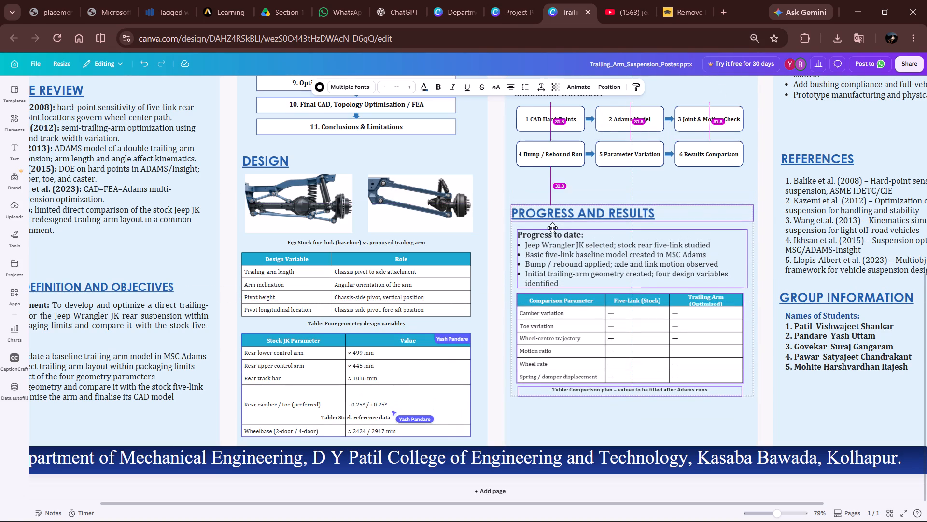
drag(552, 228, 551, 243)
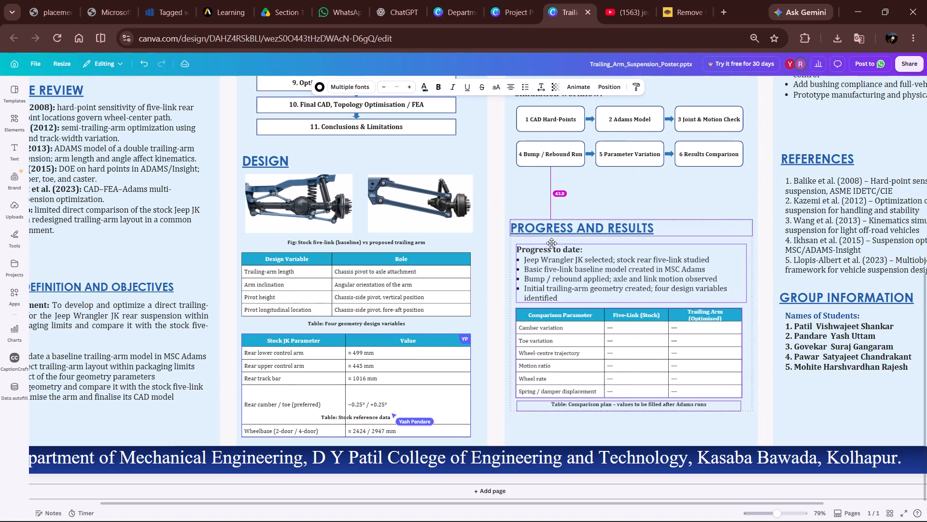
drag(551, 243, 551, 220)
Move the "Simulation workflow:" label and its six flow boxes down, closer to the Progress and Results heading.
scroll(686, 223, up, 2)
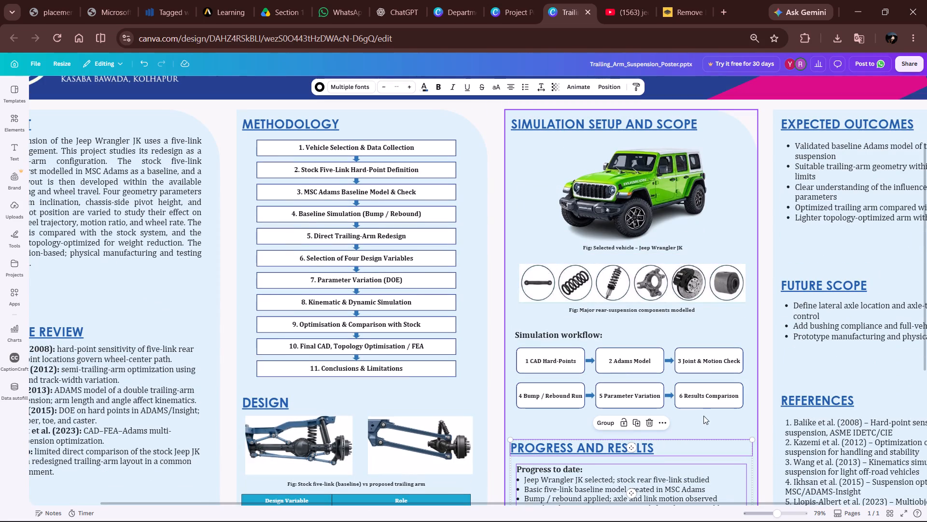
drag(718, 424, 537, 332)
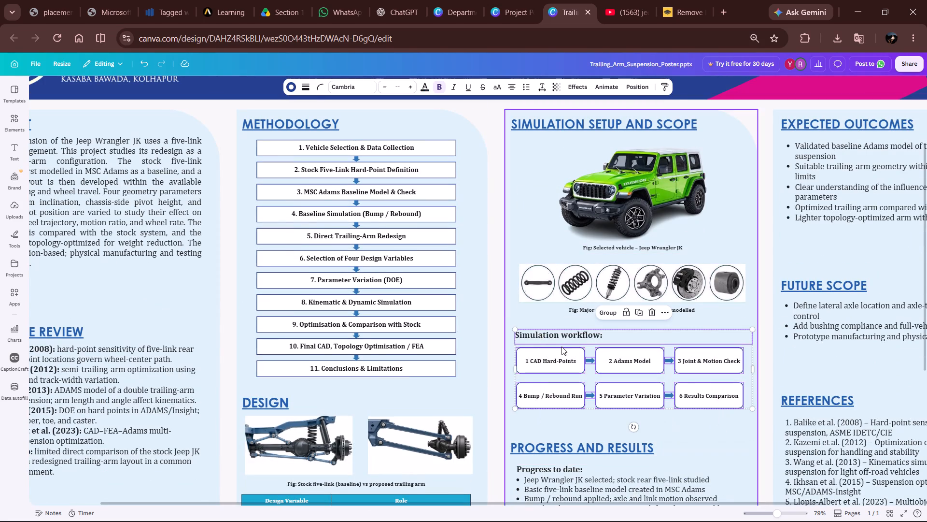
drag(562, 347, 559, 360)
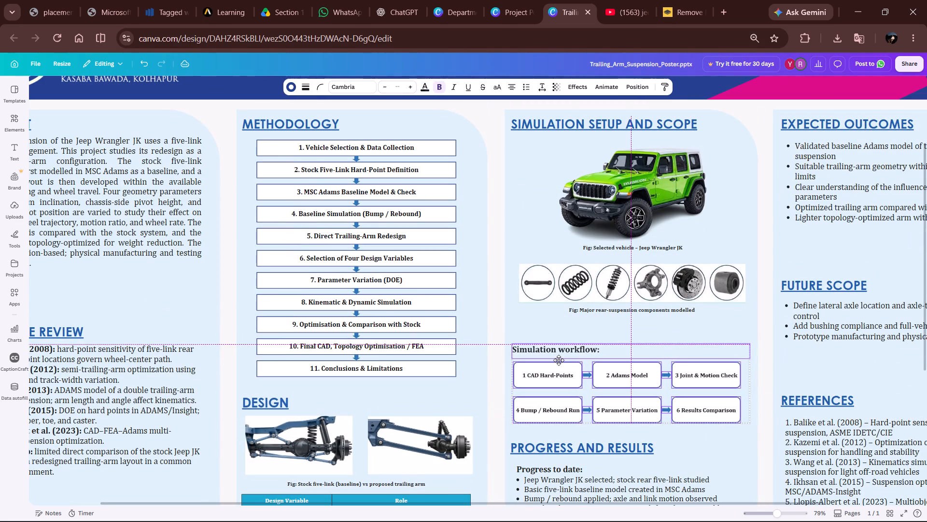
drag(559, 360, 558, 360)
click(558, 319)
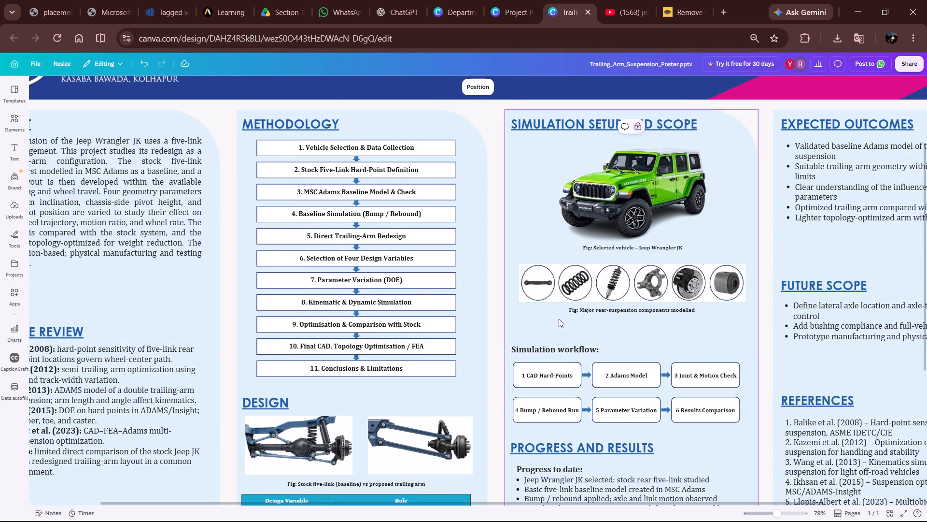
Move the rear-suspension components picture and its caption slightly down, between the vehicle caption and the simulation workflow.
drag(708, 325, 620, 288)
drag(619, 282, 619, 291)
scroll(689, 335, down, 1)
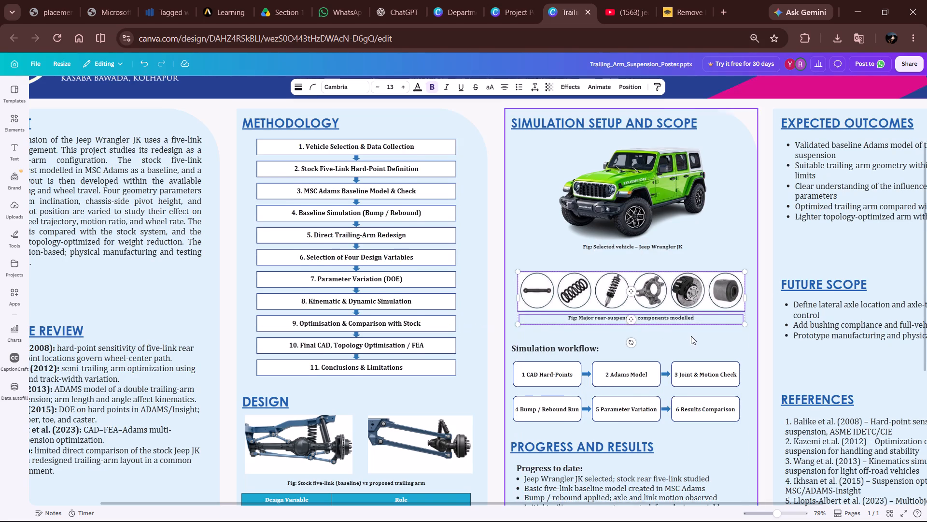
scroll(692, 336, up, 1)
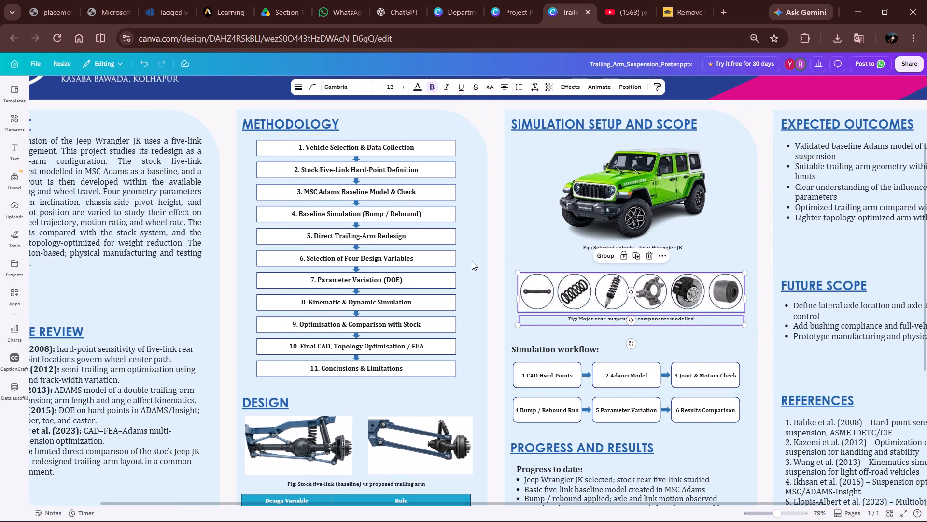
Check the font sizes of the Abstract, Literature Review, Problem Definition, Design figure caption, Expected Outcomes and Future Scope texts.
click(163, 194)
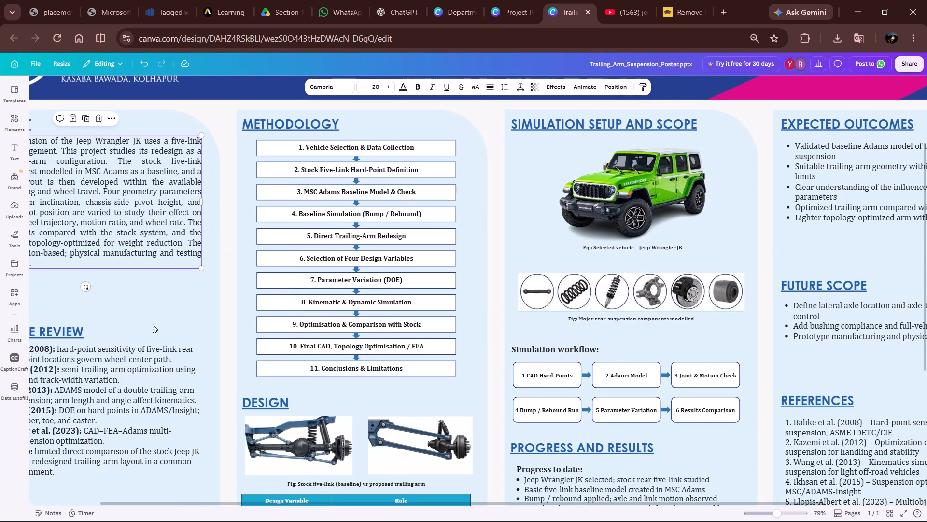
click(122, 380)
scroll(256, 323, down, 4)
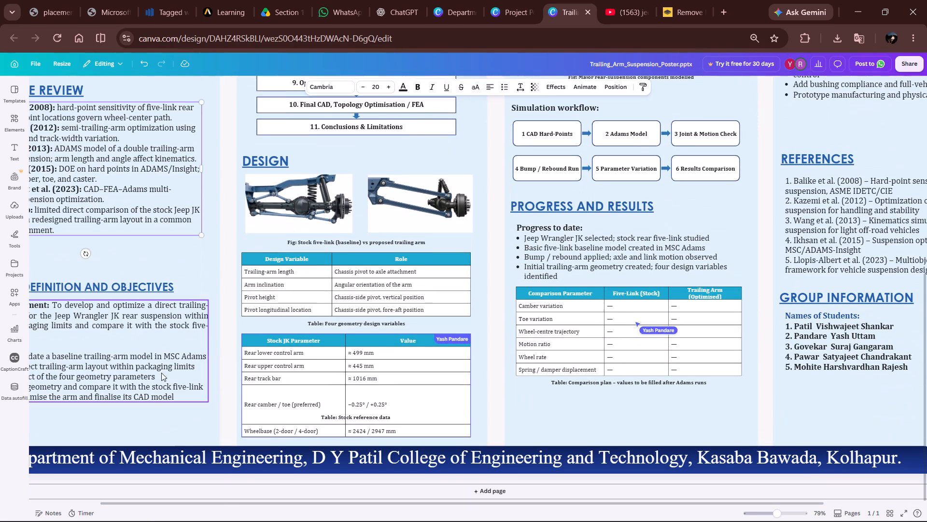
click(139, 362)
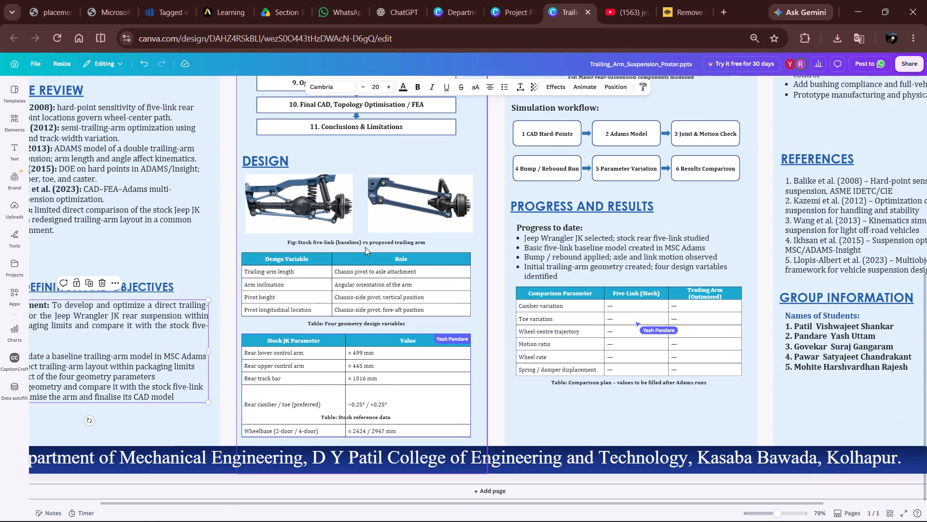
click(365, 247)
scroll(439, 259, up, 3)
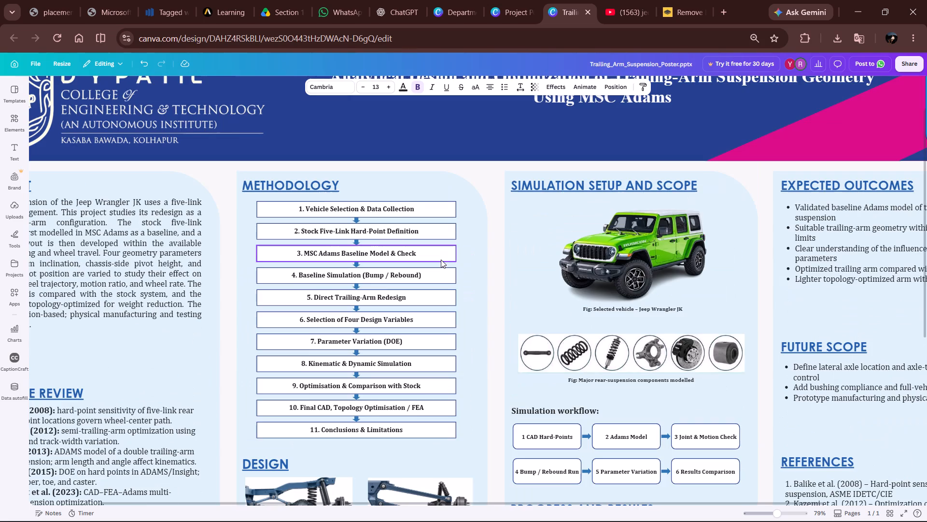
scroll(716, 292, left, 1)
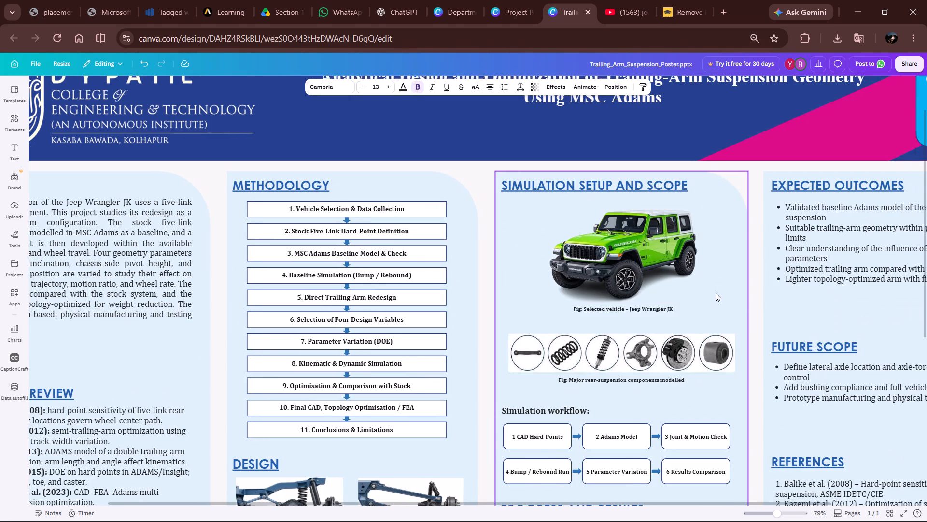
scroll(716, 293, left, 8)
click(723, 261)
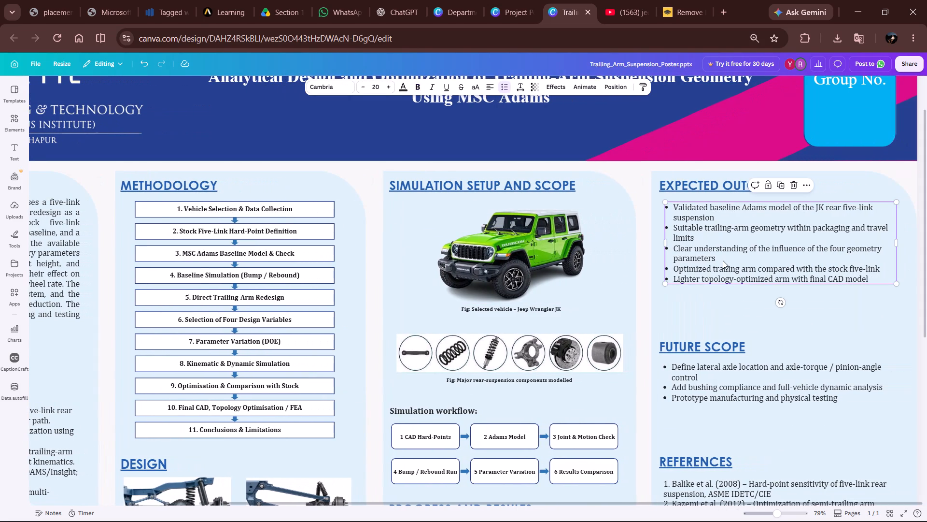
click(774, 381)
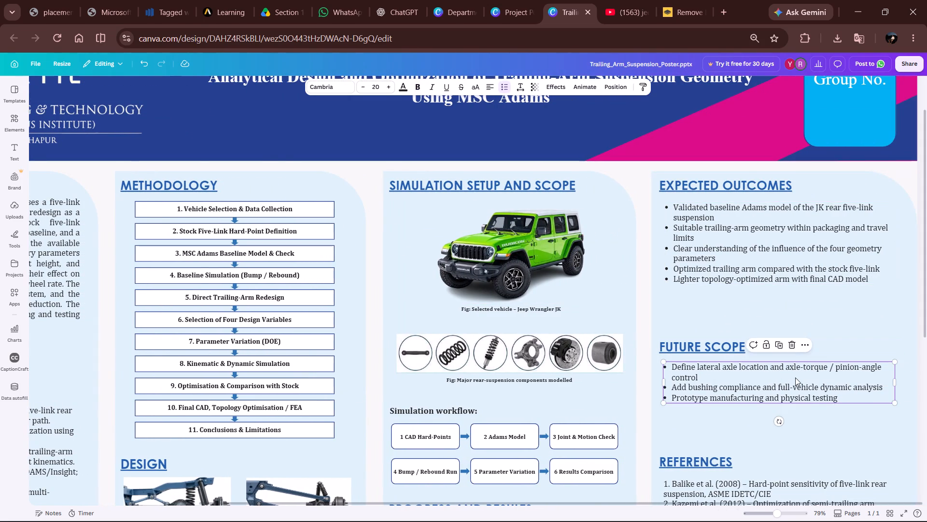
Review the spacing and layout of all poster columns, both up close and as a whole page.
scroll(795, 380, down, 2)
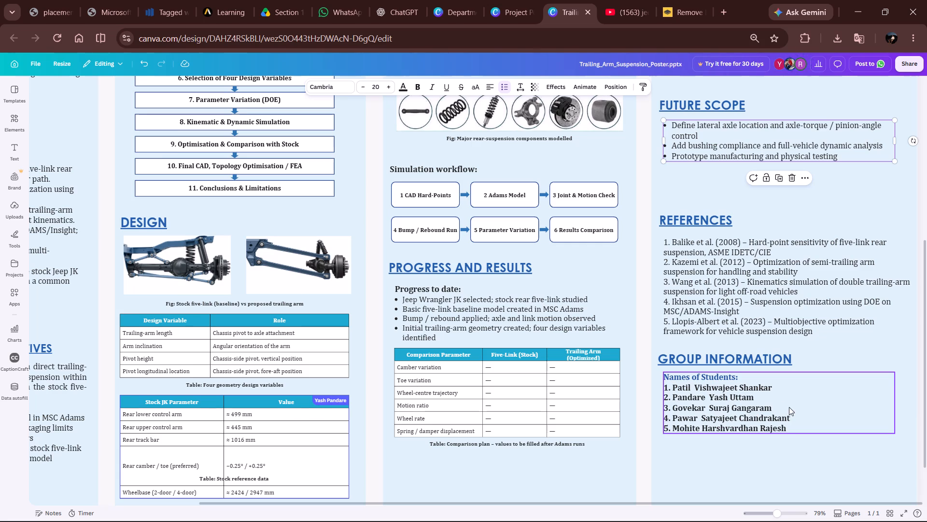
scroll(766, 447, down, 3)
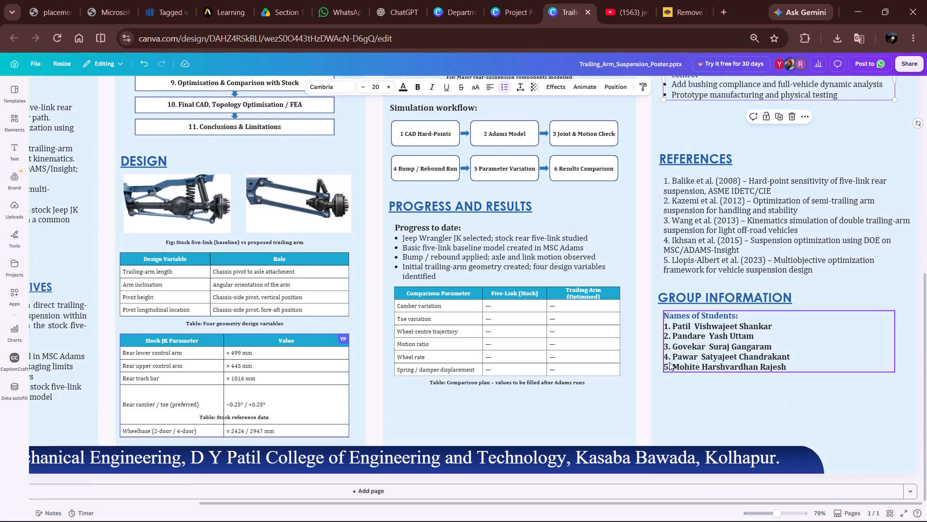
scroll(669, 362, up, 6)
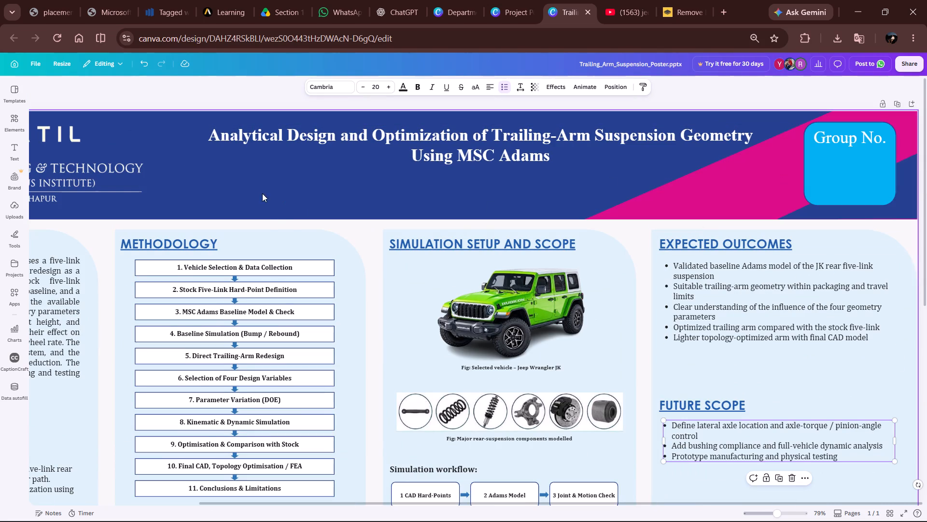
ctrl+scroll(288, 222, down, 2)
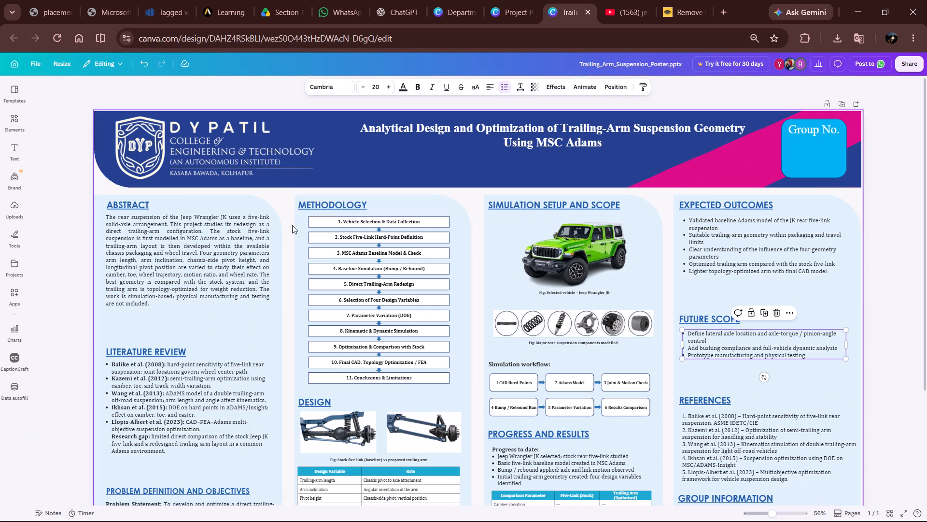
scroll(562, 311, down, 1)
scroll(486, 336, down, 1)
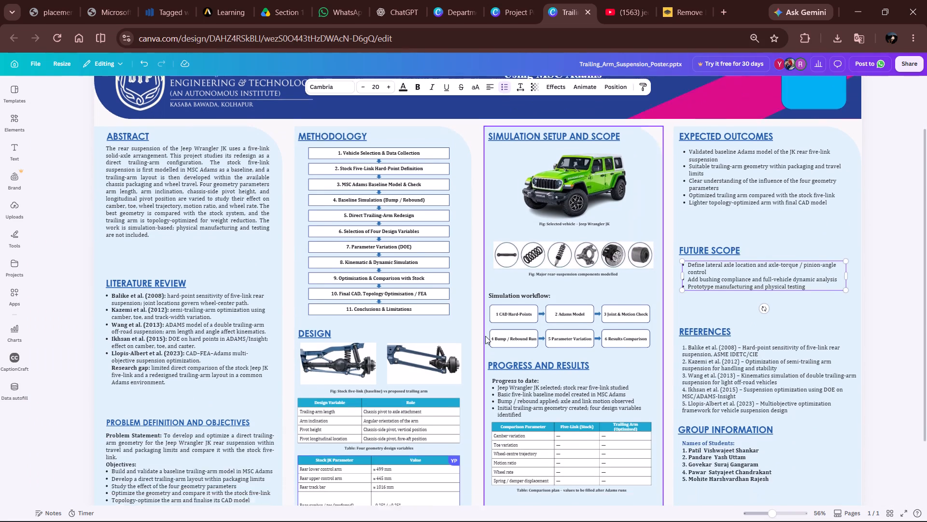
scroll(412, 283, up, 2)
ctrl+scroll(440, 320, up, 3)
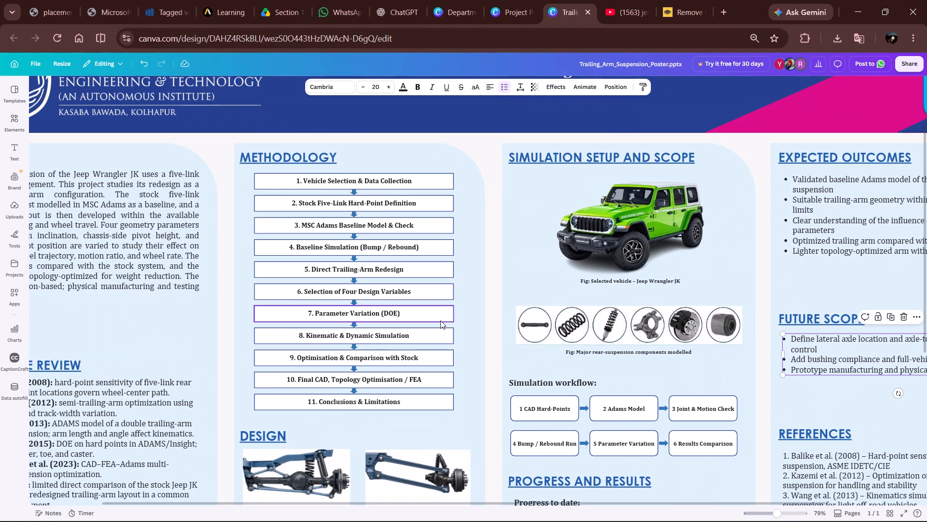
ctrl+scroll(464, 250, up, 1)
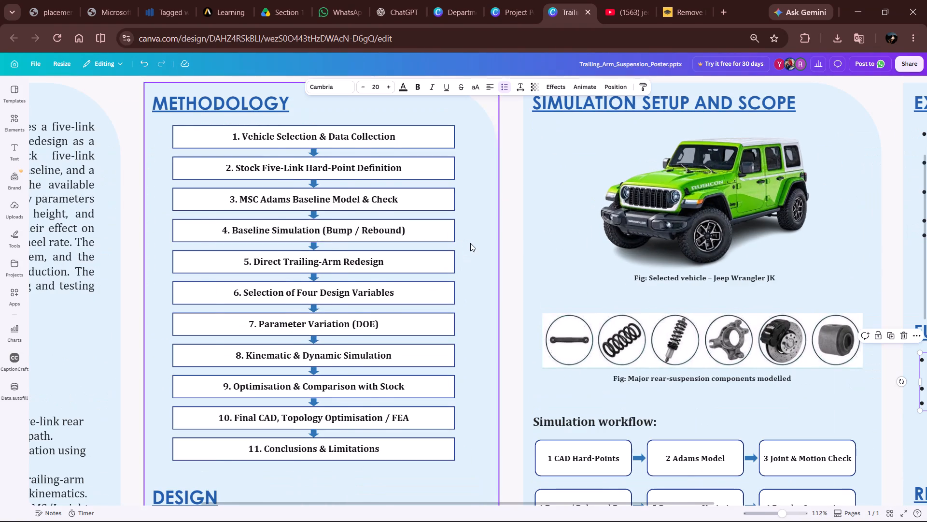
ctrl+scroll(470, 243, down, 4)
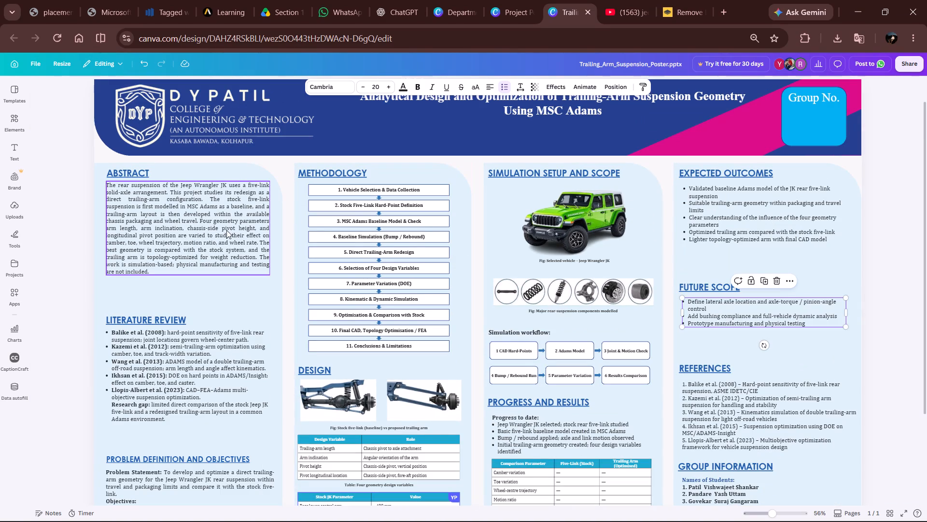
ctrl+scroll(190, 243, up, 2)
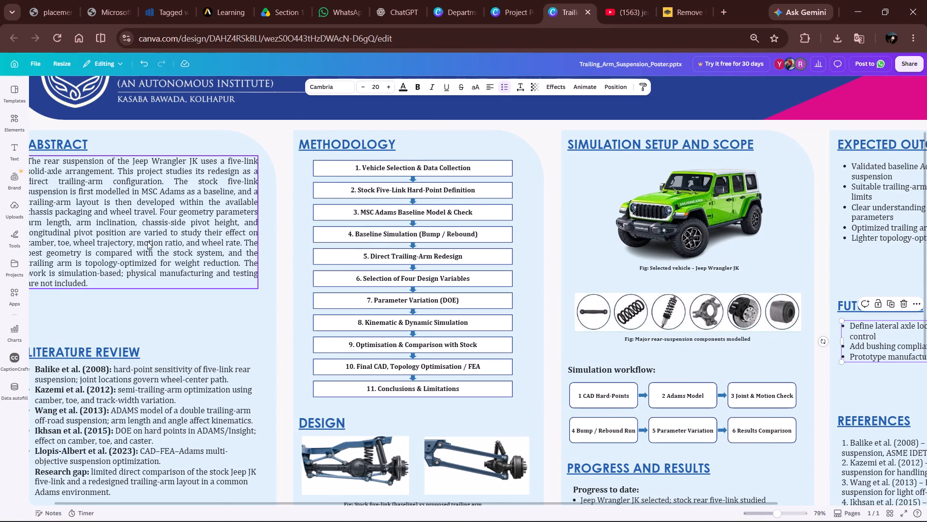
ctrl+scroll(147, 241, down, 1)
scroll(72, 230, up, 1)
ctrl+scroll(90, 261, up, 1)
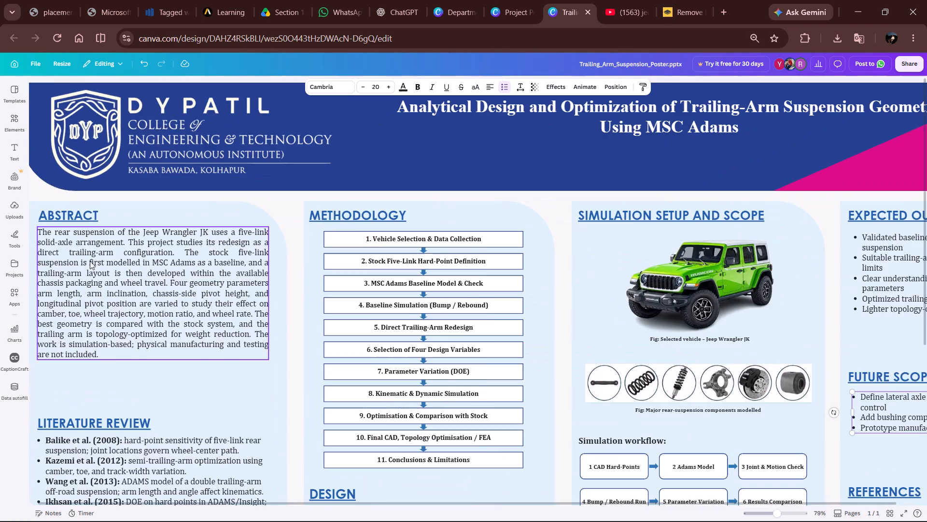
ctrl+scroll(90, 260, up, 1)
scroll(91, 254, right, 1)
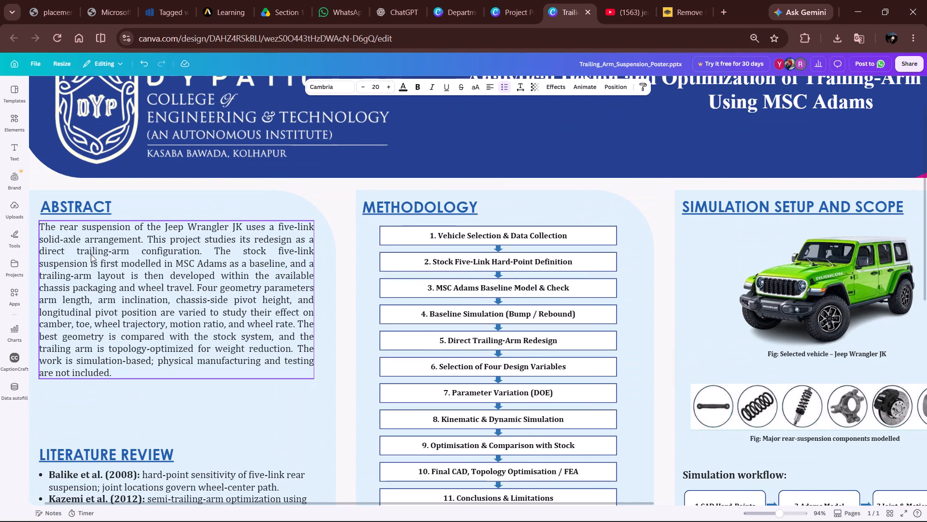
scroll(91, 254, right, 1)
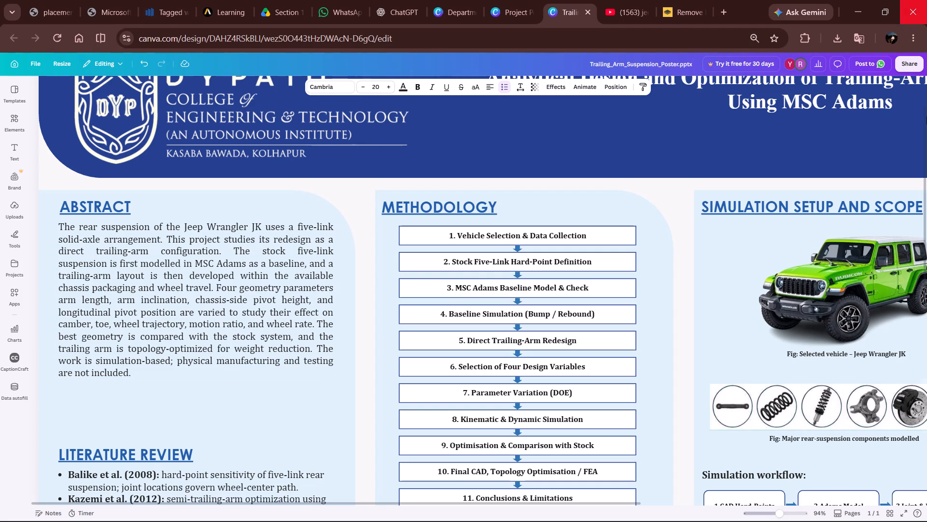
ctrl+scroll(856, 188, down, 3)
ctrl+scroll(843, 226, down, 1)
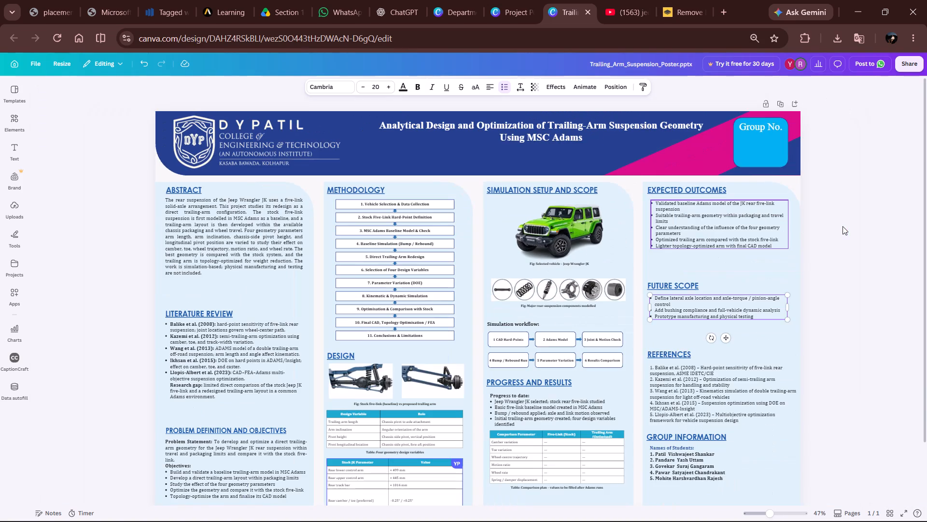
click(871, 233)
Switch to the Department of Mechanical Engineering presentation and open page 3, the Introduction slide, to check its content.
click(514, 0)
click(454, 0)
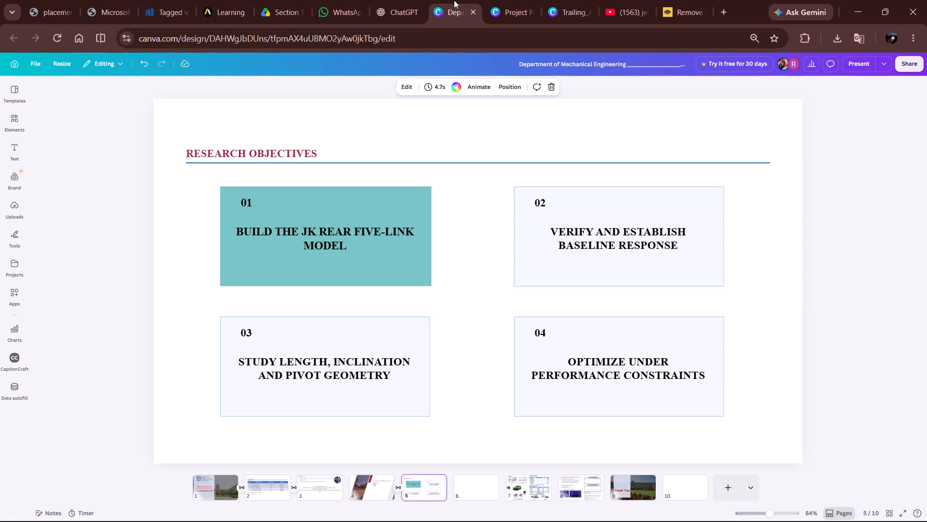
click(881, 312)
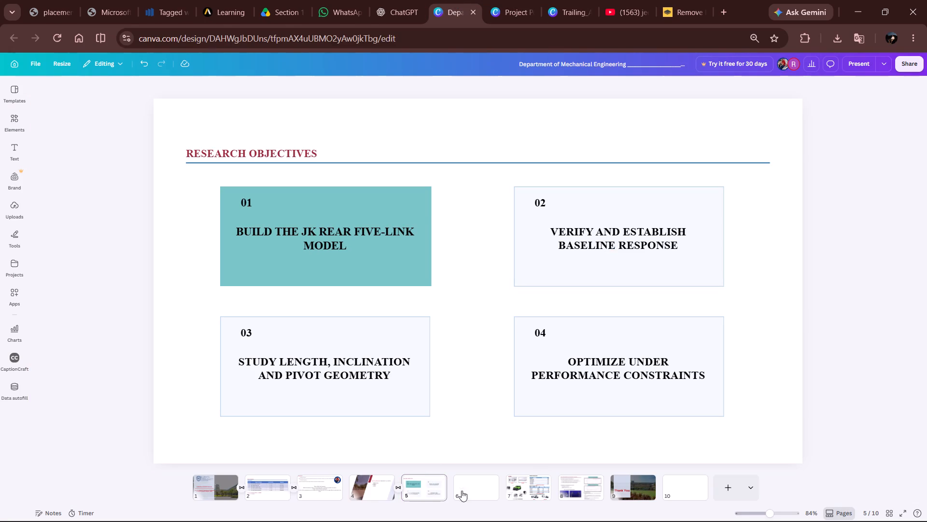
click(319, 484)
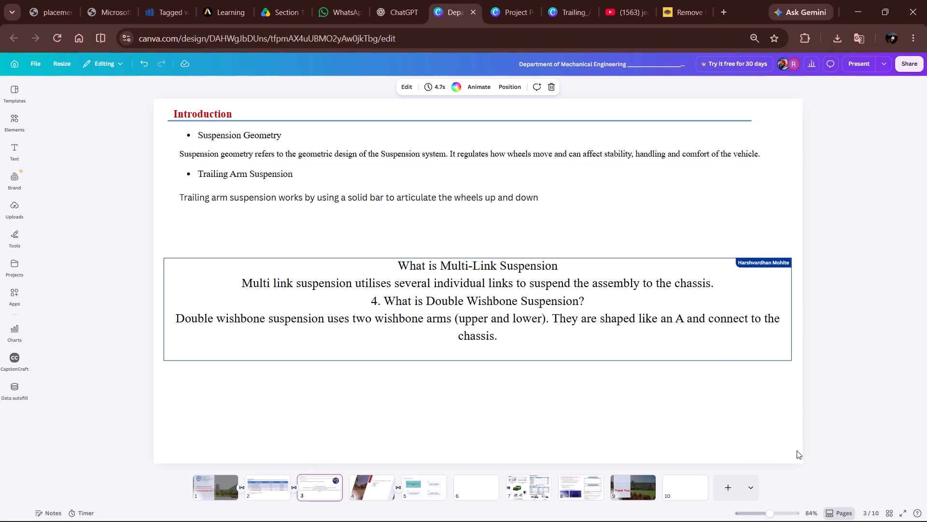
click(270, 479)
click(312, 487)
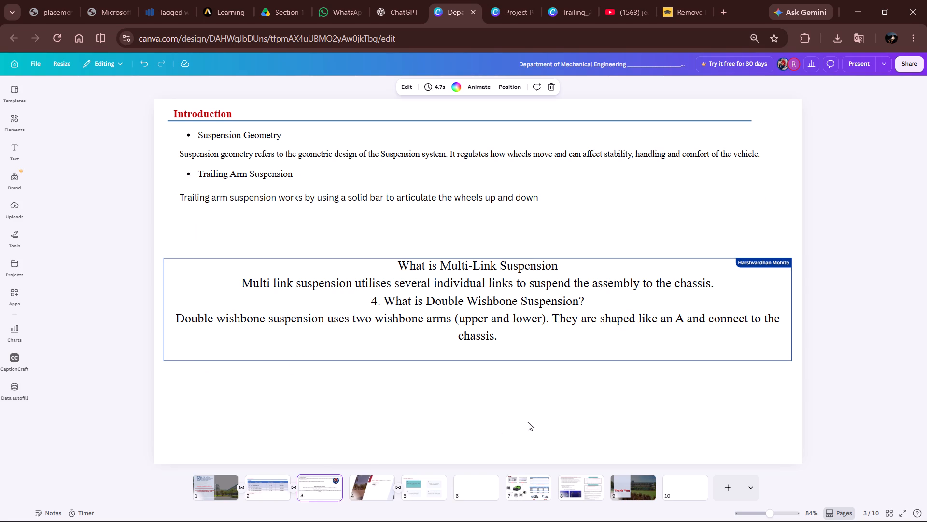
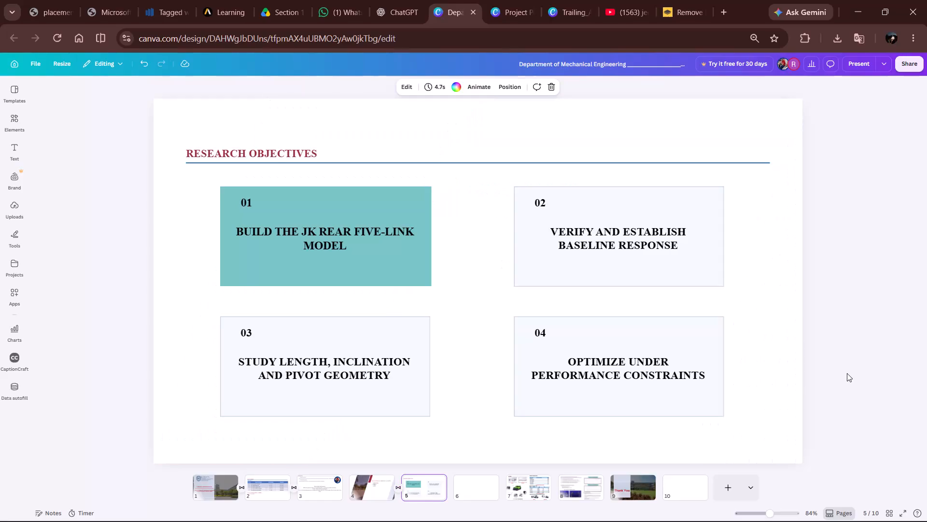
Switch to the trailing-arm suspension poster and look over its layout down to the footer.
click(544, 6)
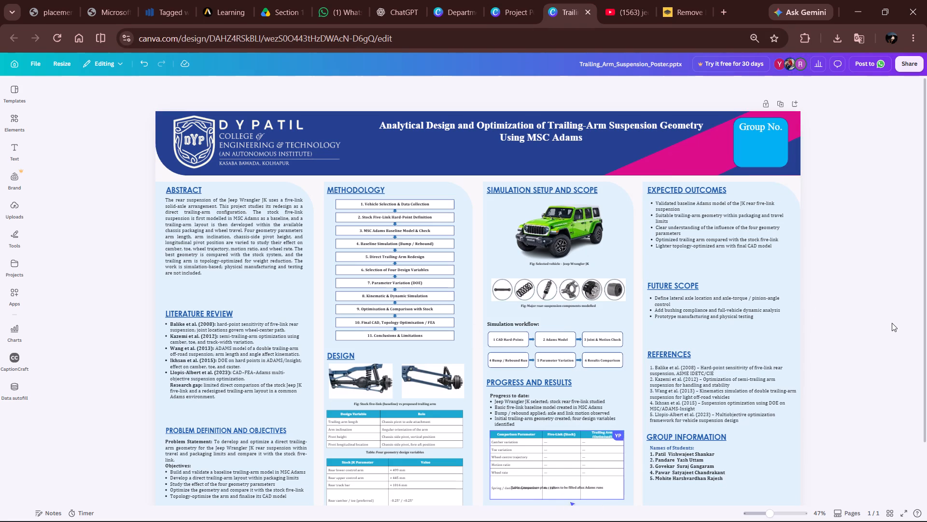
scroll(891, 319, down, 1)
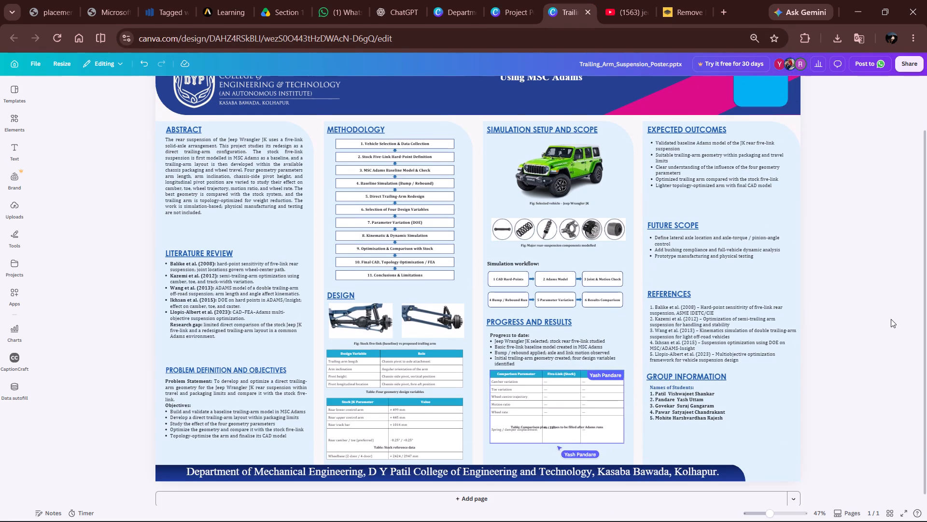
On page 2 of the Department of Mechanical Engineering presentation, recolour the line under the GROUP MEMBERS heading black.
click(456, 2)
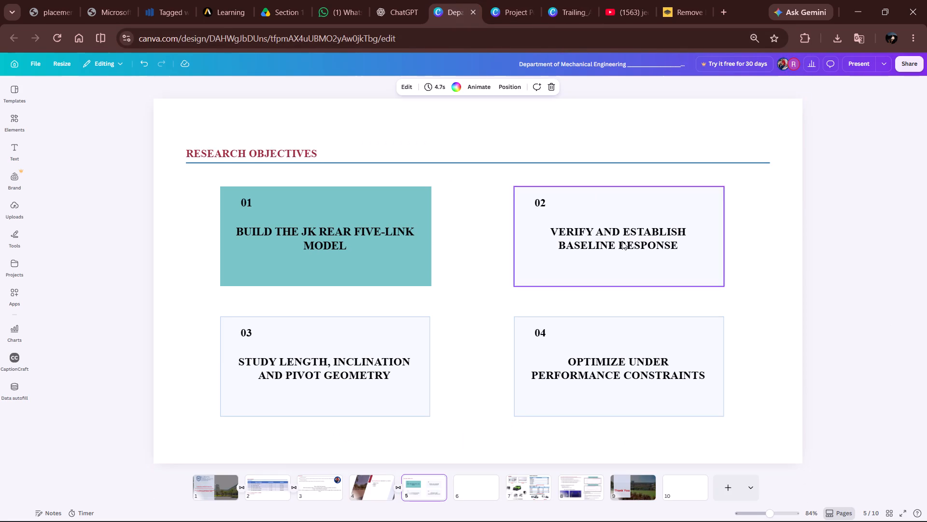
click(276, 487)
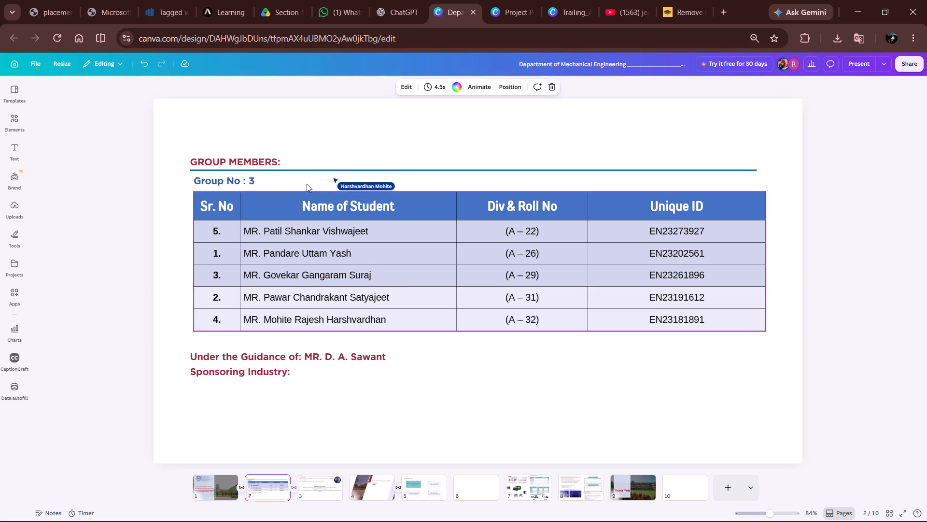
click(319, 171)
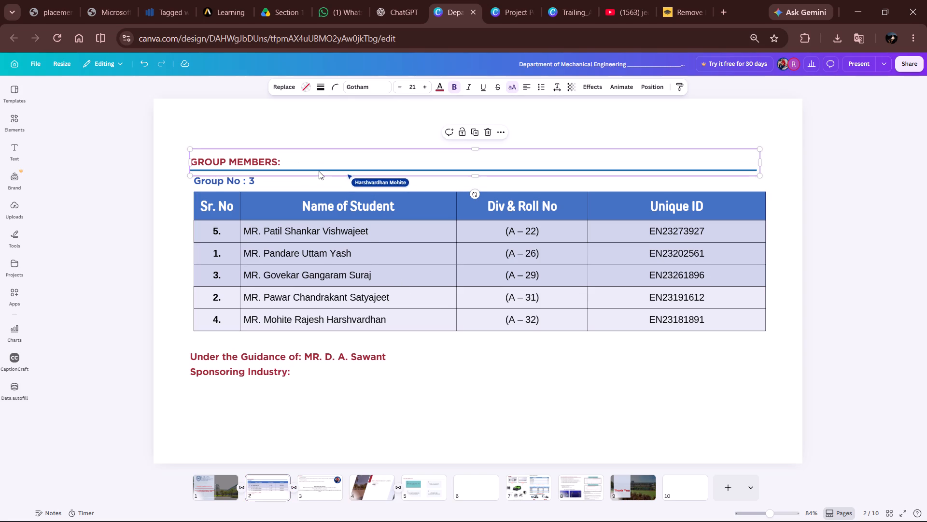
scroll(253, 199, up, 3)
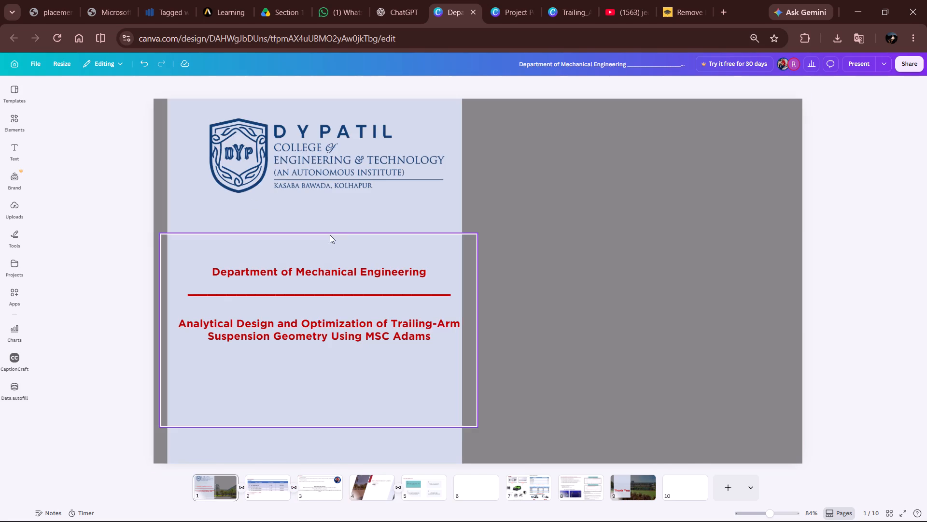
scroll(330, 235, down, 1)
ctrl+scroll(300, 217, up, 3)
ctrl+scroll(259, 187, up, 2)
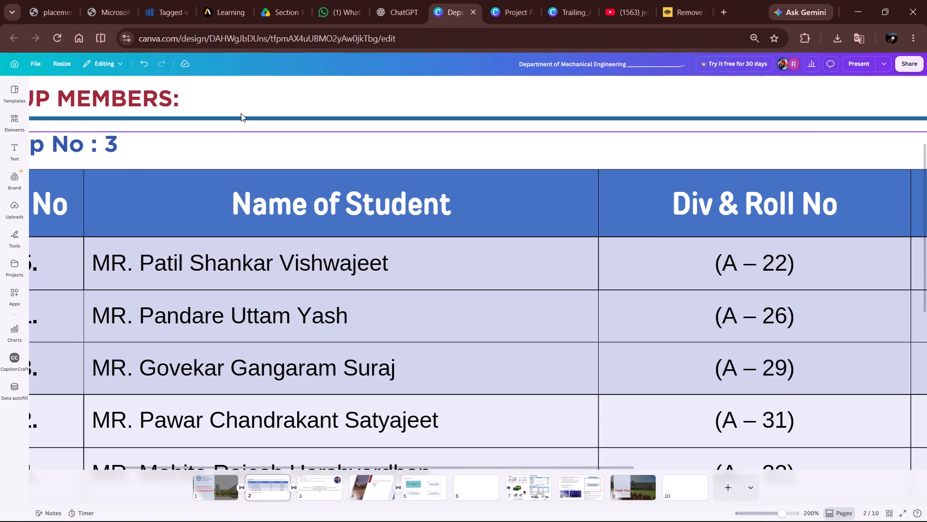
double_click(241, 113)
click(247, 117)
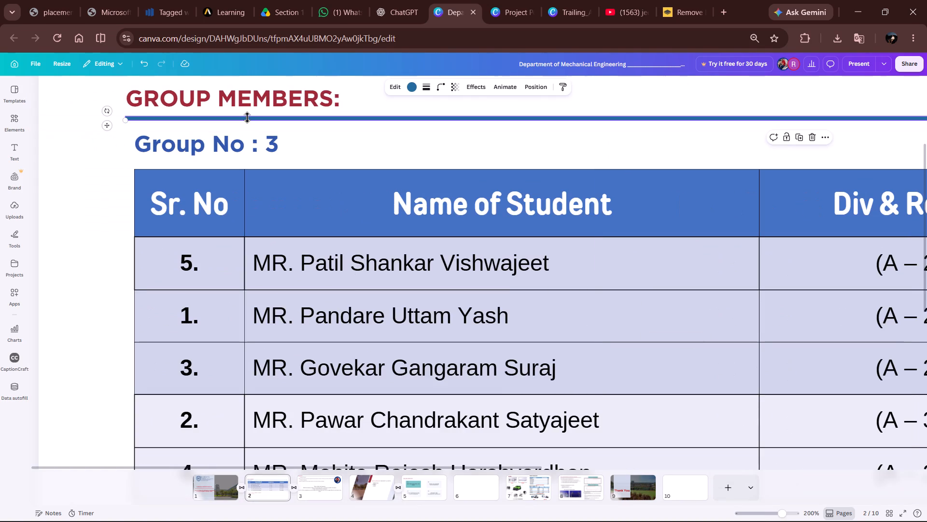
click(408, 87)
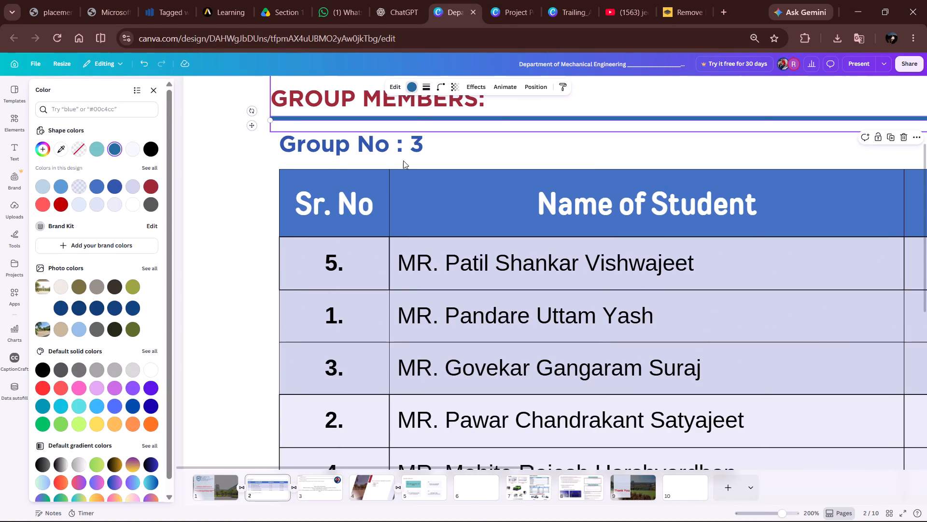
click(145, 151)
click(246, 173)
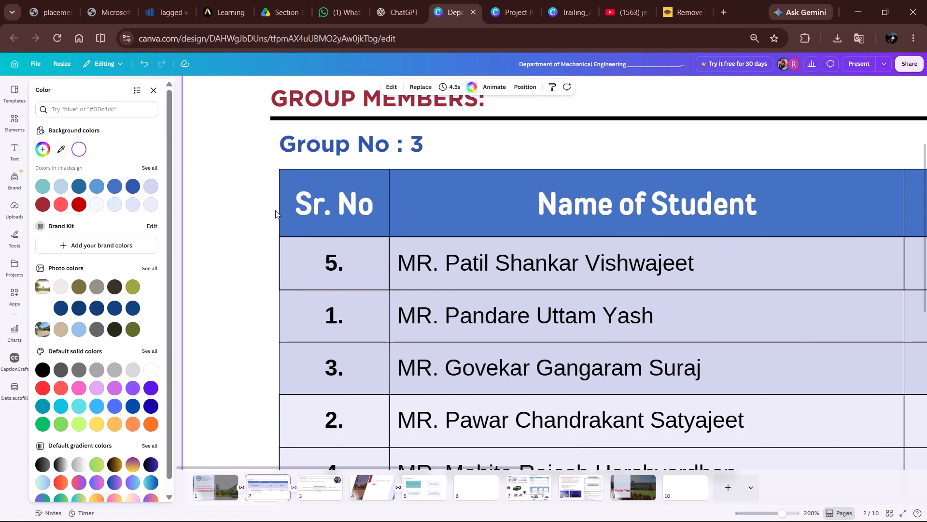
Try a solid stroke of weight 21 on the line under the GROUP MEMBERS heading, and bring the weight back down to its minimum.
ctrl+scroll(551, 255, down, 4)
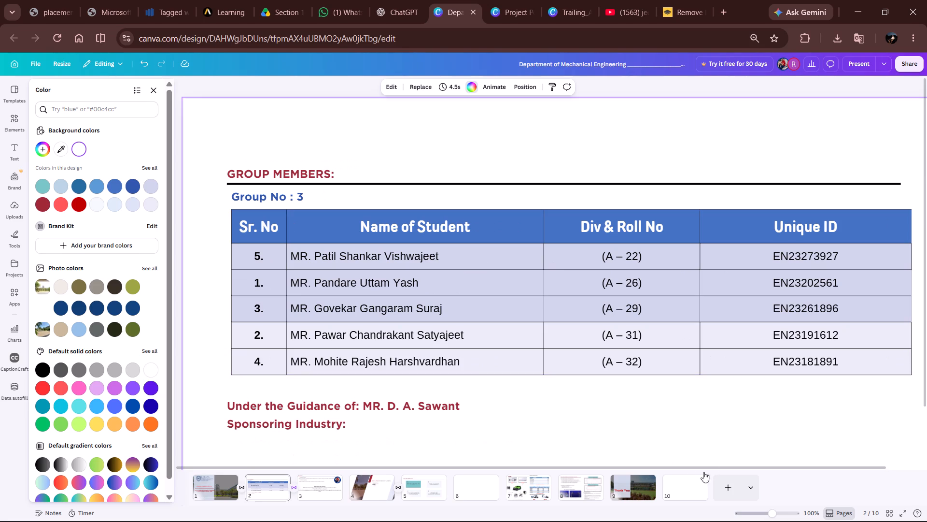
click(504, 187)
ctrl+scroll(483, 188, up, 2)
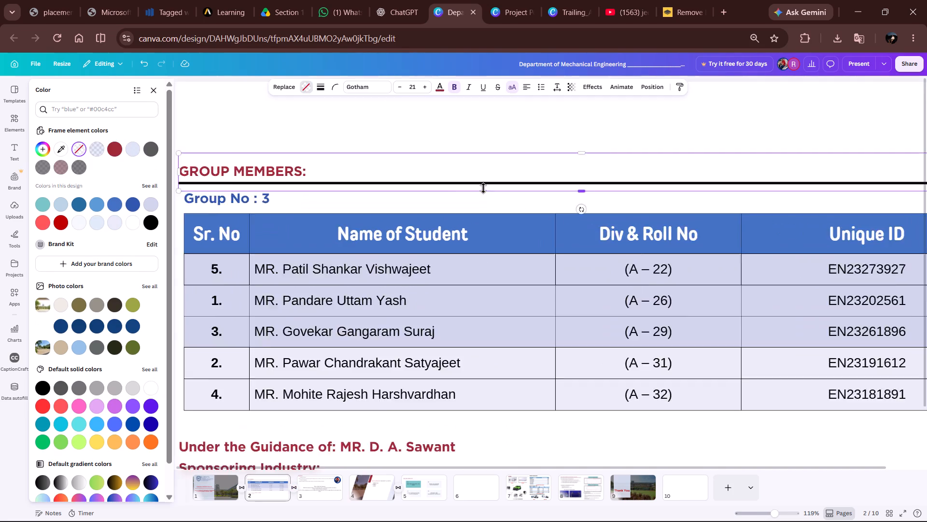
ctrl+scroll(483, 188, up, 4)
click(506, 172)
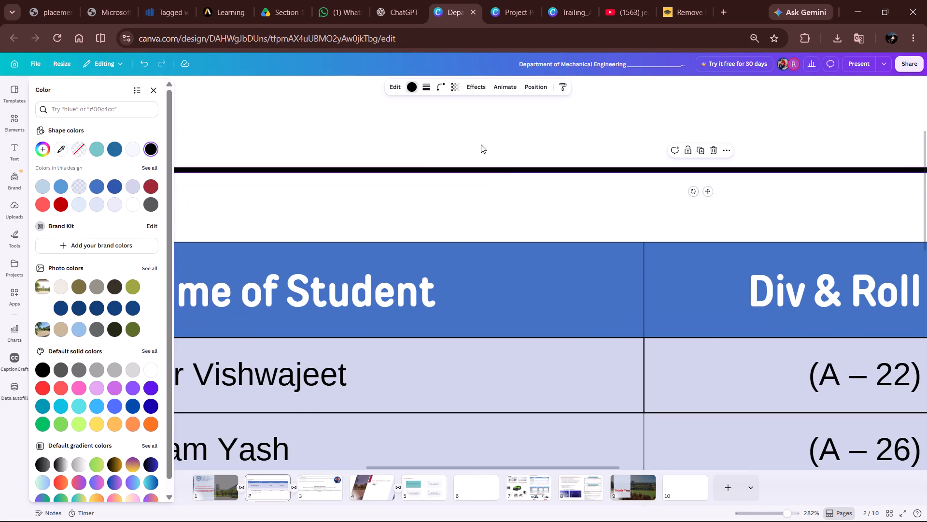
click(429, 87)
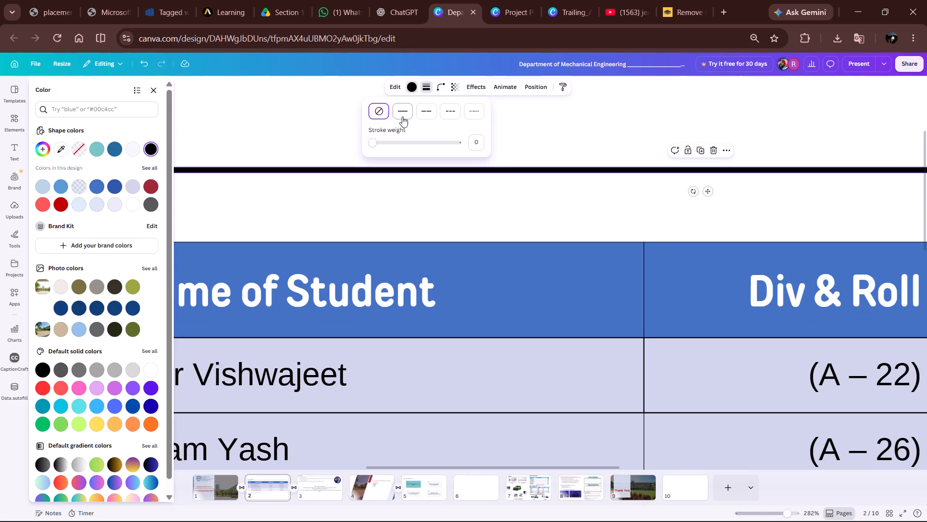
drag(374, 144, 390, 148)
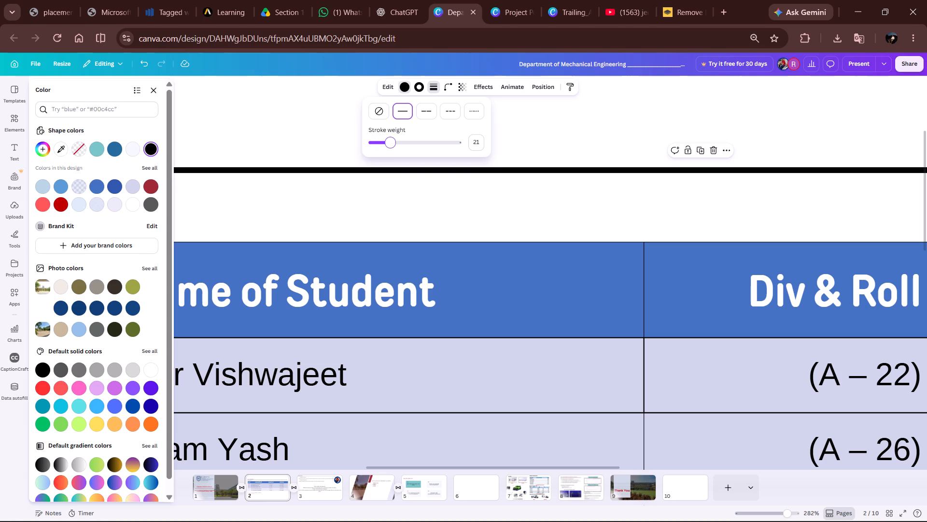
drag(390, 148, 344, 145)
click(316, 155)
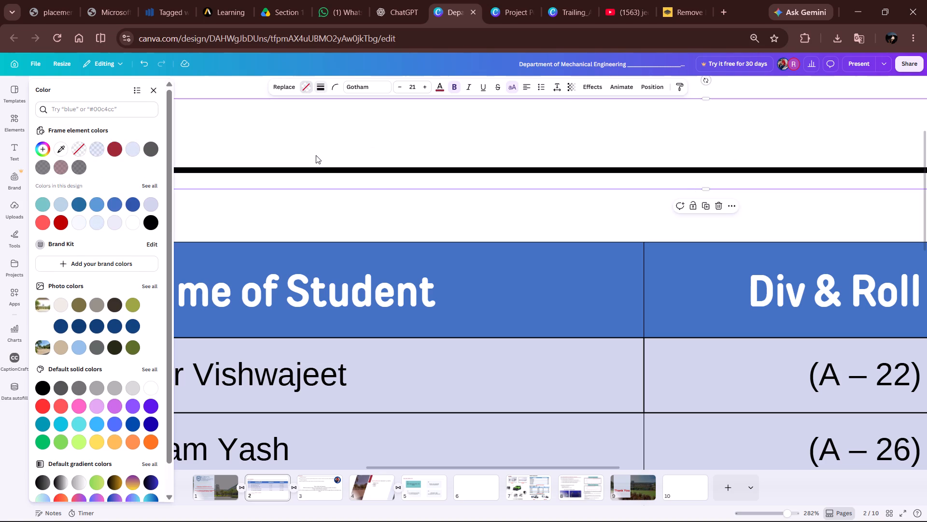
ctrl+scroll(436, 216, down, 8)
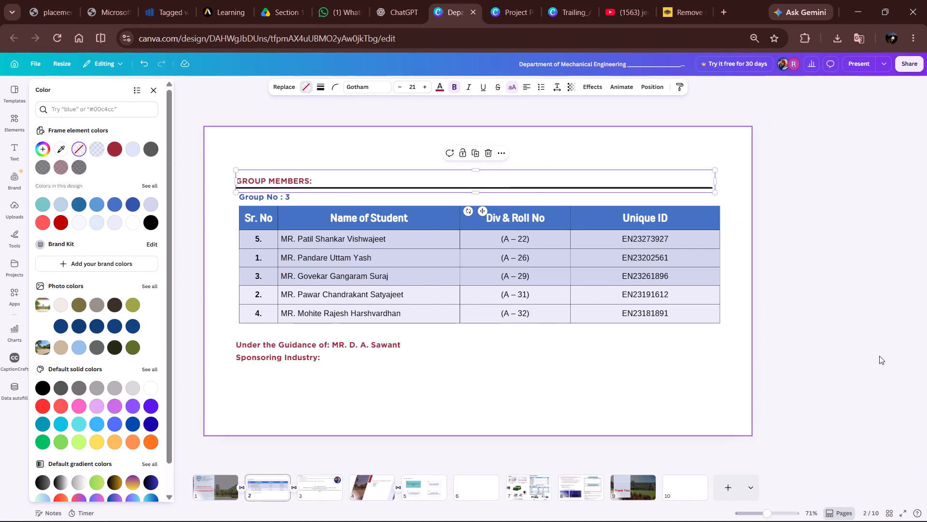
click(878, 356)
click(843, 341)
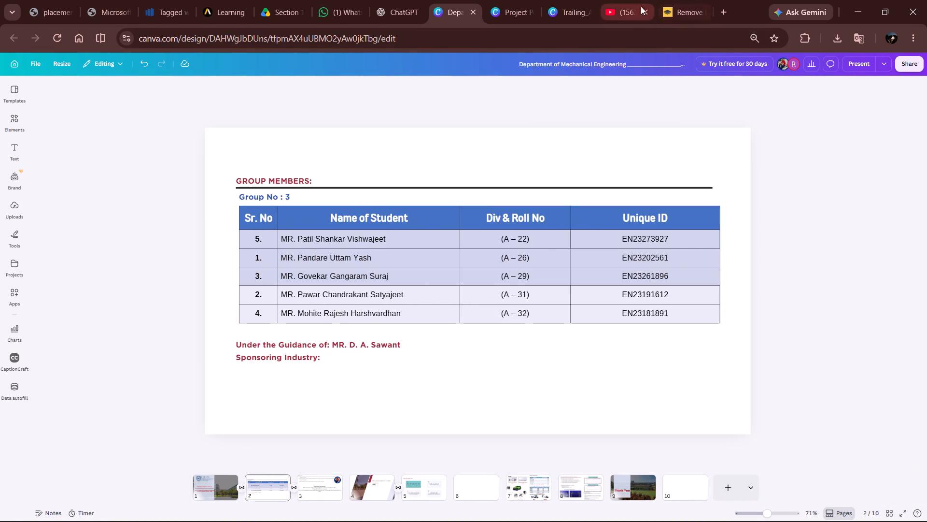
Return to the trailing-arm suspension poster and change the group number in the header's blue box to 03.
click(564, 14)
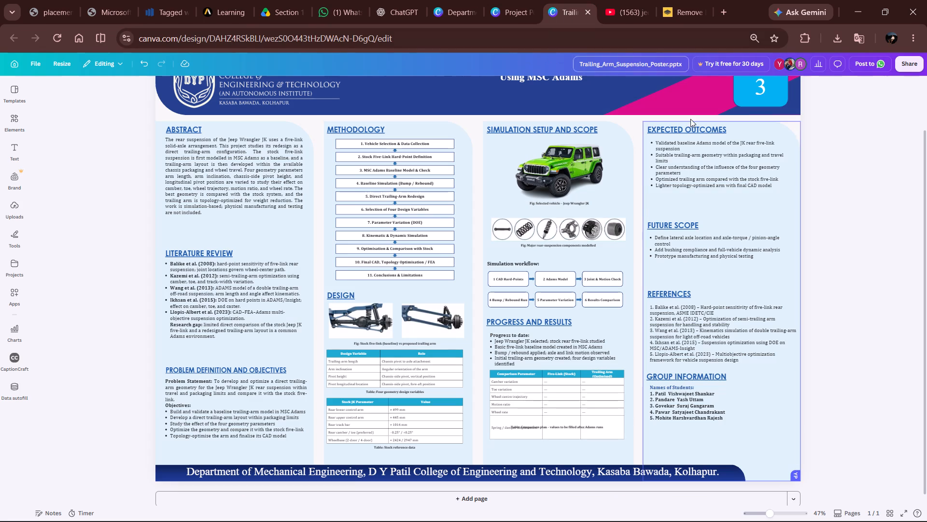
ctrl+scroll(839, 157, up, 2)
scroll(881, 179, up, 2)
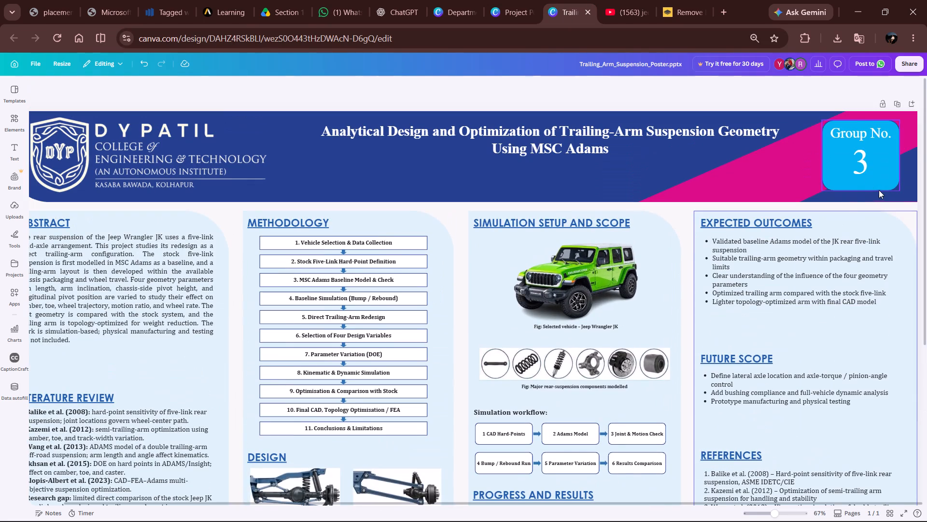
click(848, 158)
double_click(860, 158)
click(847, 162)
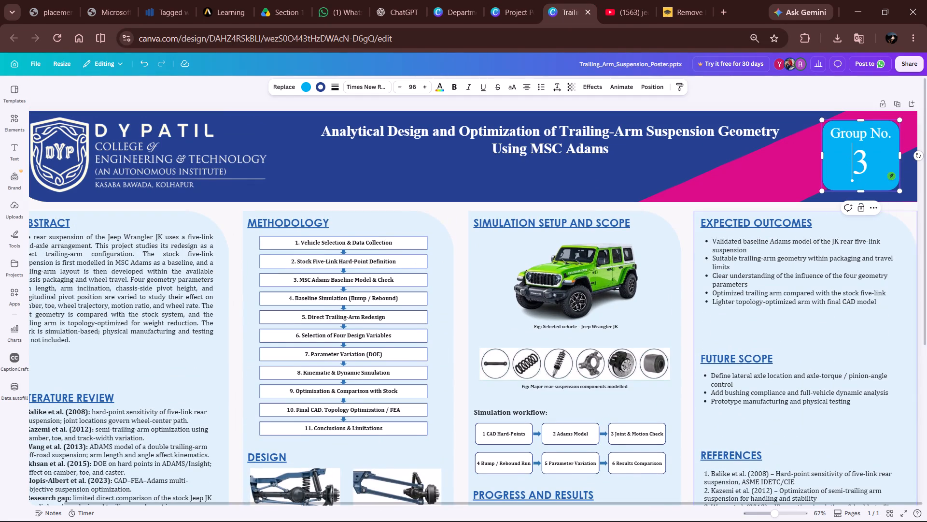
key(0)
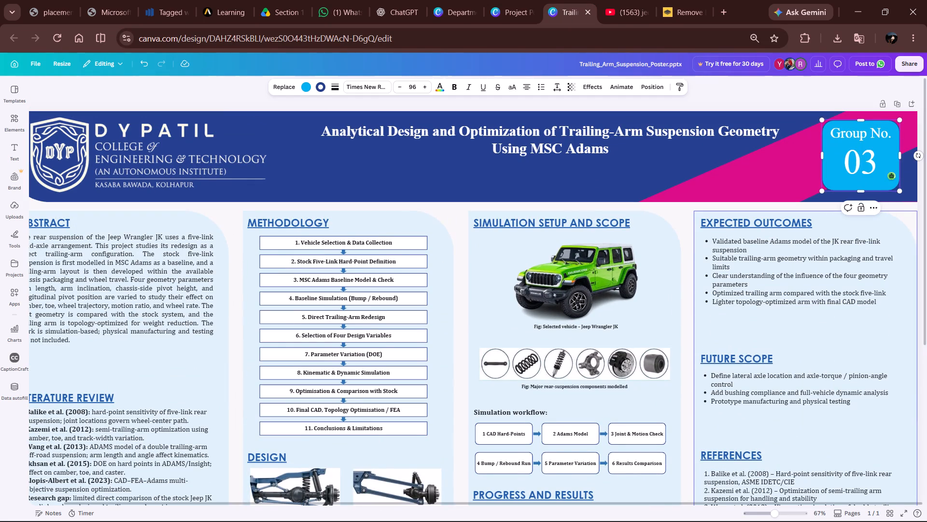
click(864, 134)
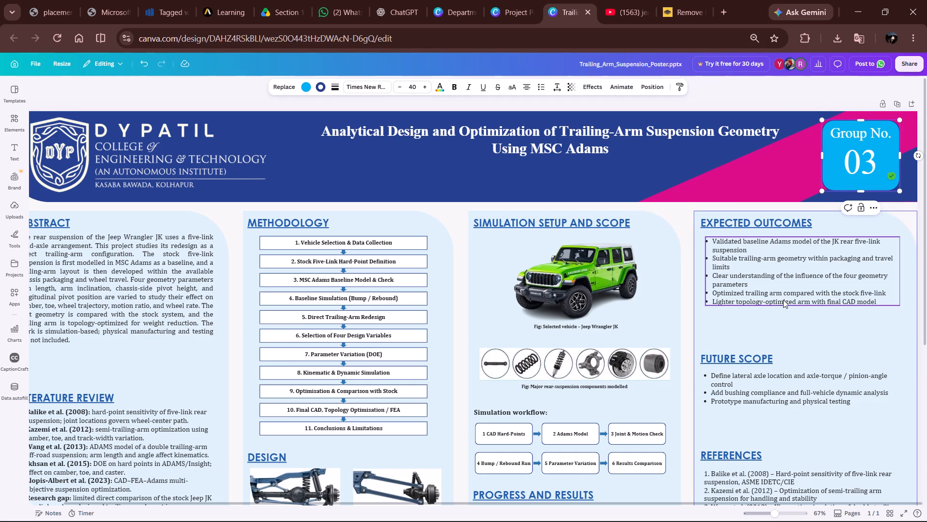
scroll(781, 330, down, 1)
ctrl+scroll(776, 333, down, 2)
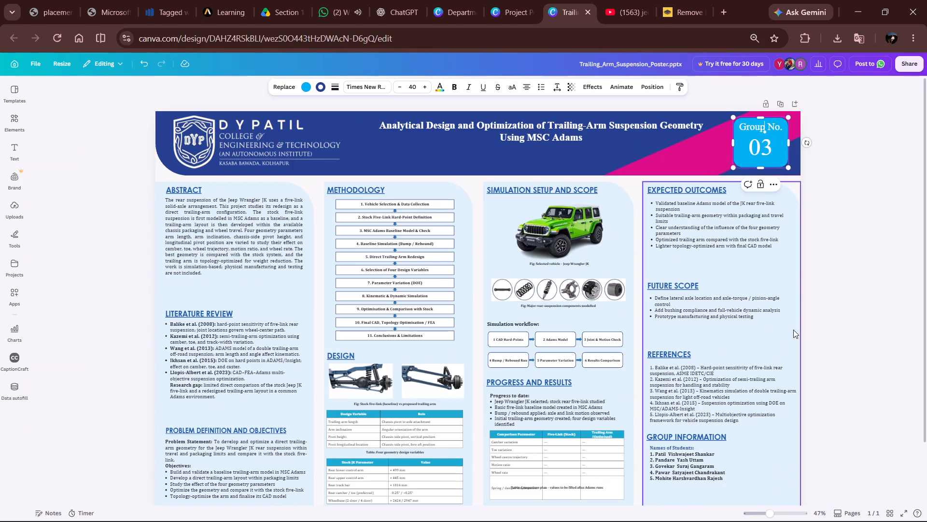
click(845, 322)
scroll(845, 322, down, 2)
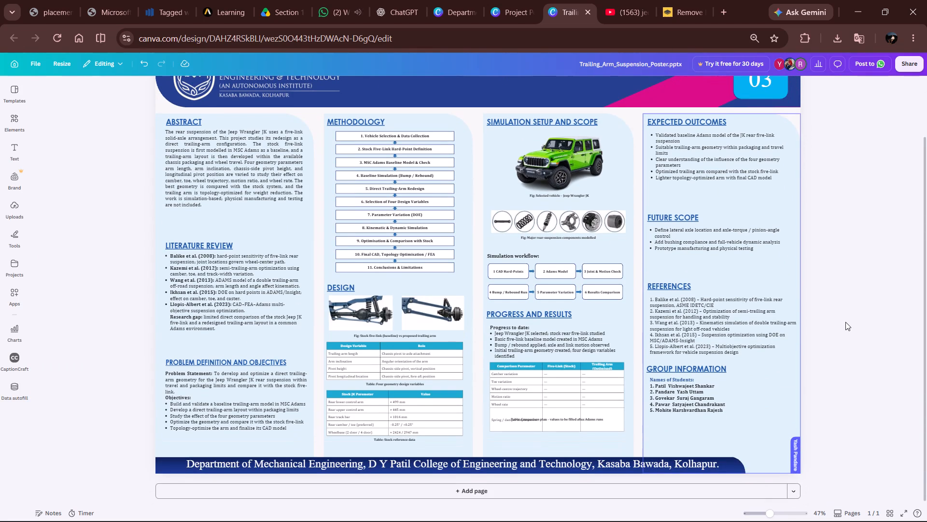
click(845, 322)
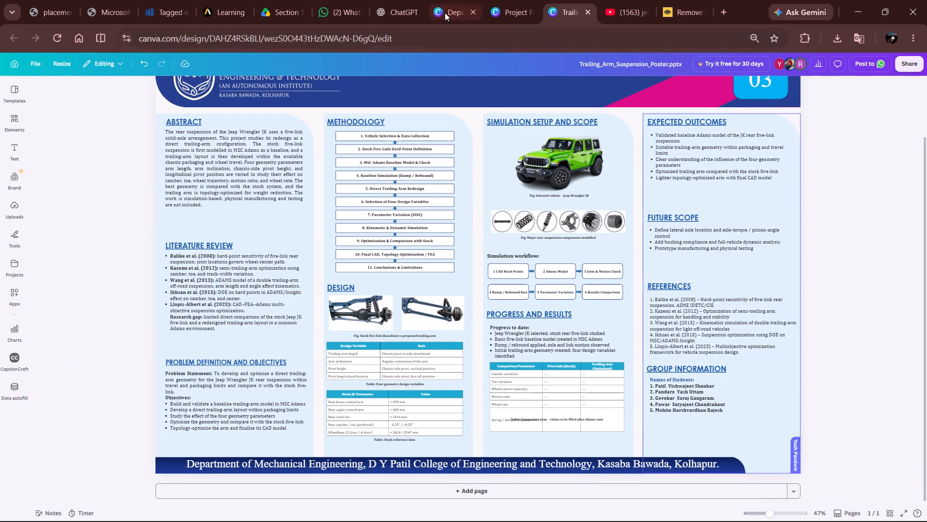
Switch to the department presentation and check page 6 and the Research Objectives slide on page 5.
click(445, 11)
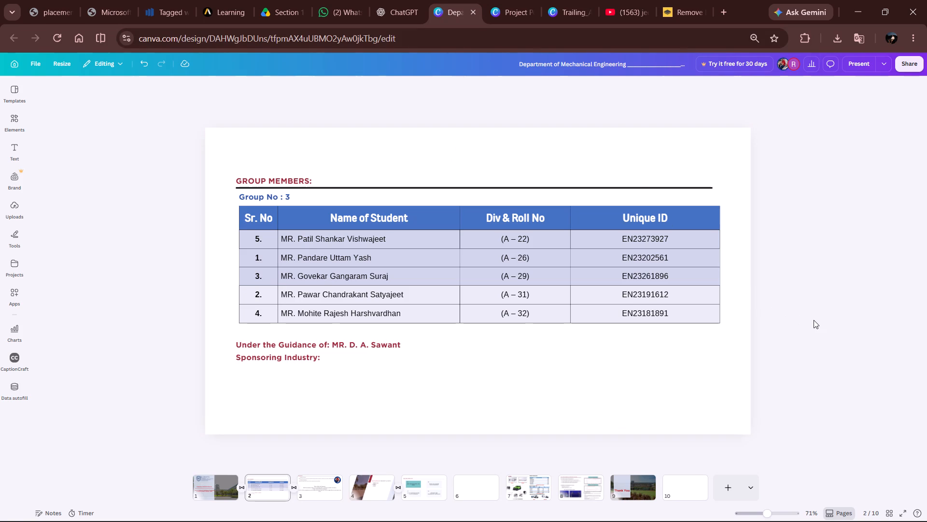
click(478, 486)
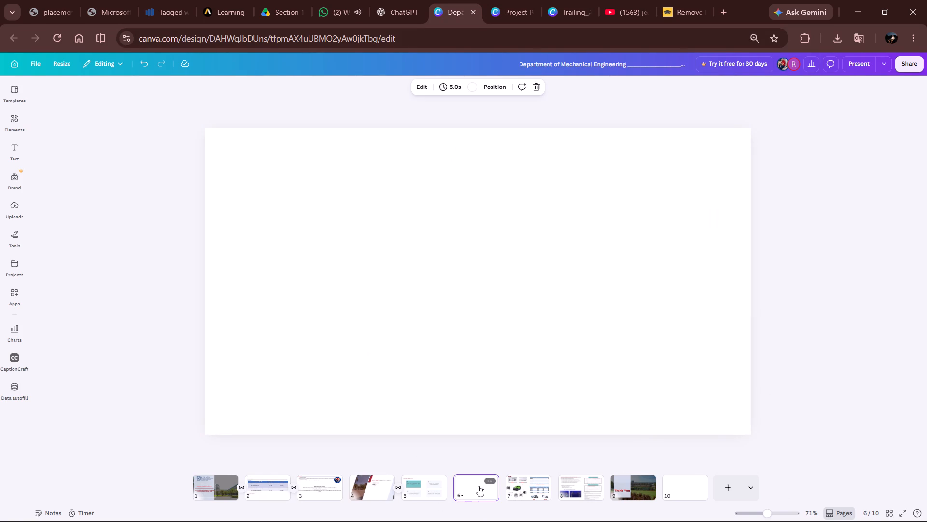
click(435, 486)
click(737, 400)
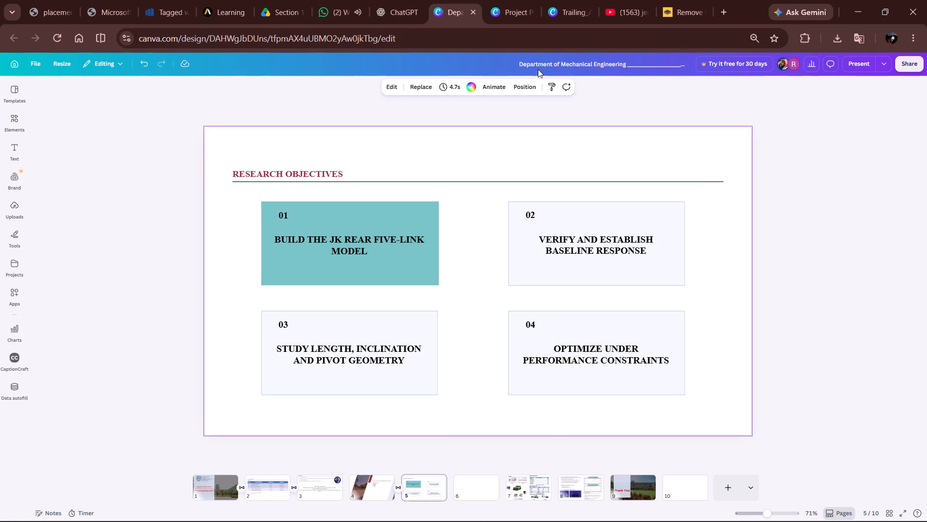
Switch to the trailing-arm suspension poster and examine its overall layout, the Design tables and the comparison table under Progress and Results.
click(555, 12)
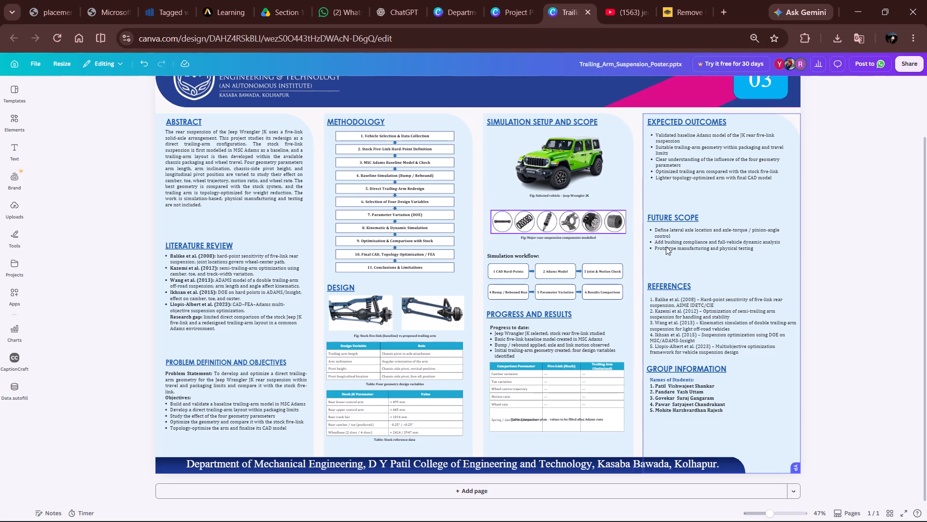
scroll(736, 272, up, 1)
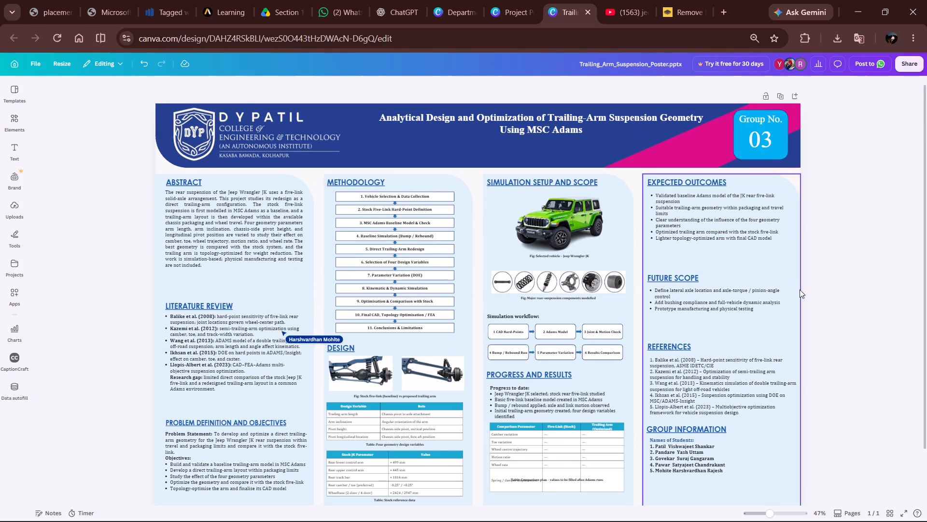
scroll(837, 310, down, 1)
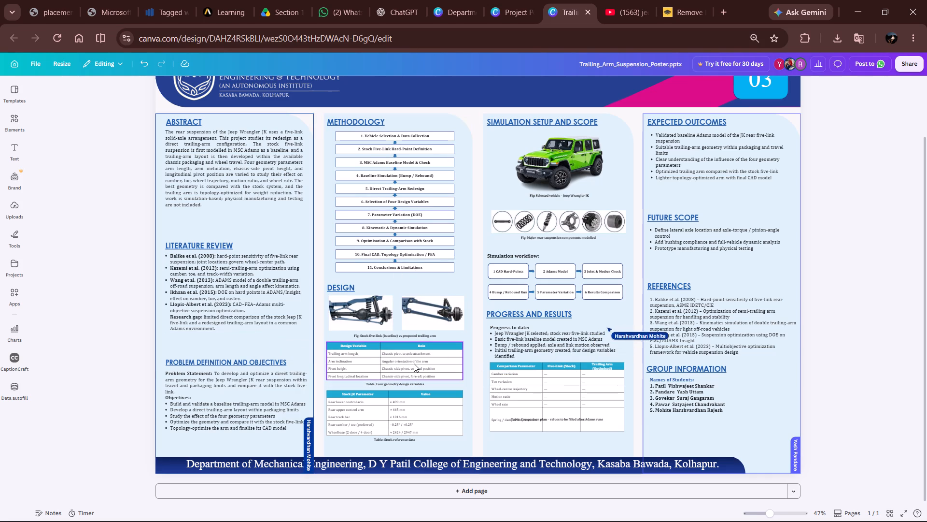
ctrl+scroll(398, 371, up, 4)
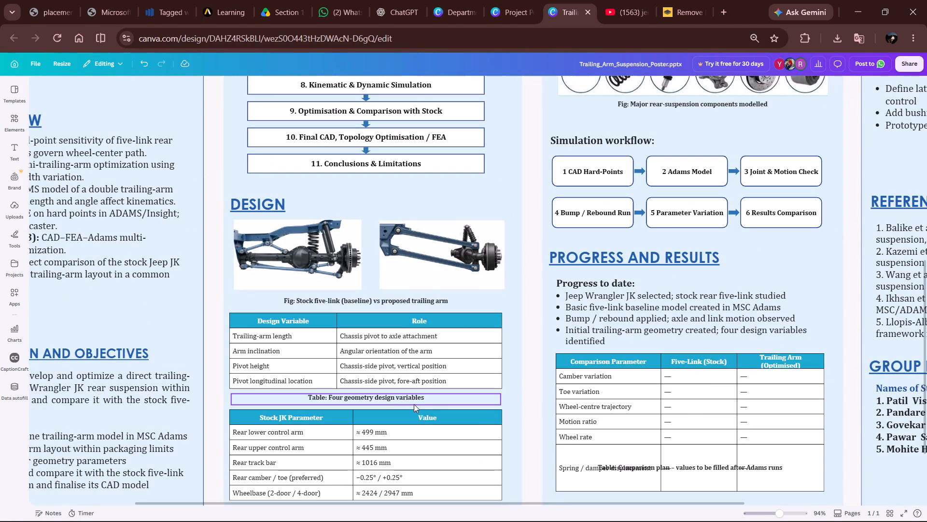
scroll(428, 400, down, 1)
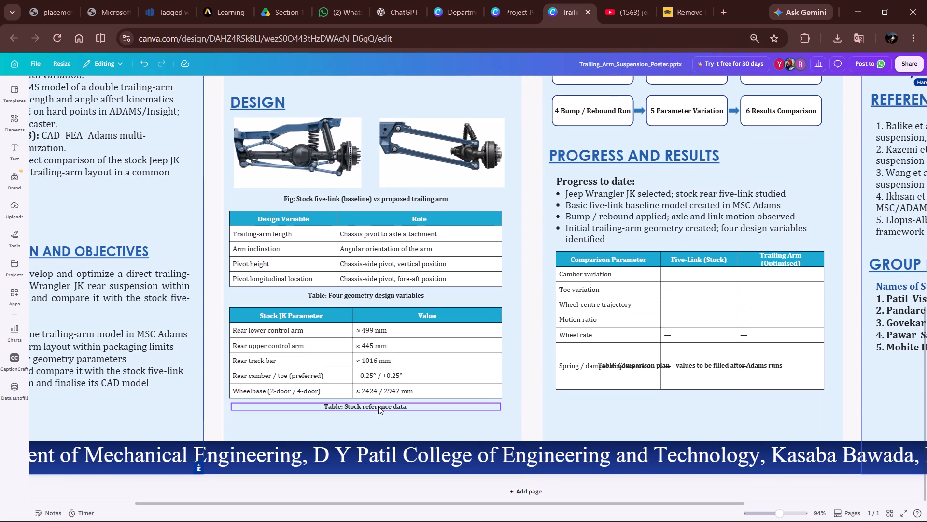
click(659, 305)
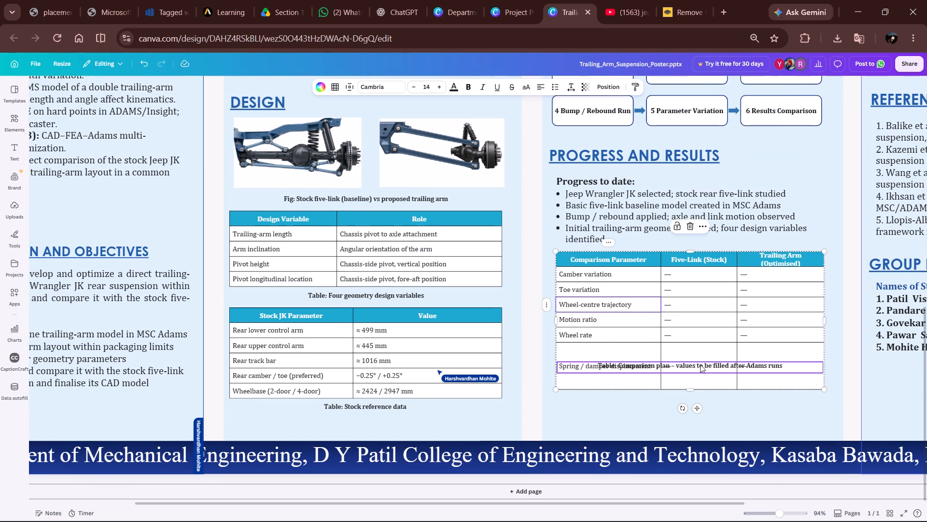
scroll(728, 307, up, 1)
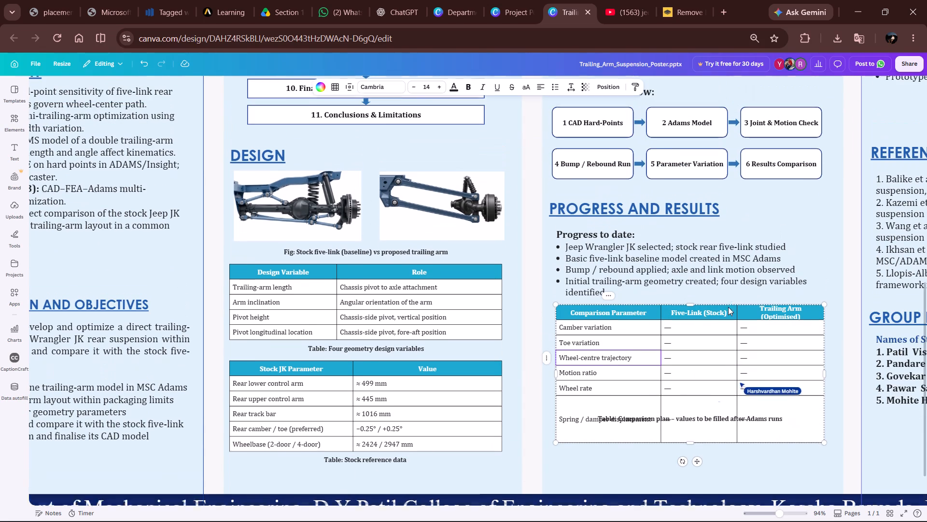
scroll(728, 307, up, 4)
scroll(728, 307, down, 2)
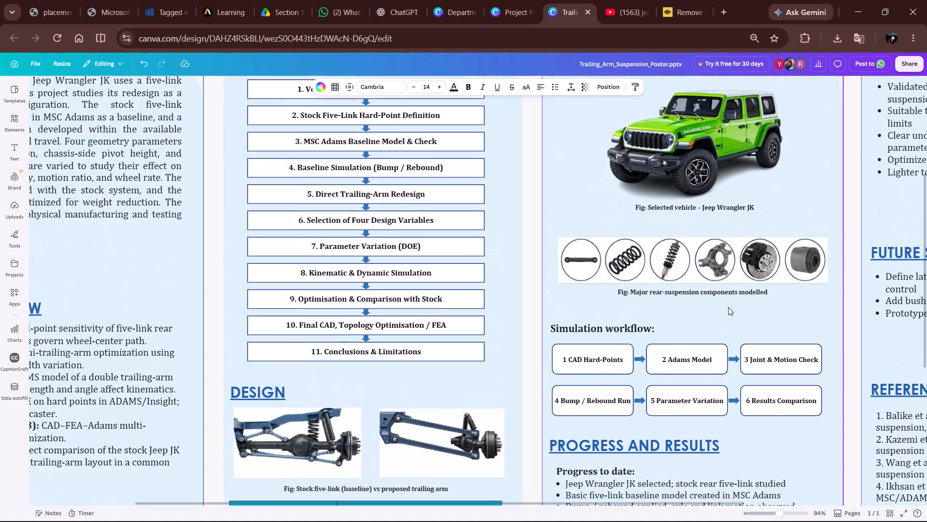
scroll(728, 307, up, 5)
scroll(728, 307, down, 3)
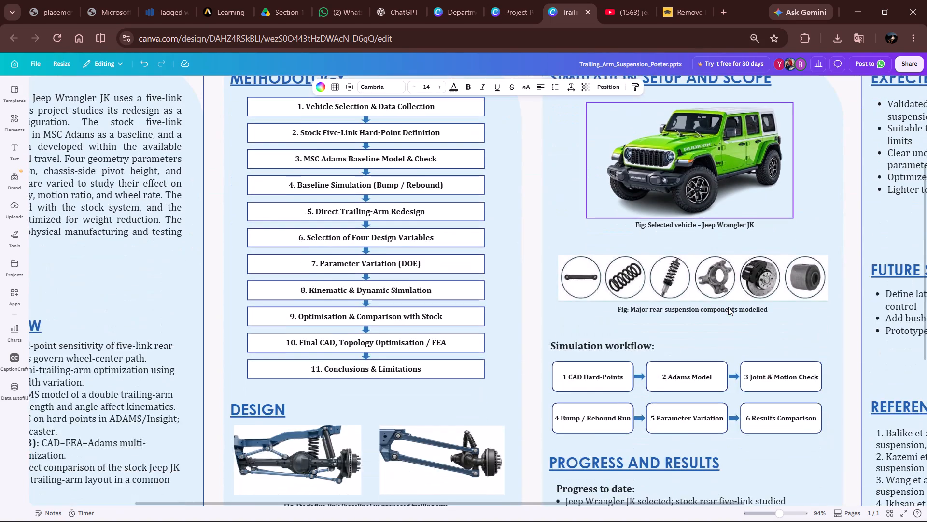
scroll(728, 307, down, 3)
ctrl+scroll(728, 307, down, 1)
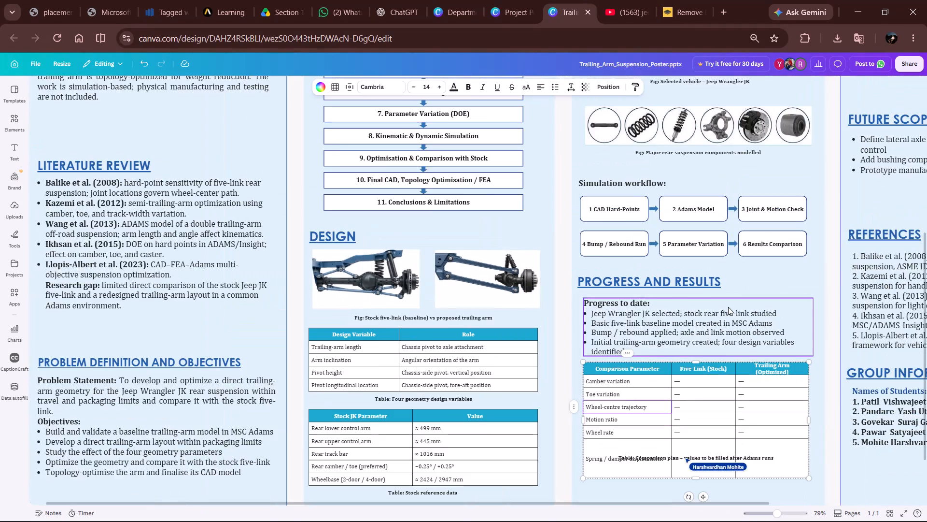
ctrl+scroll(728, 307, down, 1)
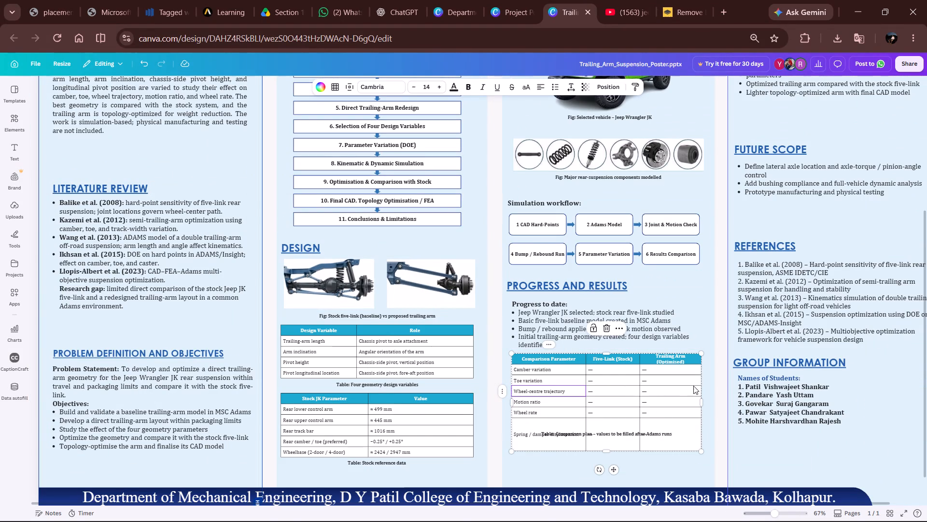
ctrl+scroll(693, 384, down, 2)
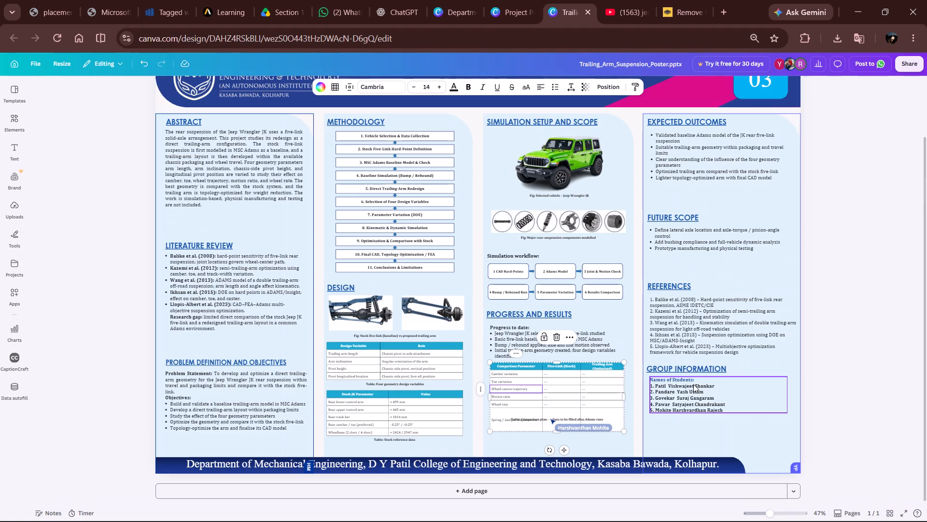
click(820, 368)
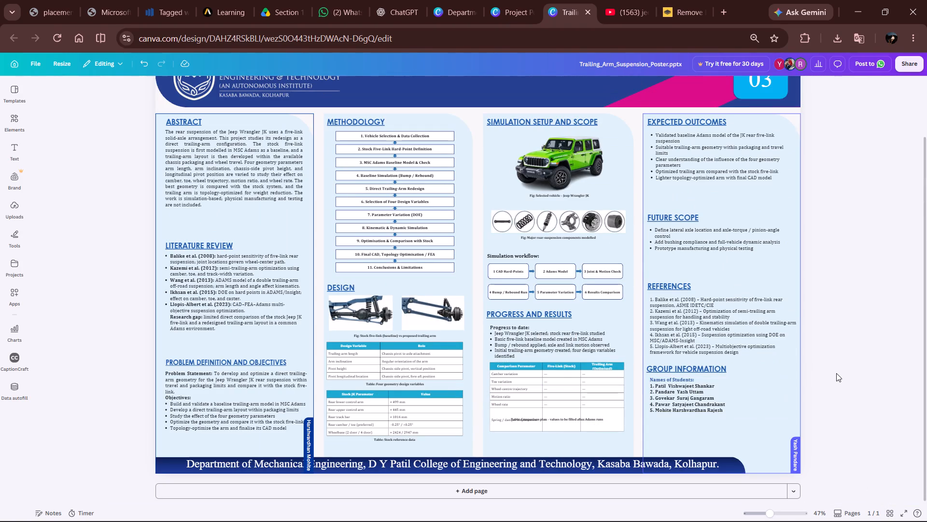
Return to the Department of Mechanical Engineering presentation and review the Introduction, Design and Outline of Presentation slides, ending on page 3.
click(517, 14)
click(449, 4)
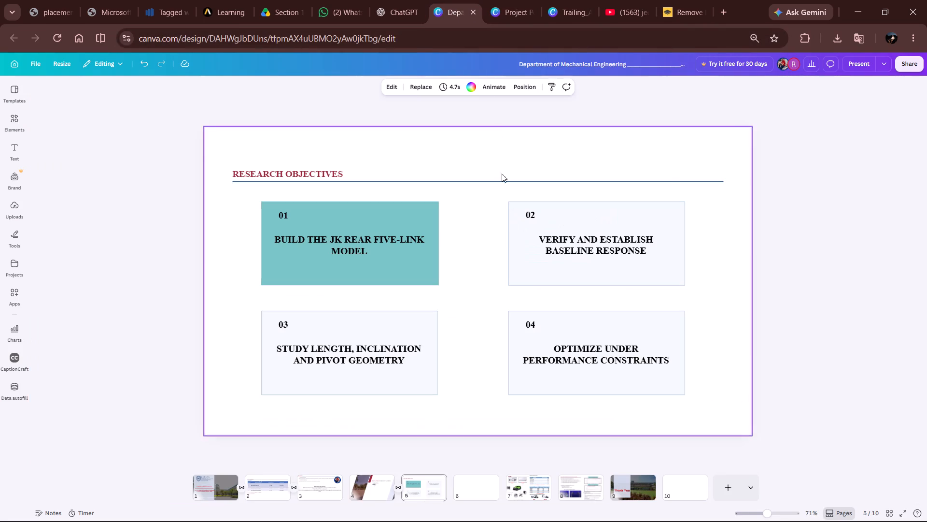
click(265, 482)
click(327, 491)
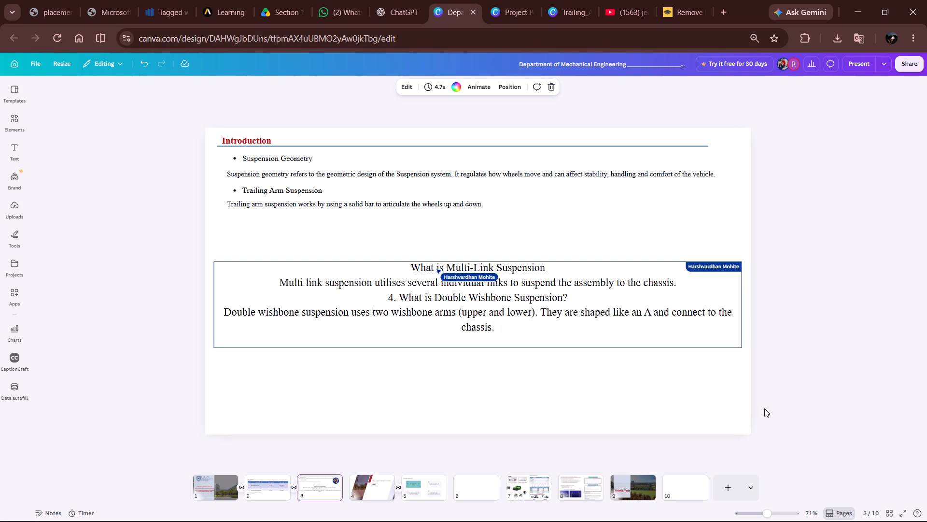
click(534, 491)
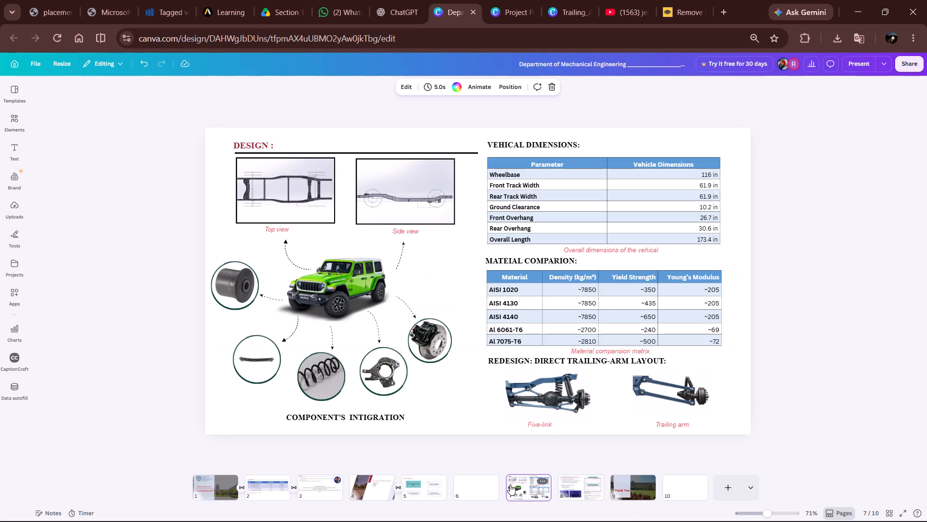
click(468, 483)
click(413, 482)
click(383, 482)
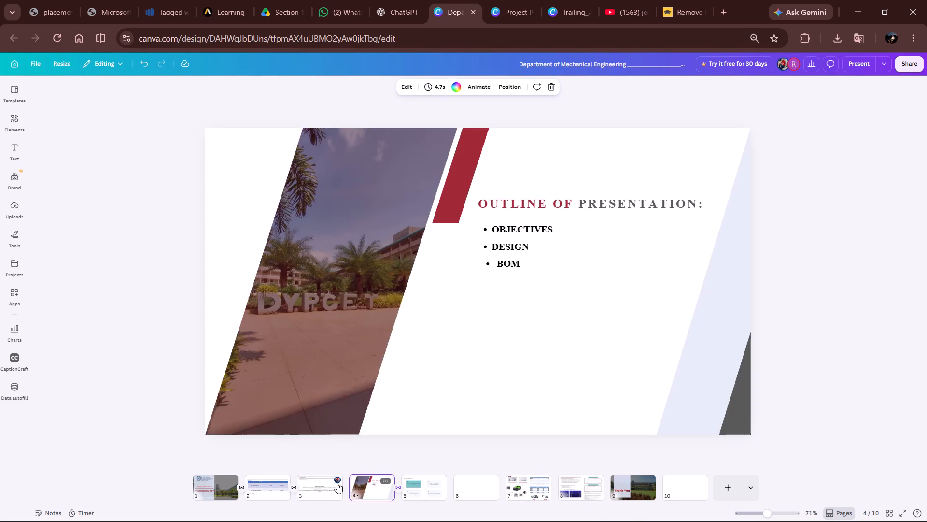
click(337, 483)
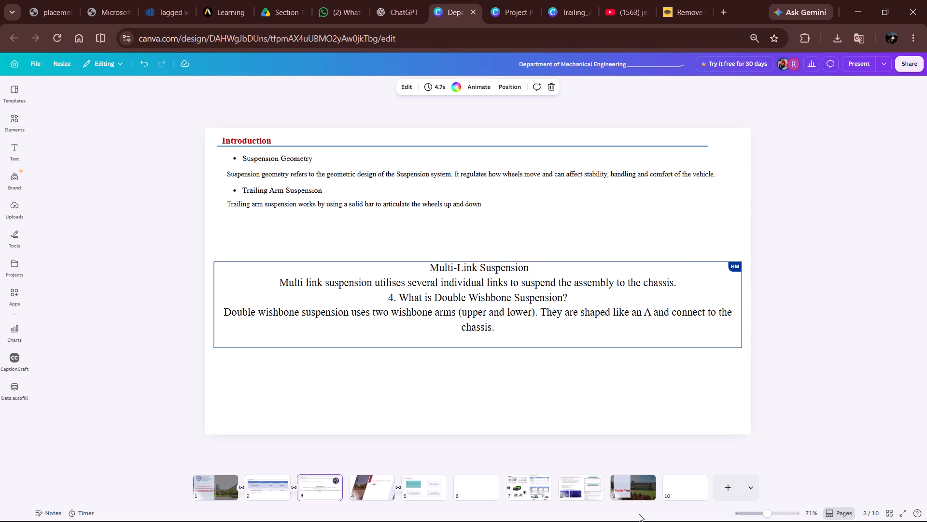
click(782, 417)
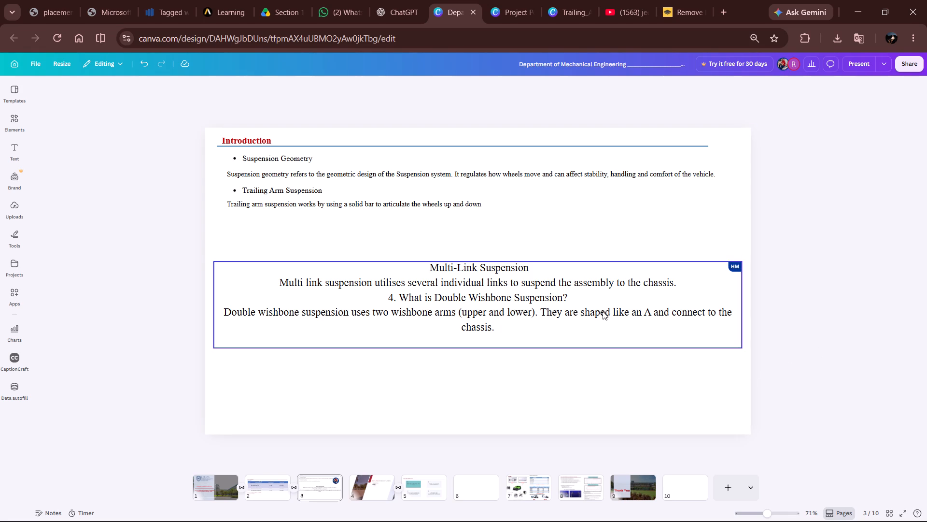
Go through the presentation's slides from the title page to the Thank You page, and return to the Introduction slide on page 3.
click(424, 490)
click(479, 491)
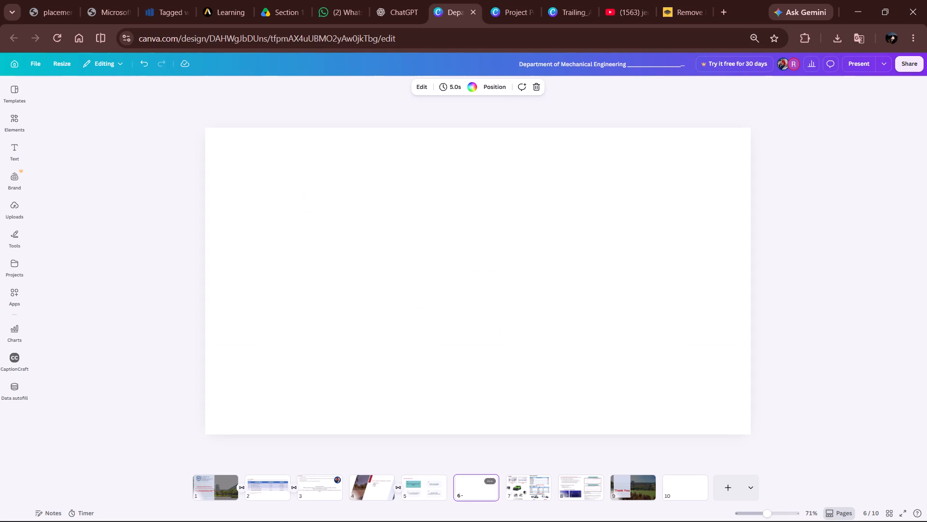
click(401, 486)
click(321, 484)
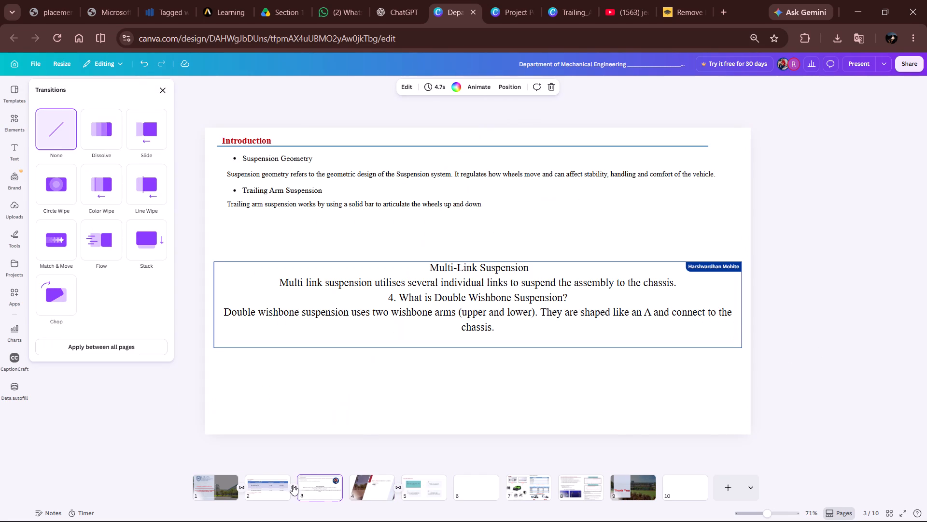
click(254, 484)
click(220, 483)
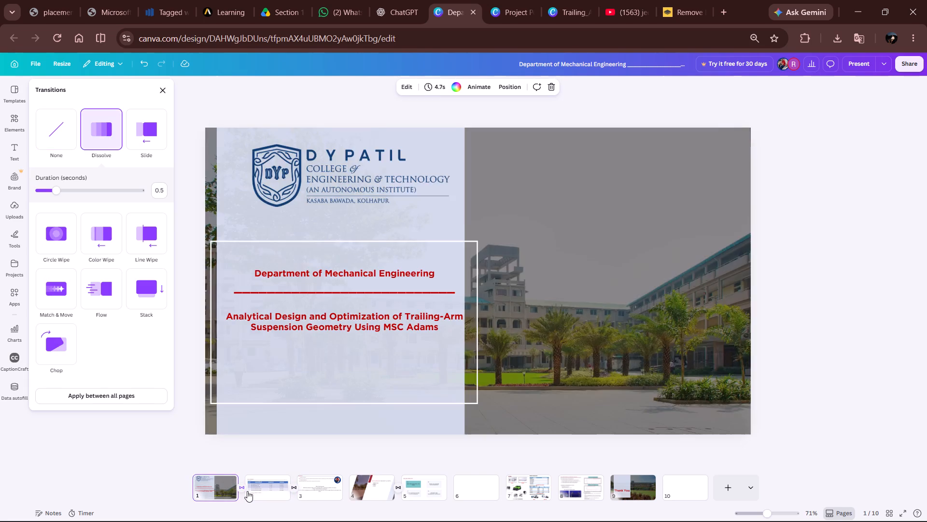
click(247, 491)
click(319, 491)
click(360, 488)
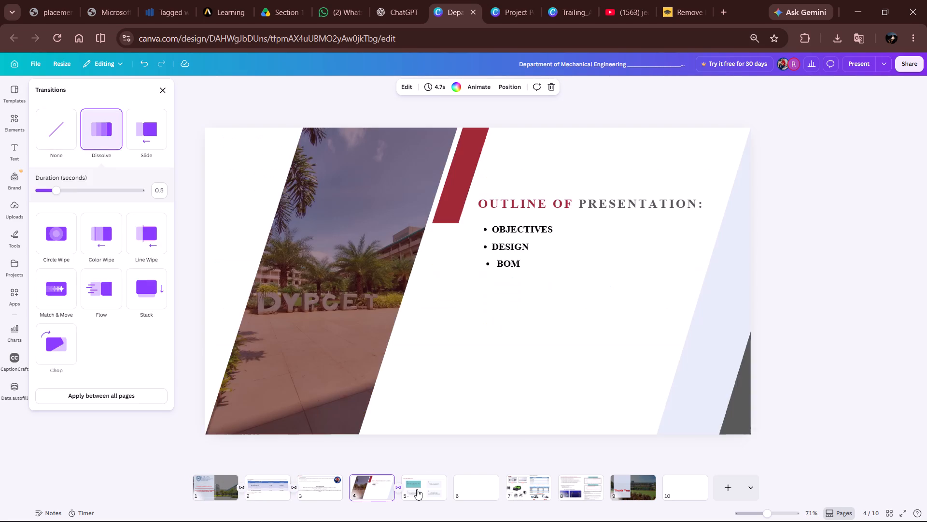
click(417, 489)
click(484, 498)
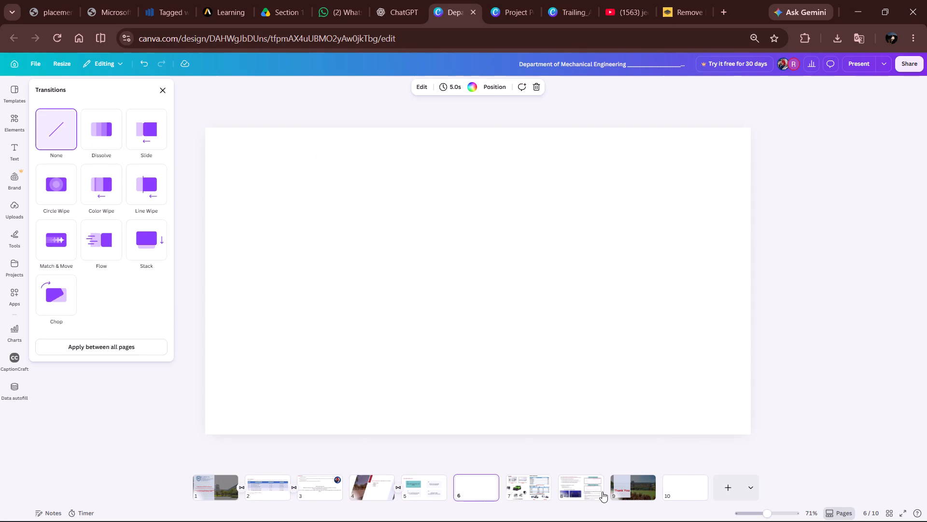
click(631, 489)
click(595, 494)
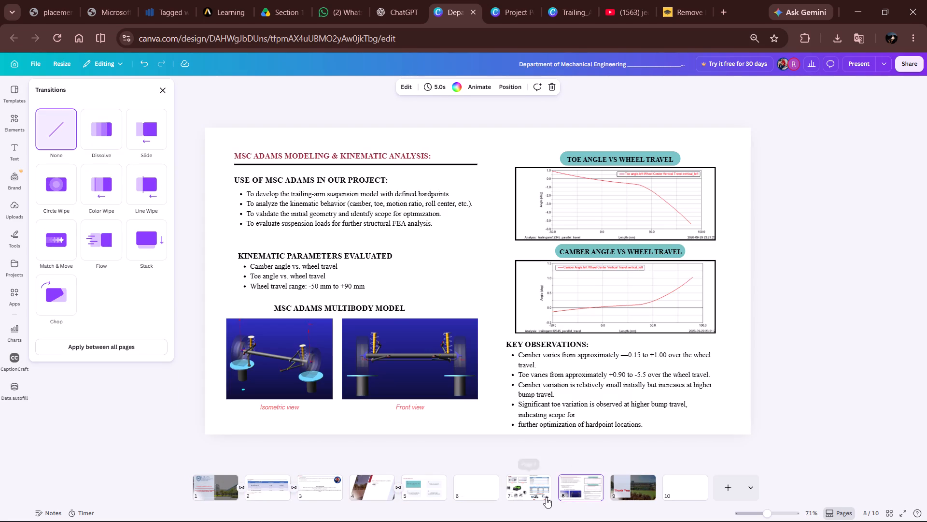
click(538, 490)
click(476, 490)
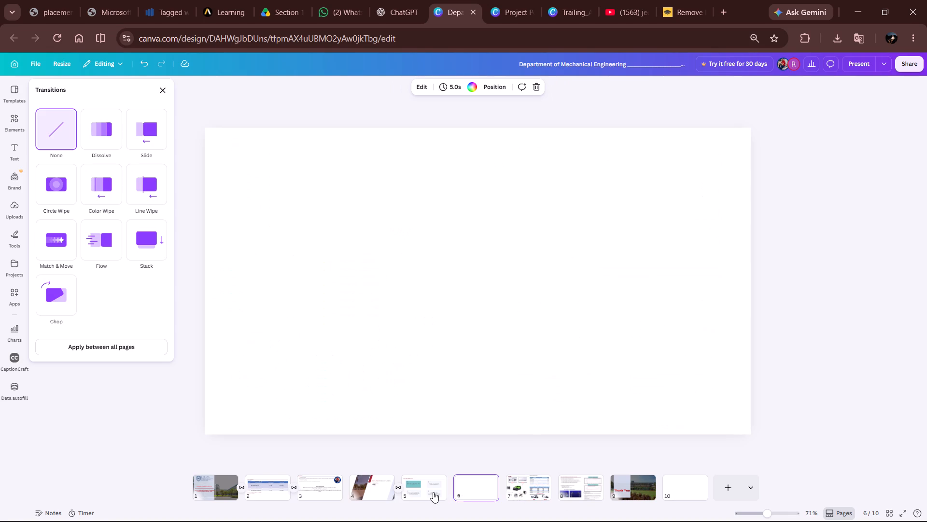
click(431, 492)
click(384, 491)
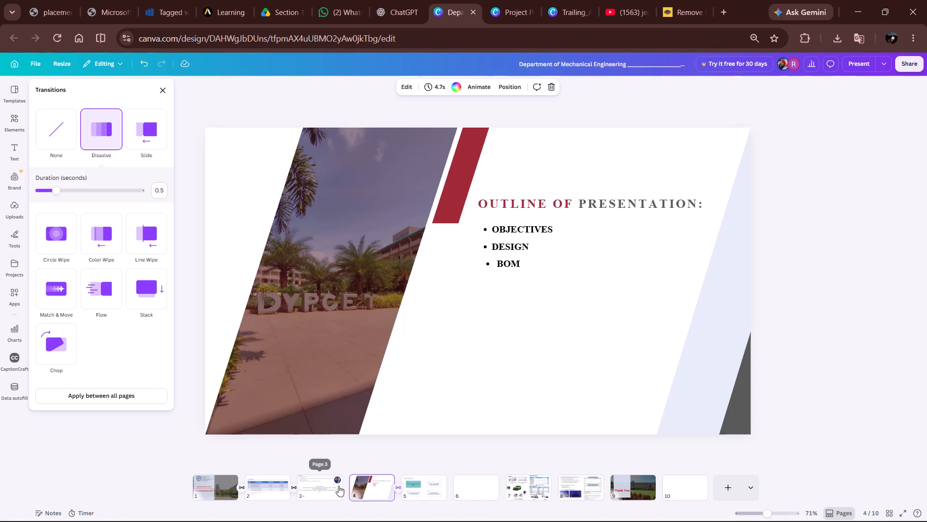
click(338, 486)
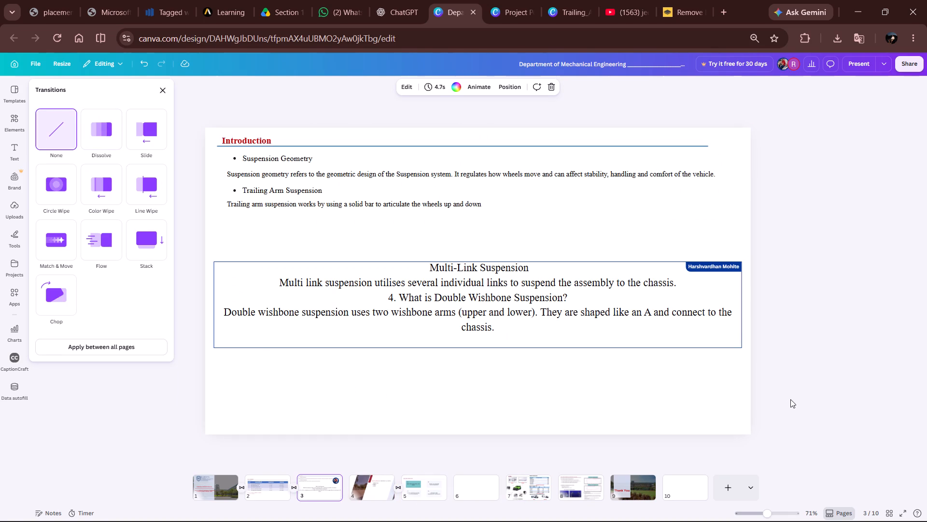
click(790, 399)
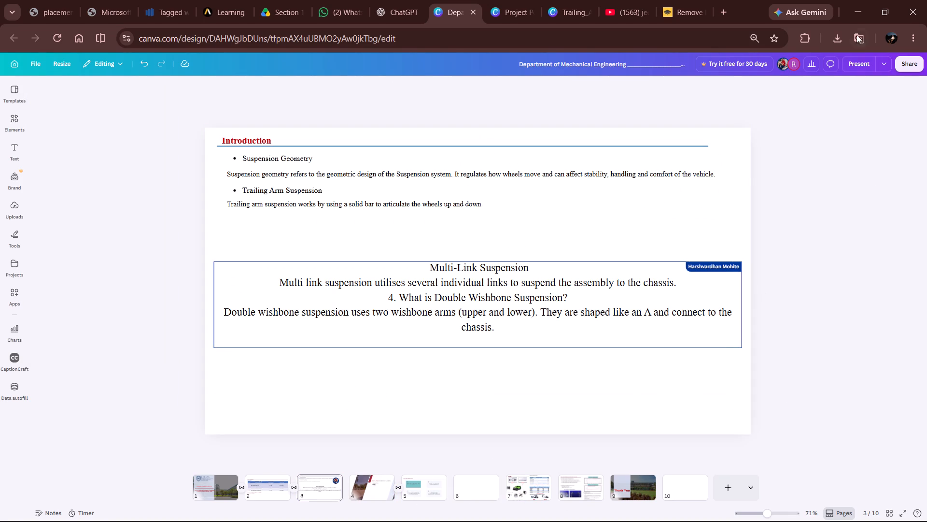
View the collaborator details of the department presentation.
click(841, 205)
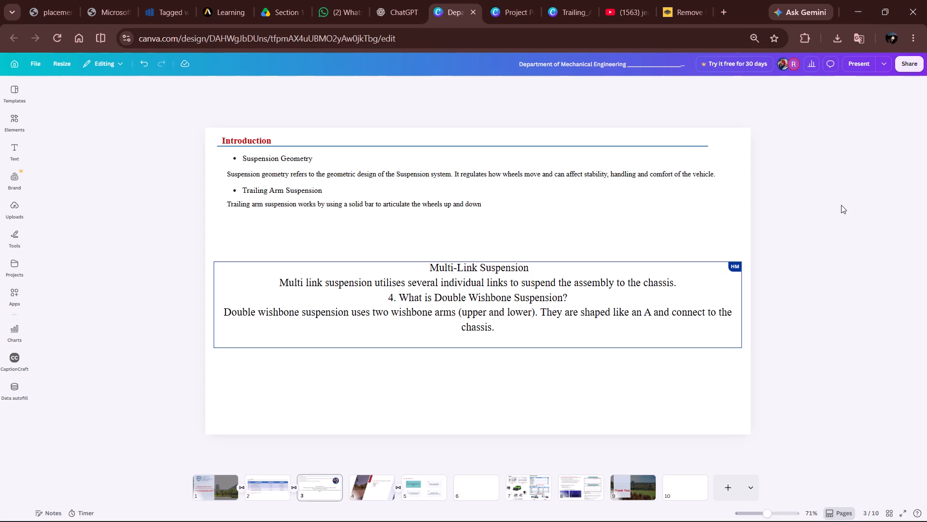
click(788, 66)
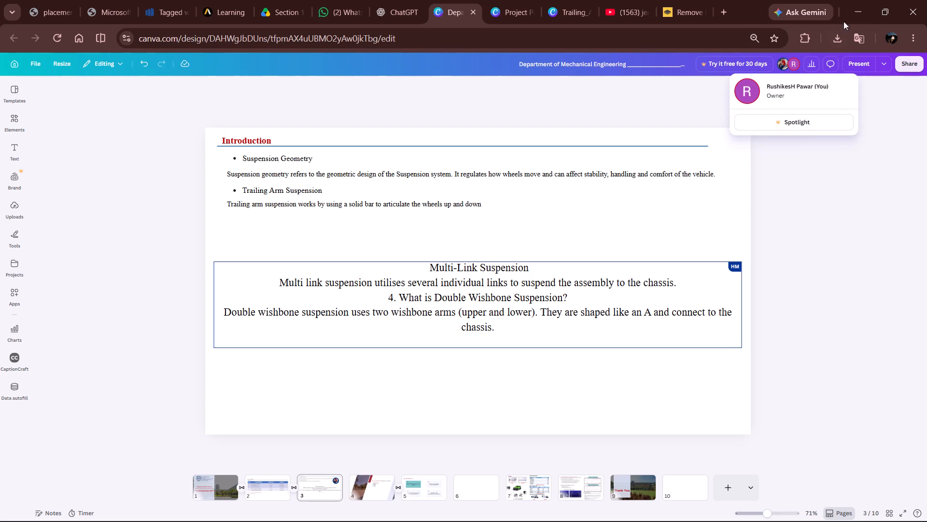
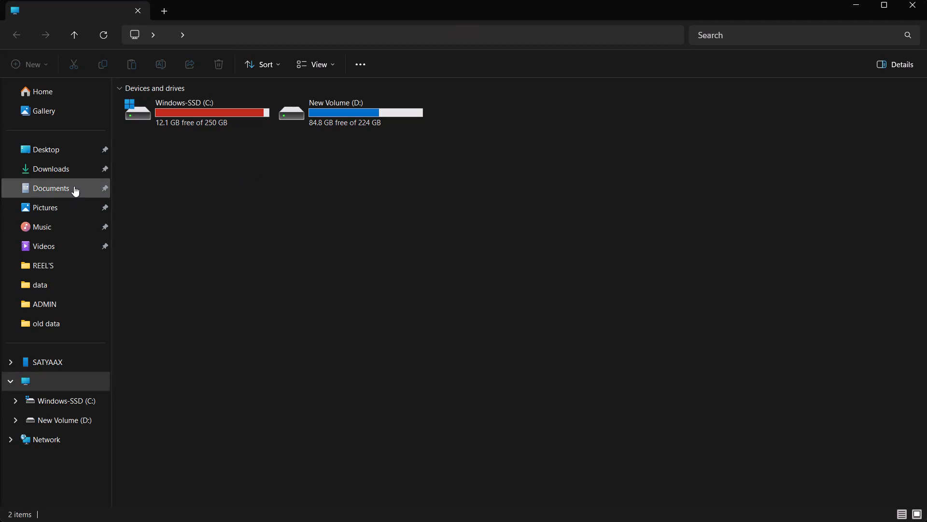
Find the ChatGPT Image of Sep 29, 2026 in Downloads, examine the Jeep Wrangler suspension poster up close, and close it.
click(74, 173)
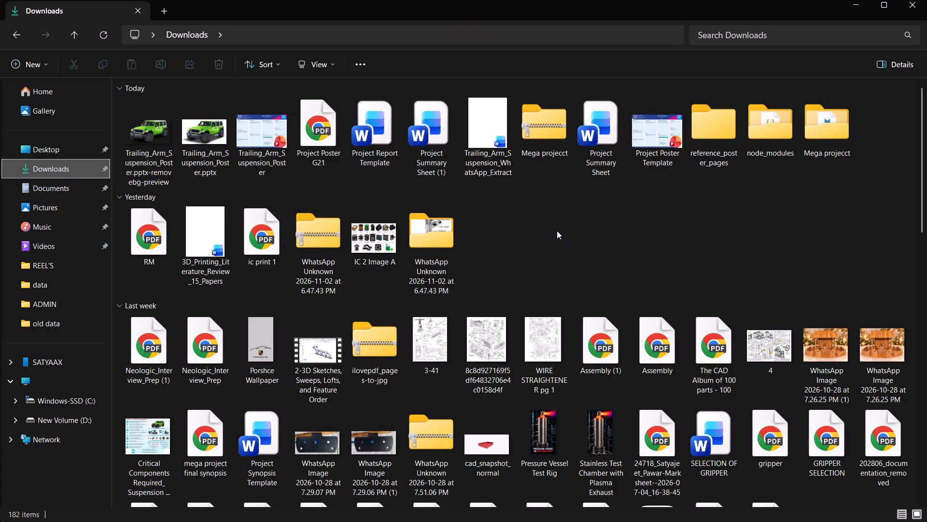
scroll(525, 245, down, 3)
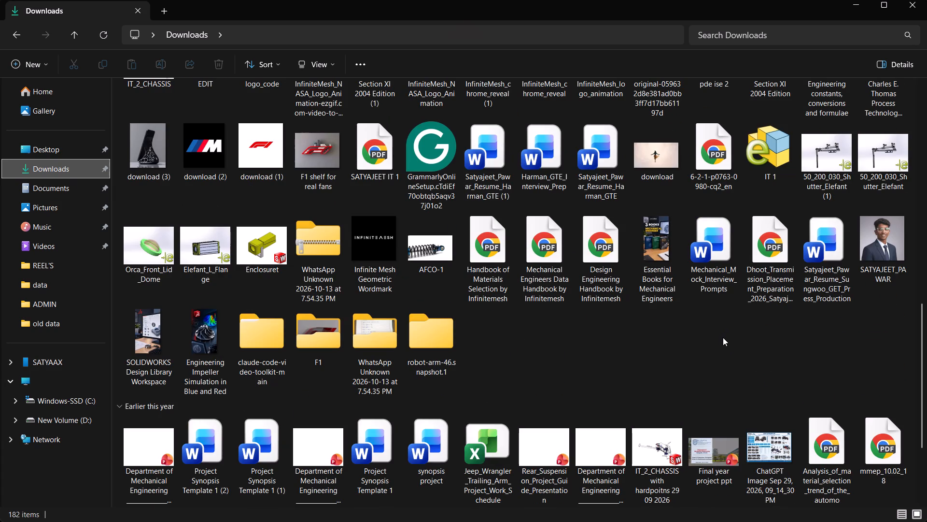
scroll(711, 342, down, 1)
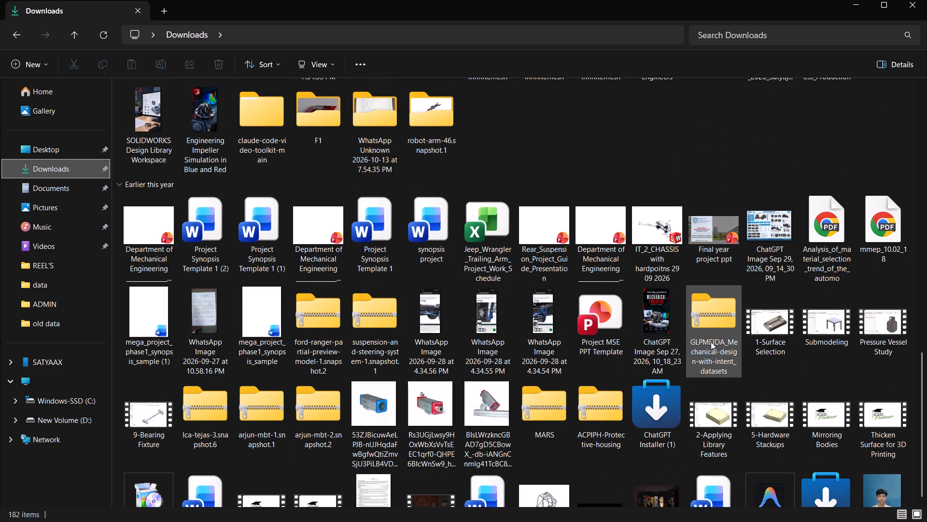
scroll(711, 342, down, 1)
scroll(711, 342, up, 1)
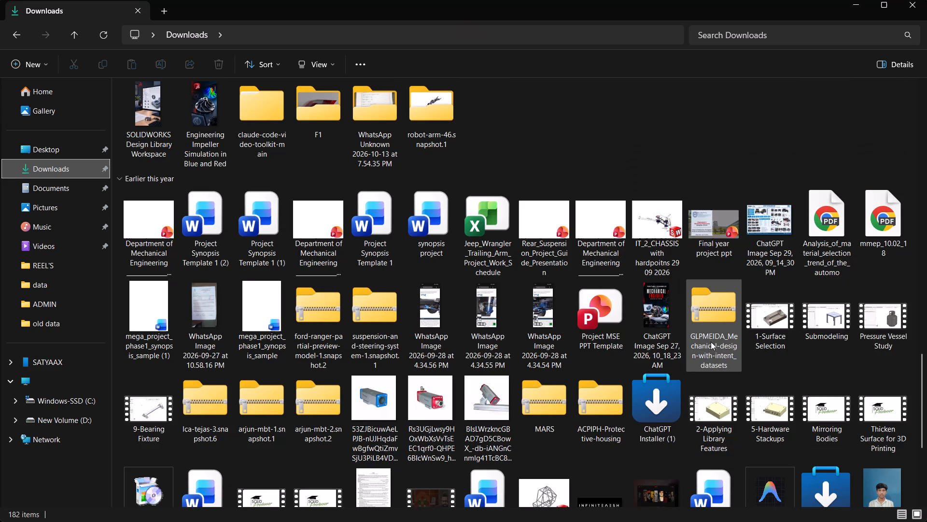
double_click(773, 224)
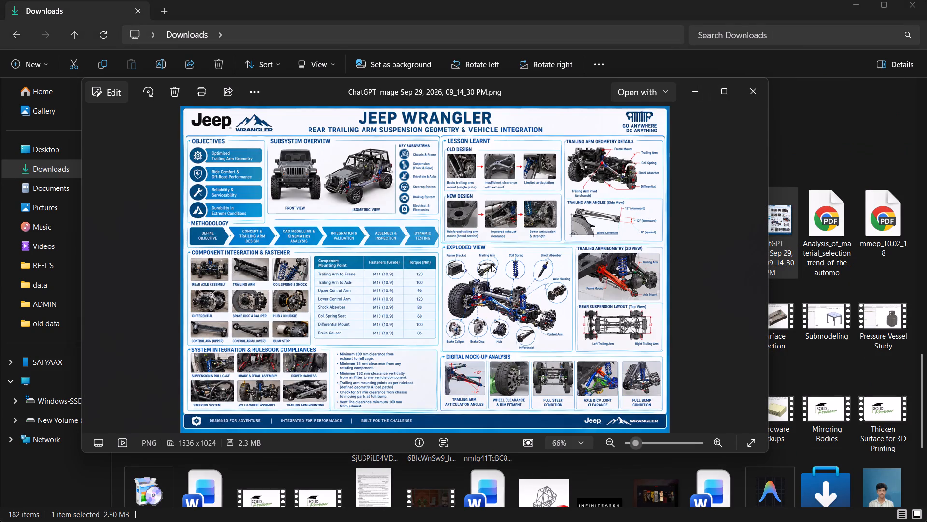
scroll(381, 268, up, 7)
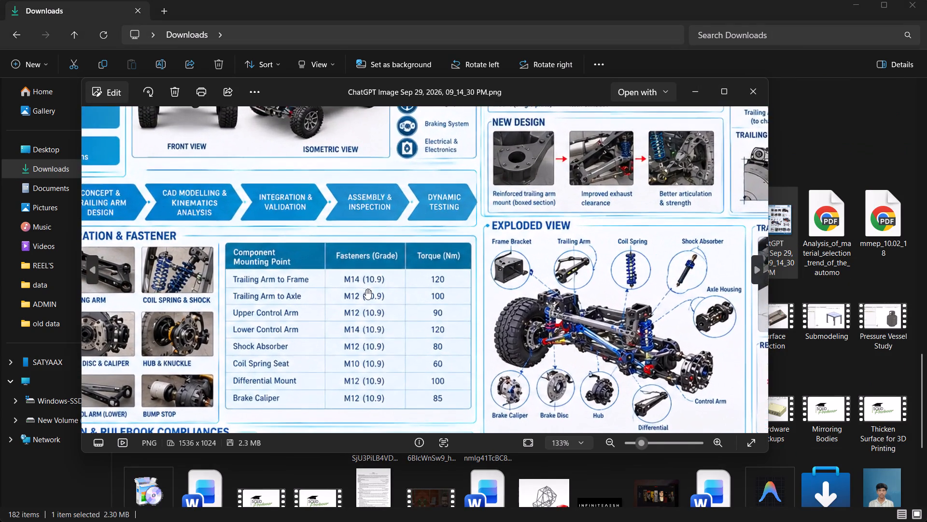
drag(366, 289, 470, 193)
scroll(472, 192, down, 8)
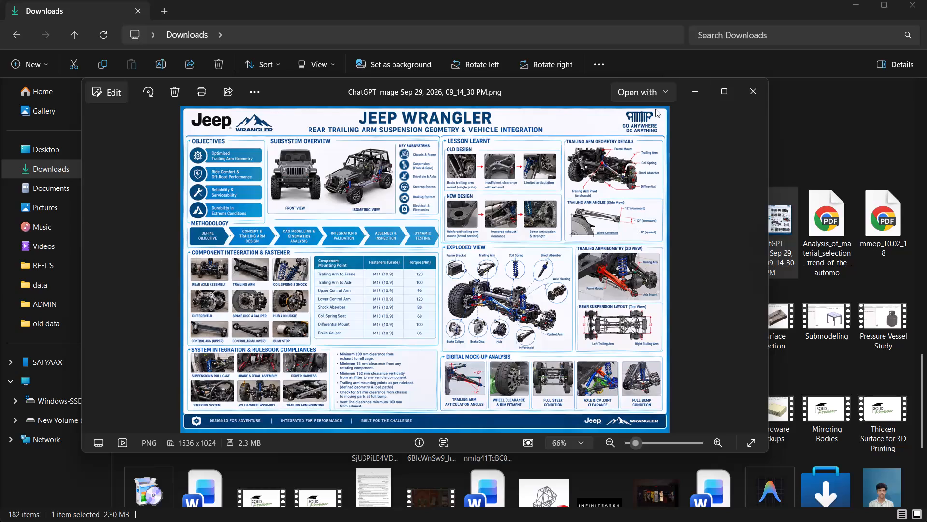
click(741, 90)
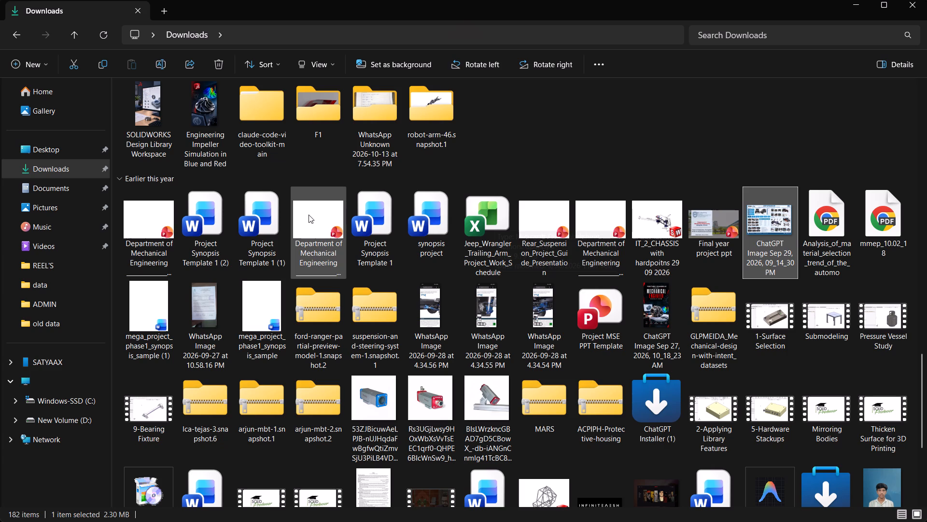
Open the department's Project Title (2) presentation from Downloads, look through its slide thumbnails from title to Thank You, and close it.
double_click(159, 201)
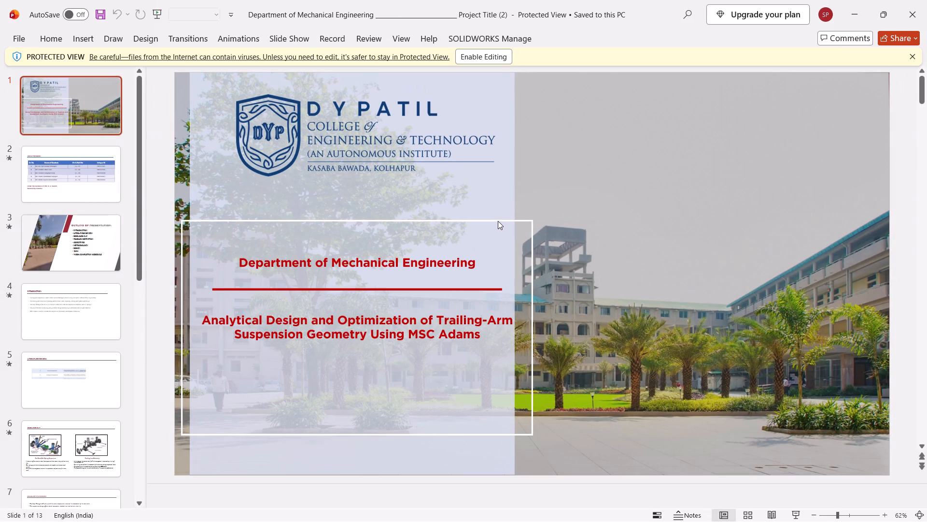
scroll(87, 333, down, 7)
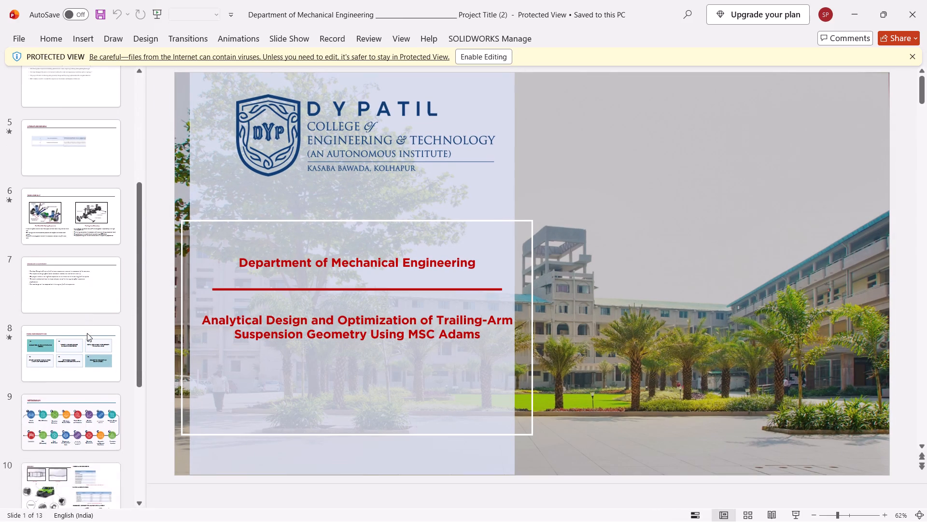
scroll(87, 333, down, 14)
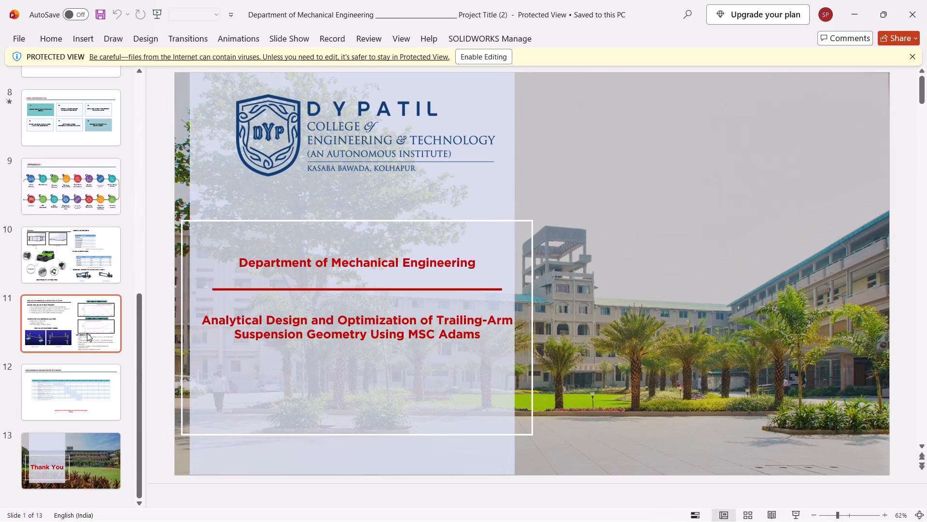
scroll(89, 331, up, 14)
scroll(123, 302, up, 4)
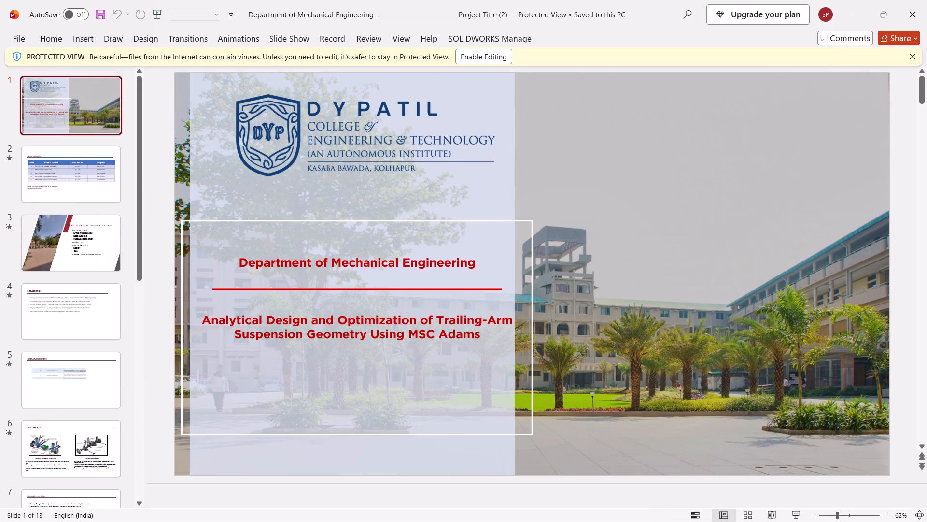
click(487, 61)
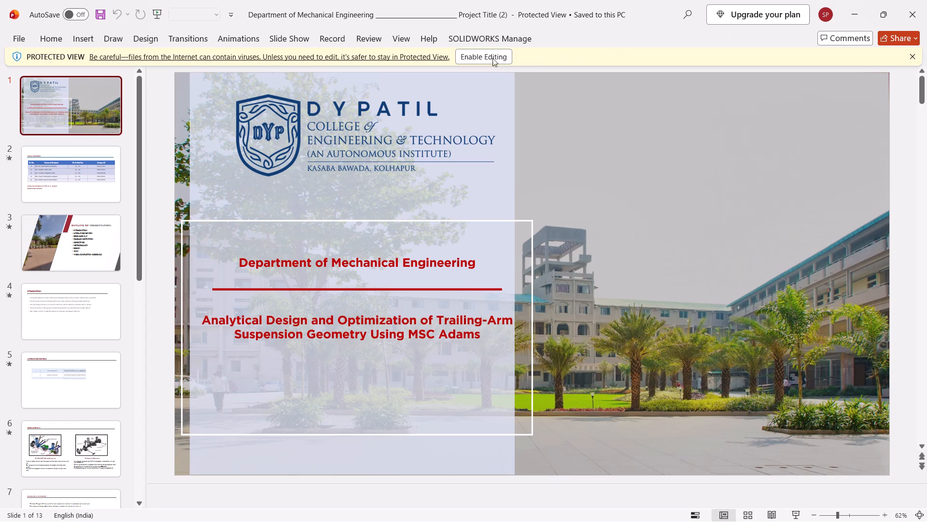
click(913, 0)
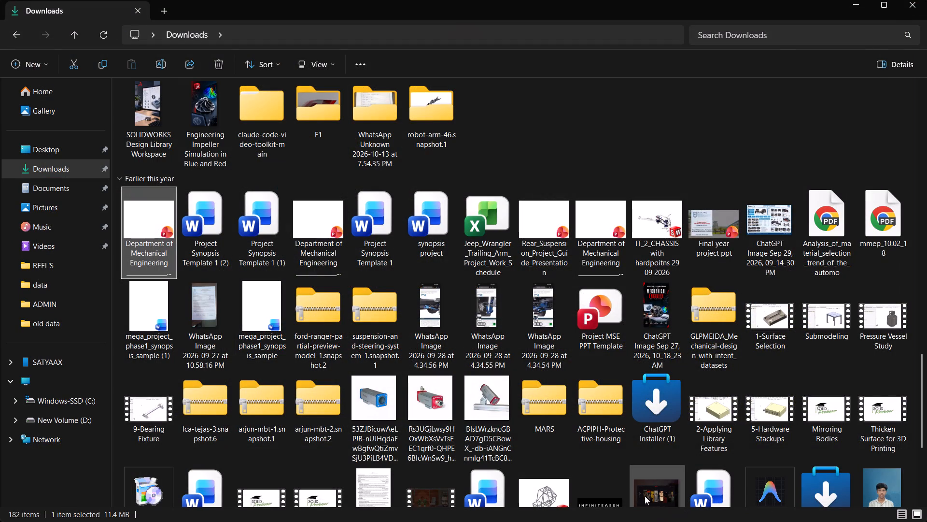
Return to the department presentation in Chrome by way of the PowerPoint poster, and dismiss the collaborator details.
click(646, 515)
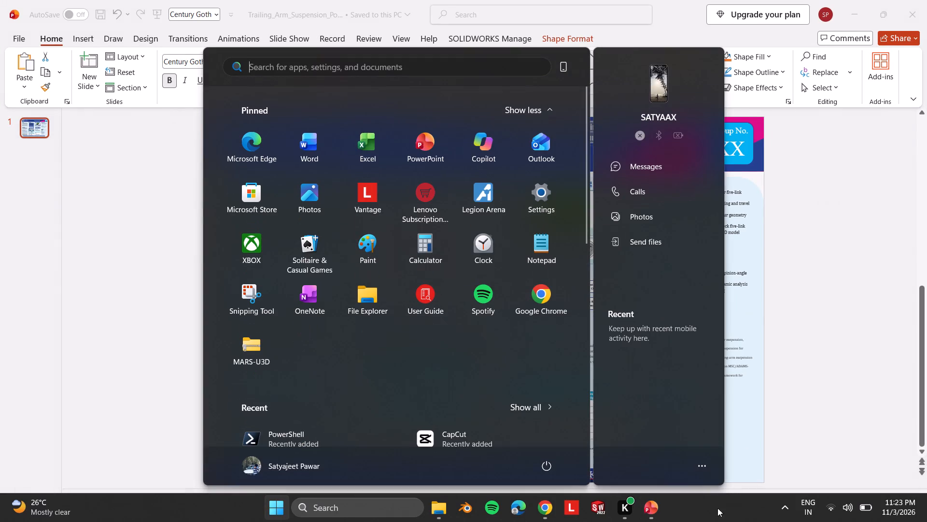
click(651, 507)
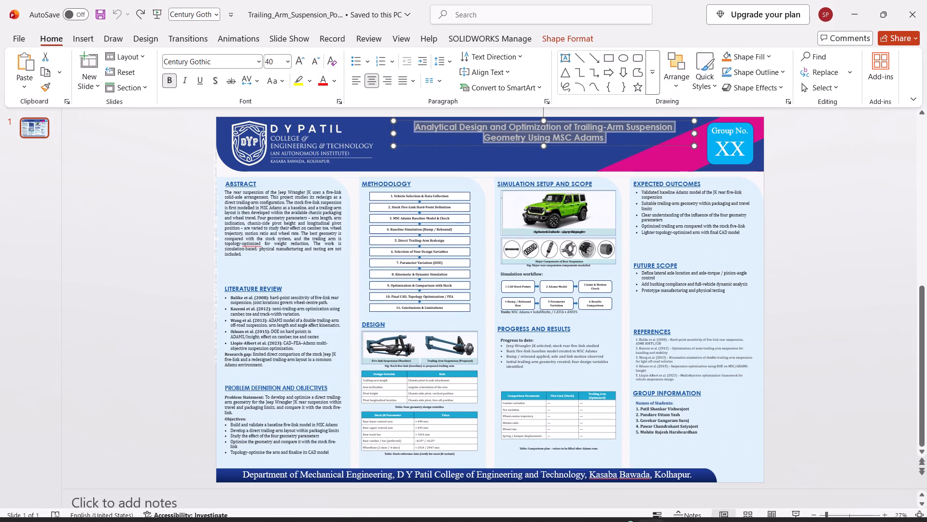
click(541, 514)
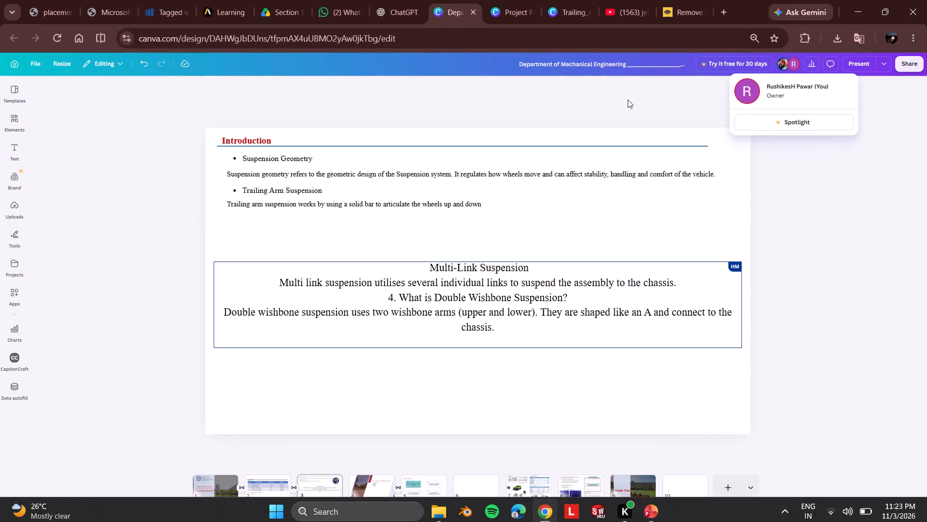
click(879, 204)
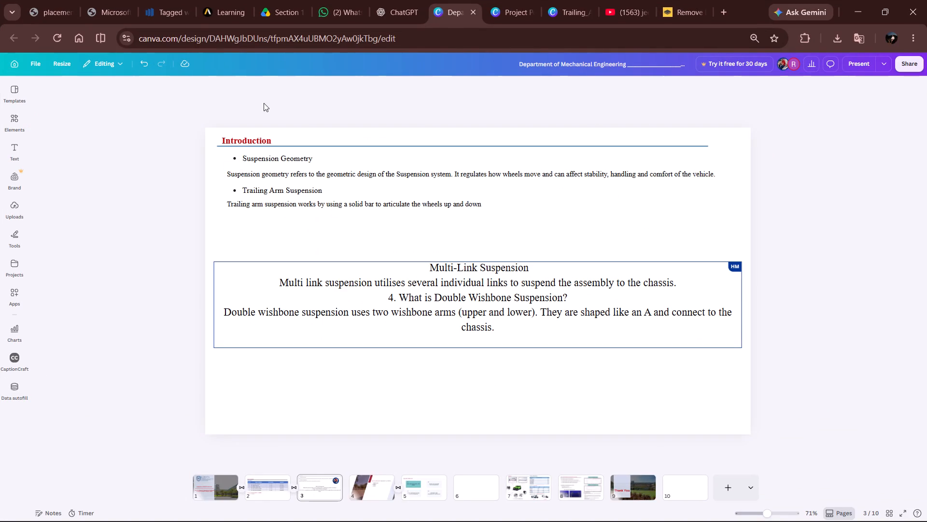
click(93, 113)
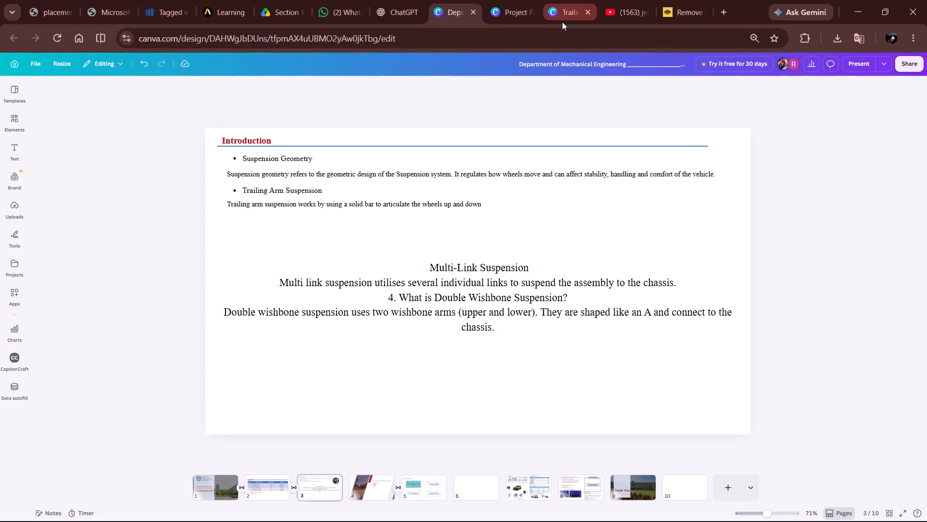
Review the Project Poster Template design's two pages in Canva and close that design.
click(562, 12)
click(511, 12)
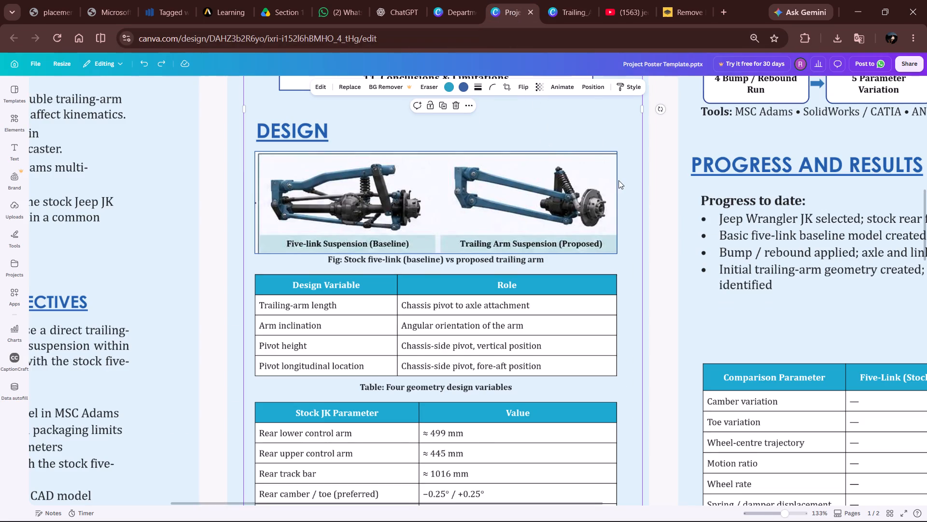
ctrl+scroll(618, 181, down, 6)
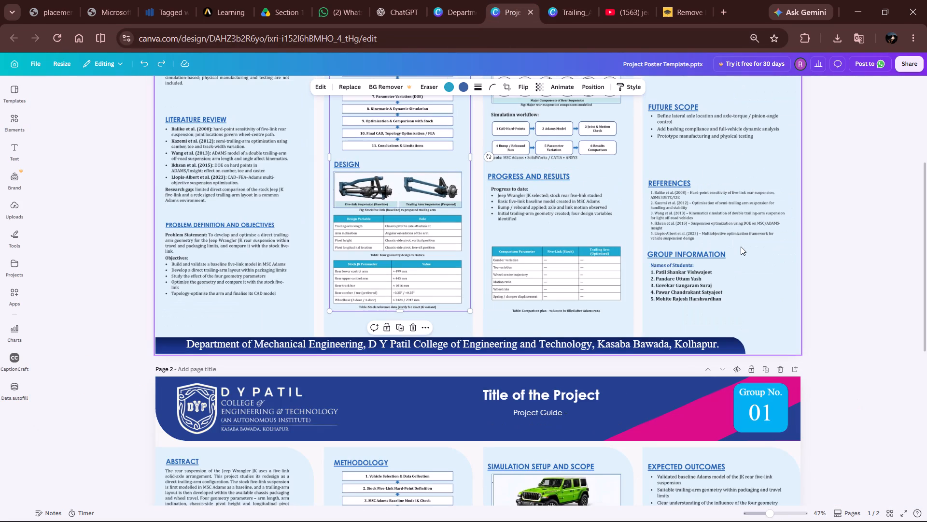
scroll(741, 246, down, 1)
scroll(741, 246, up, 3)
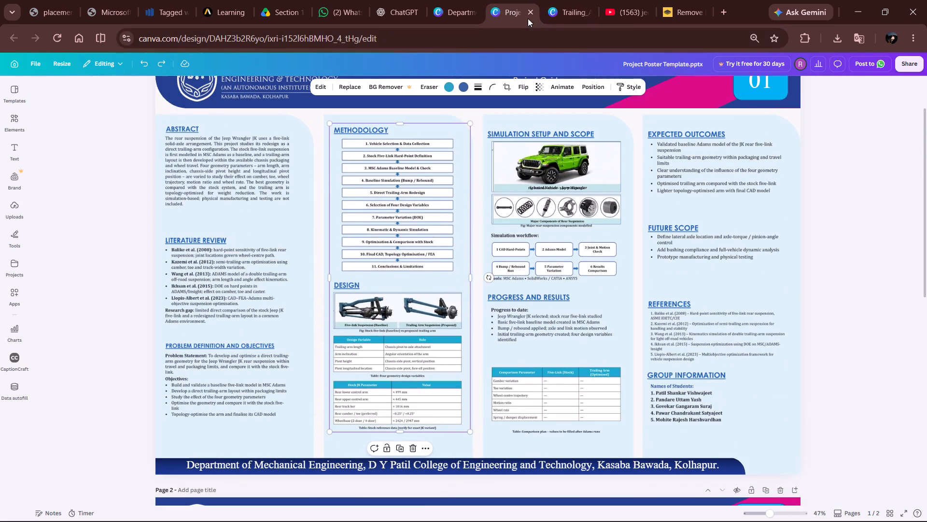
click(532, 14)
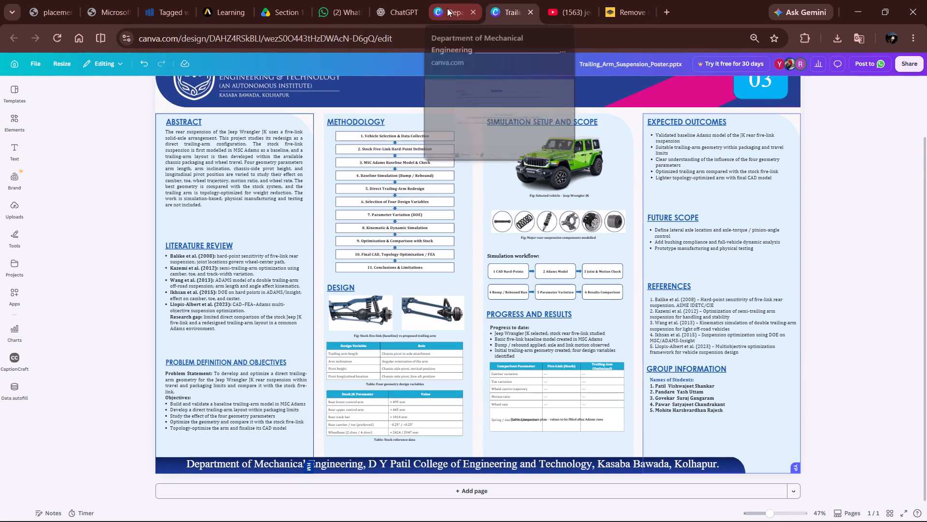
Upload the first Department of Mechanical Engineering presentation under Earlier this year in Downloads to Canva, and open the uploaded design.
click(447, 8)
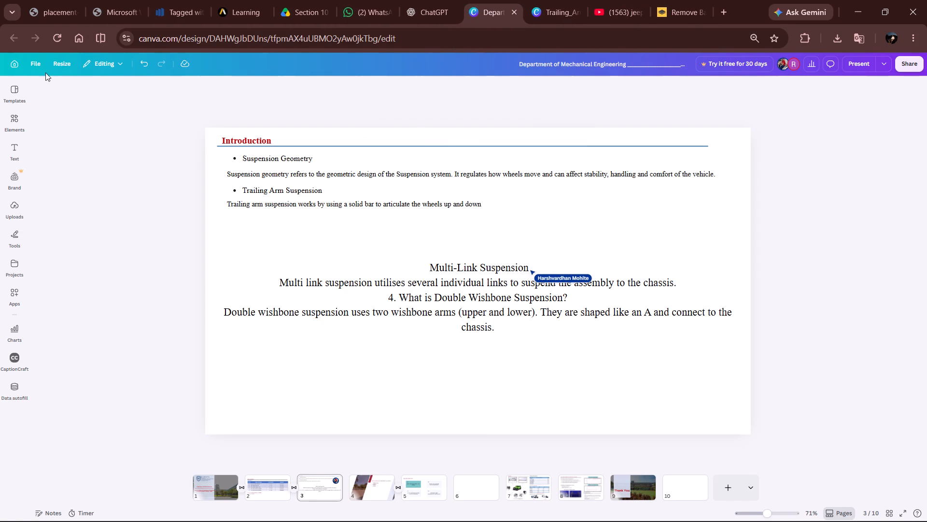
click(19, 62)
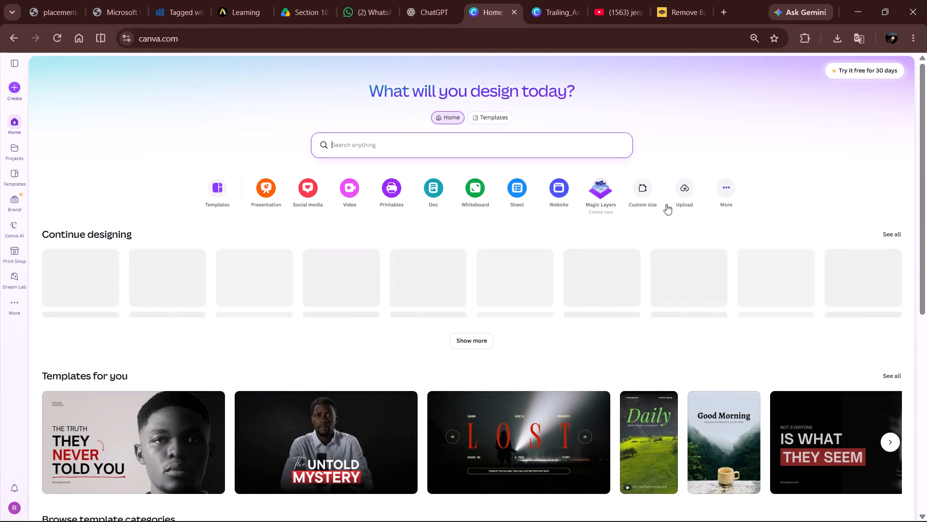
click(691, 190)
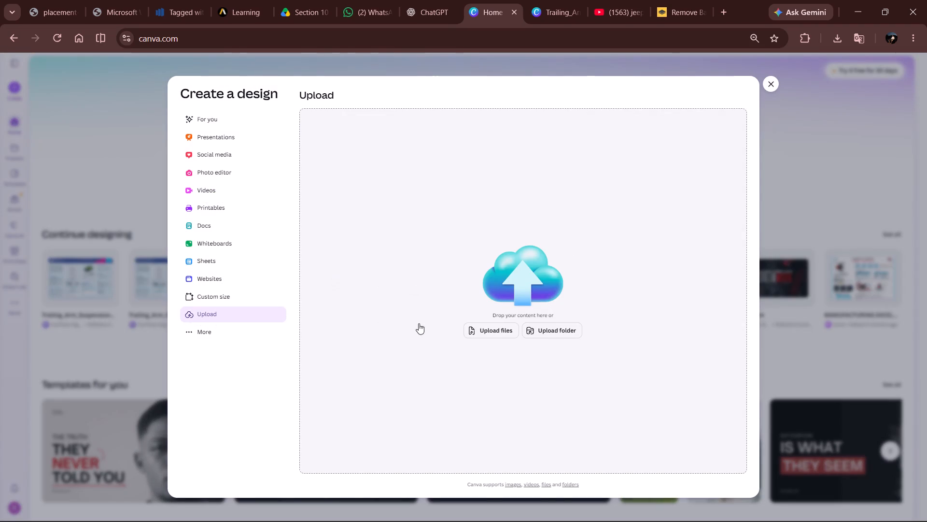
click(487, 333)
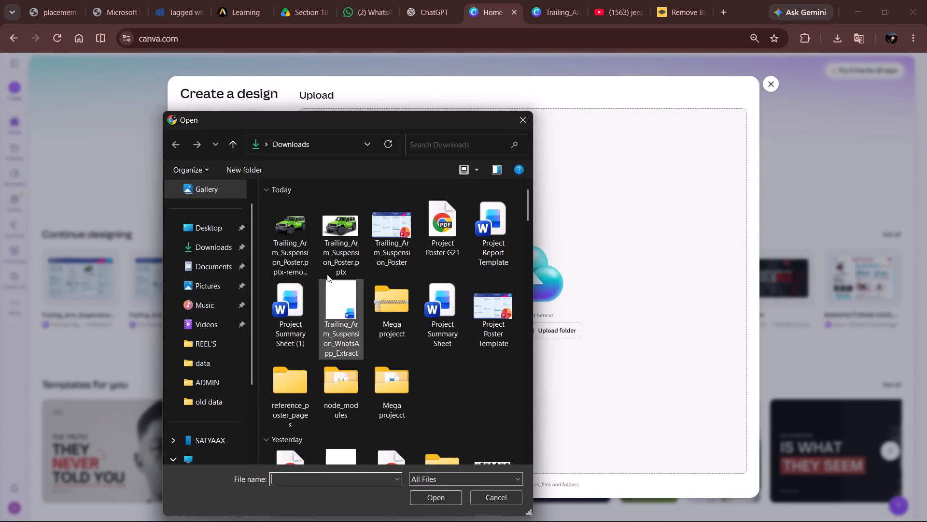
scroll(209, 278, down, 2)
scroll(379, 291, down, 2)
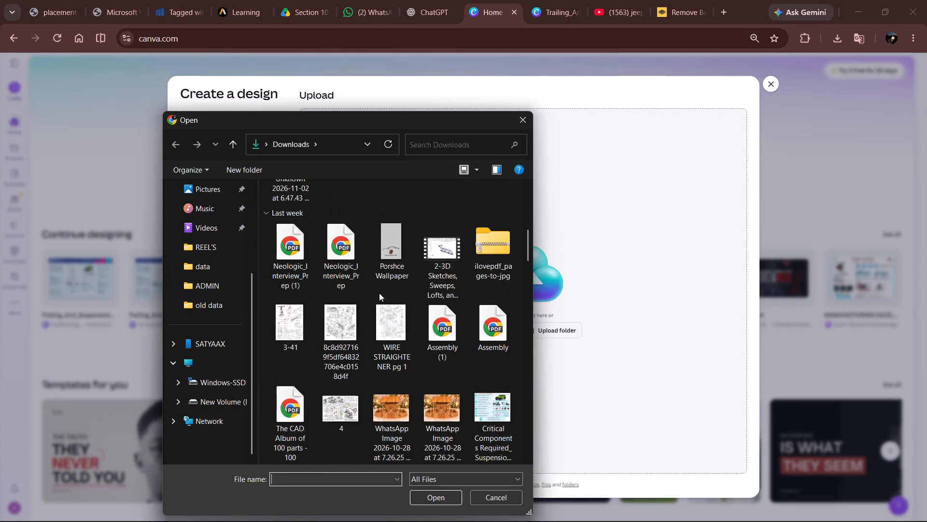
scroll(379, 293, down, 1)
scroll(332, 274, down, 1)
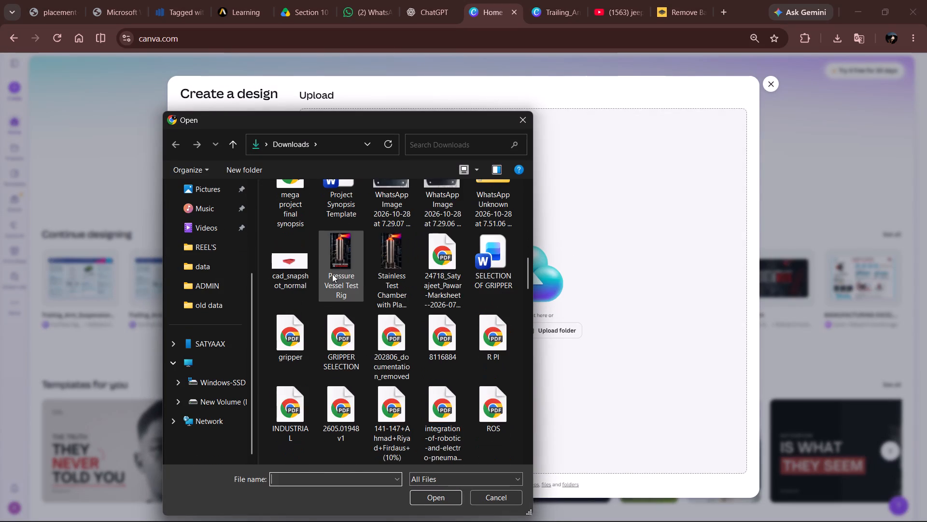
scroll(332, 274, down, 3)
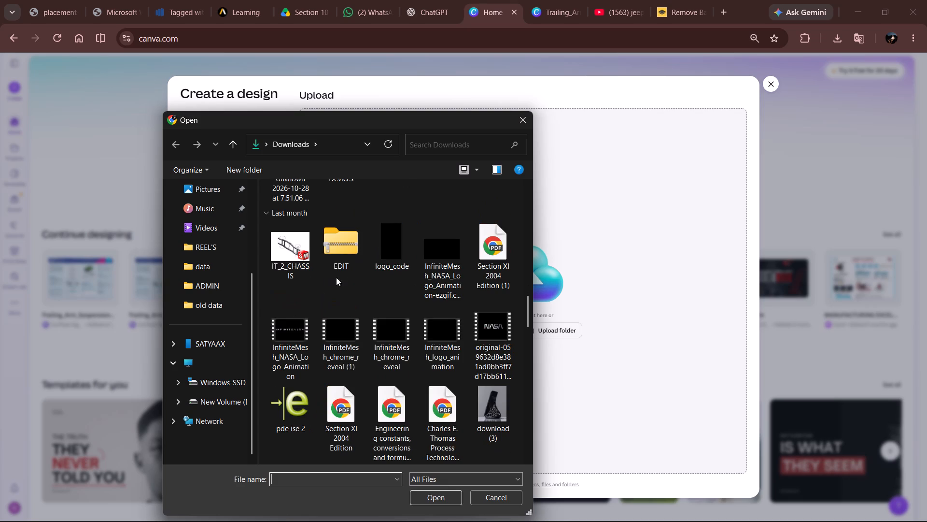
scroll(352, 281, down, 1)
scroll(393, 291, down, 1)
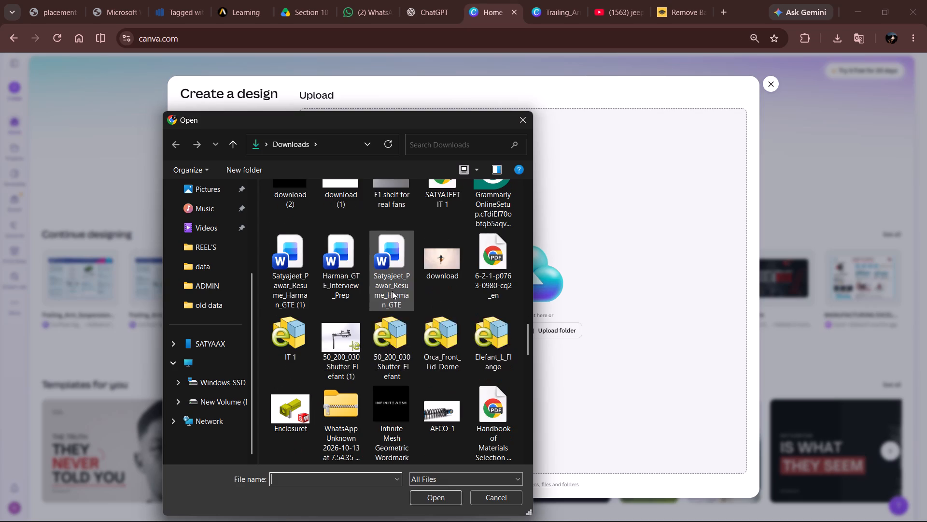
scroll(349, 298, down, 1)
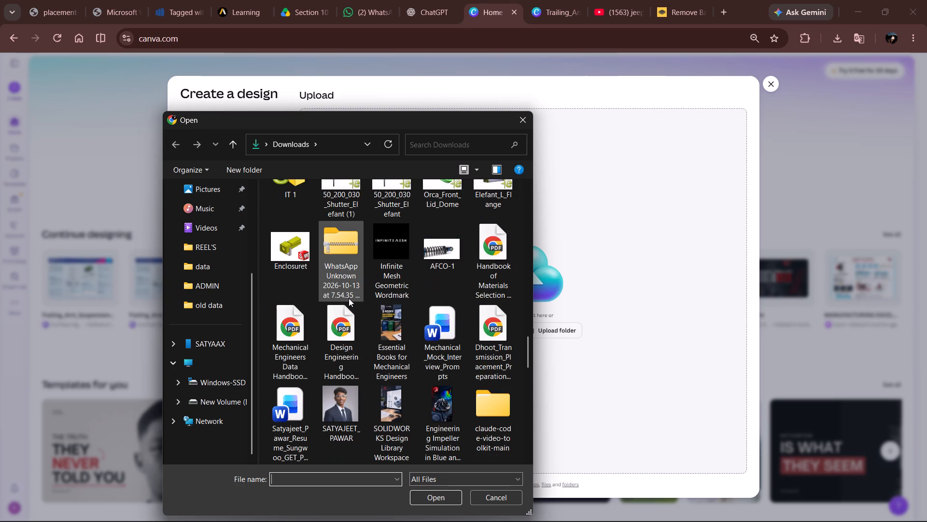
scroll(417, 300, down, 1)
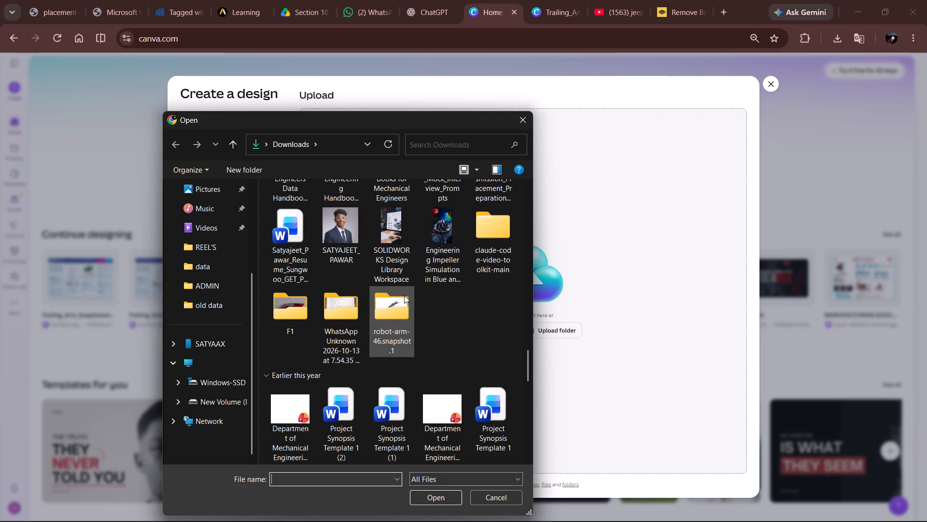
double_click(301, 388)
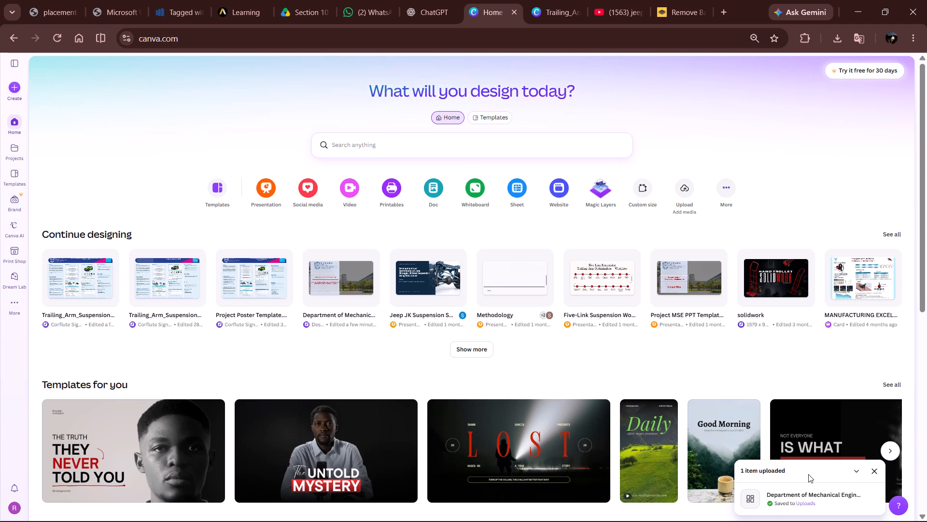
click(873, 500)
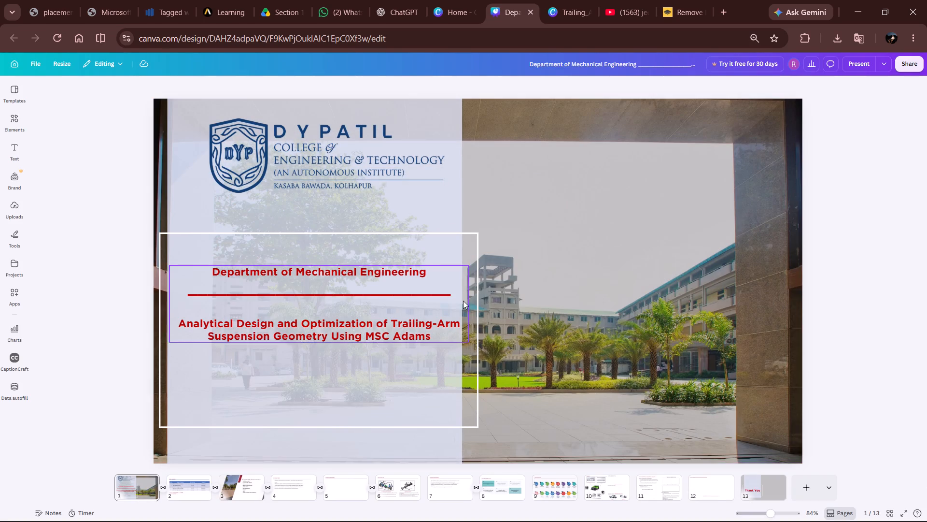
Set the uploaded presentation's sharing access level to Anyone with the link.
click(917, 66)
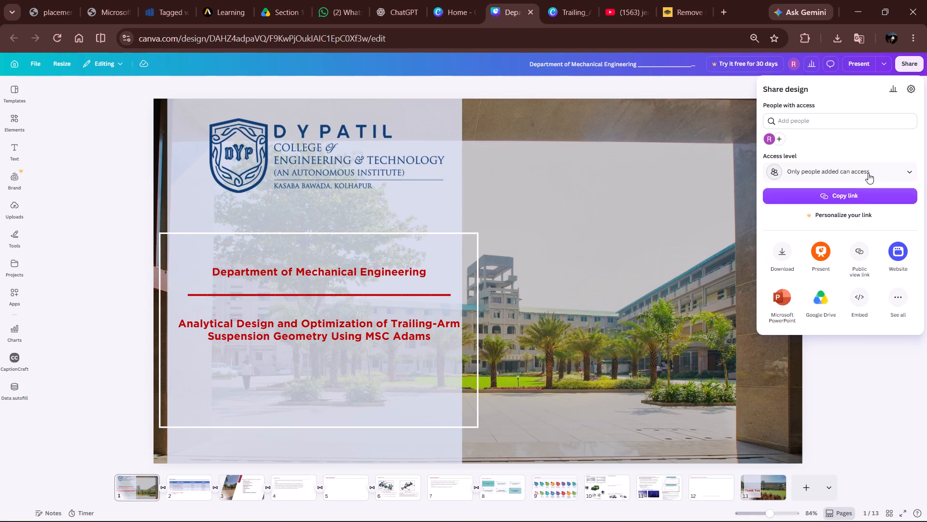
click(868, 172)
click(847, 225)
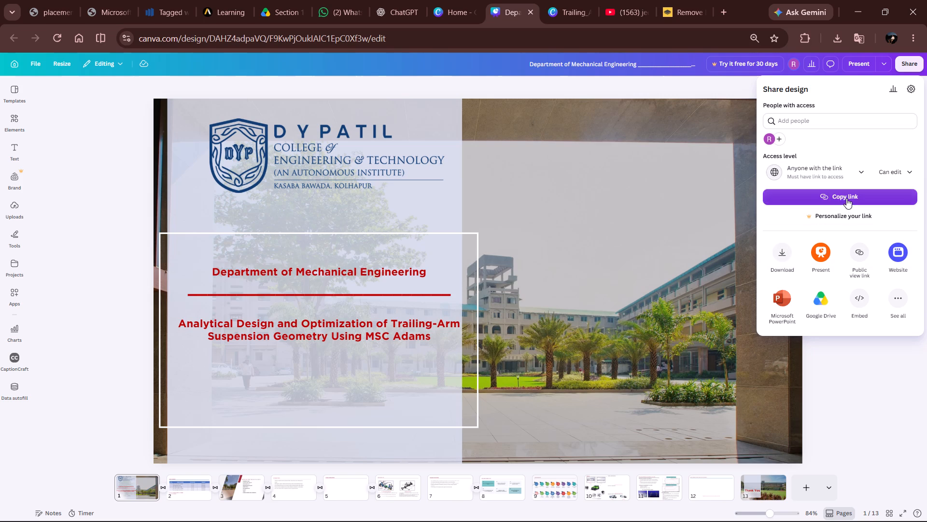
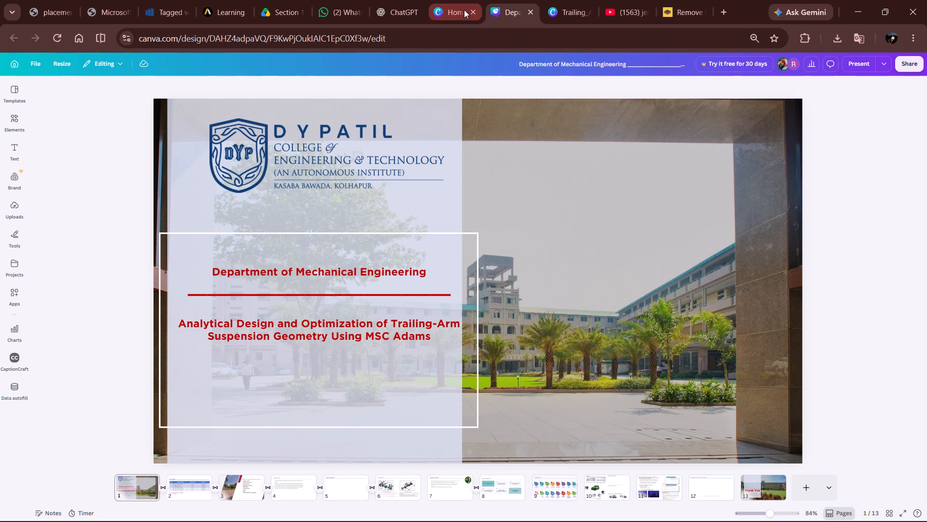
Close the Canva home page, leaving the department presentation and poster designs open.
click(464, 10)
click(514, 1)
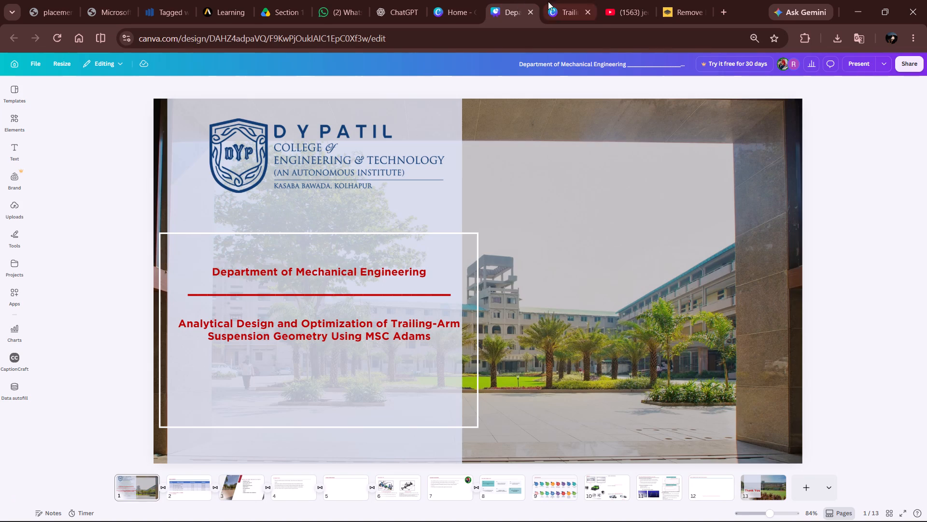
click(557, 0)
click(507, 0)
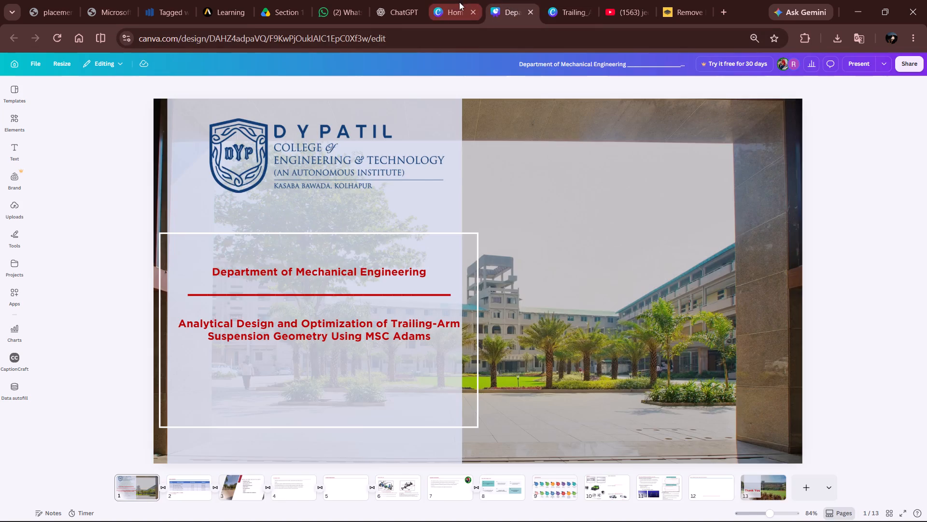
click(453, 2)
click(101, 162)
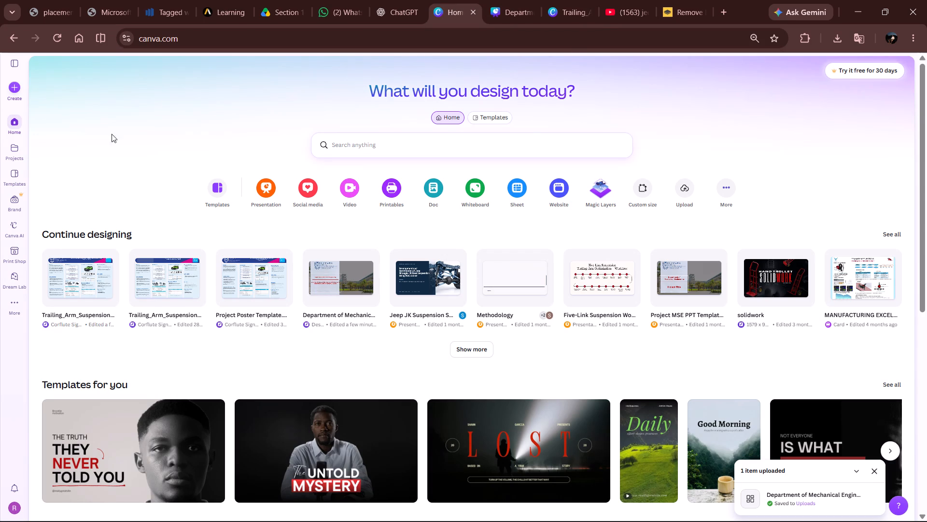
click(476, 16)
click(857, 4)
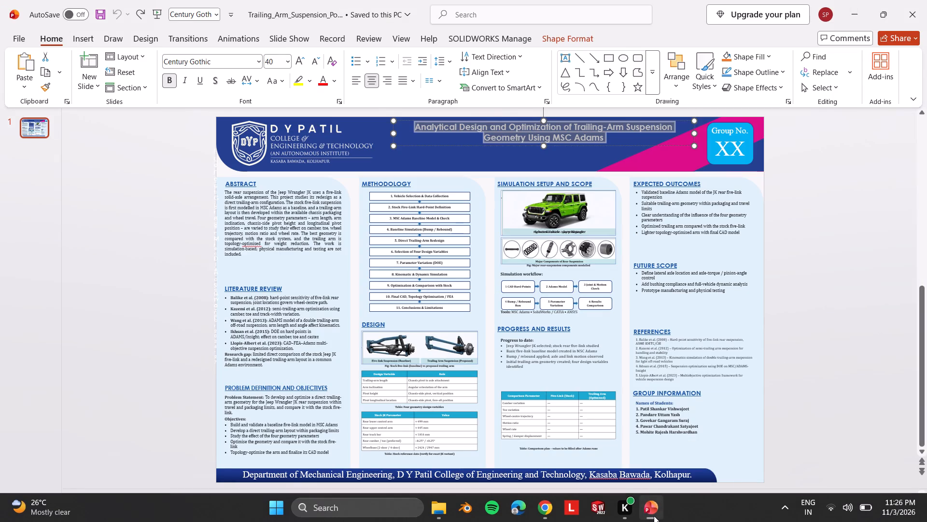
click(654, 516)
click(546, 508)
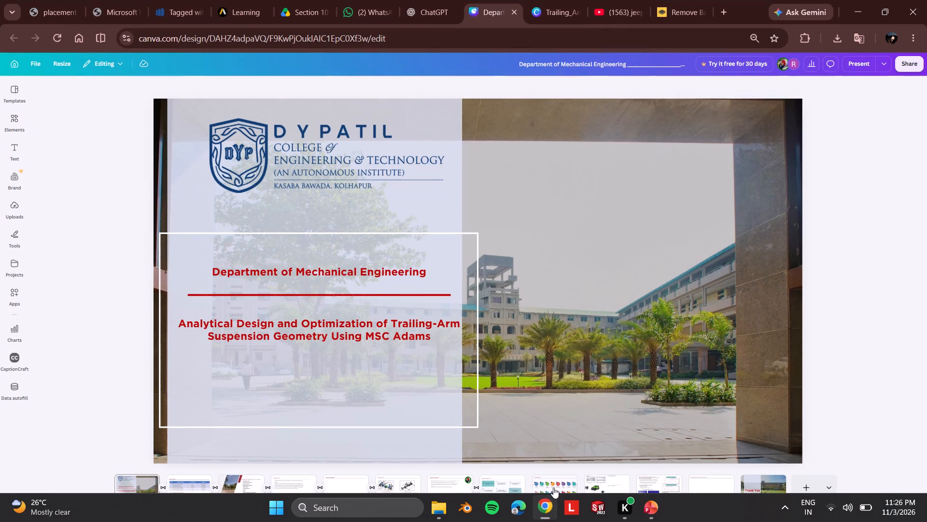
Review the Introduction and Outline of Presentation pages of the department presentation.
click(299, 494)
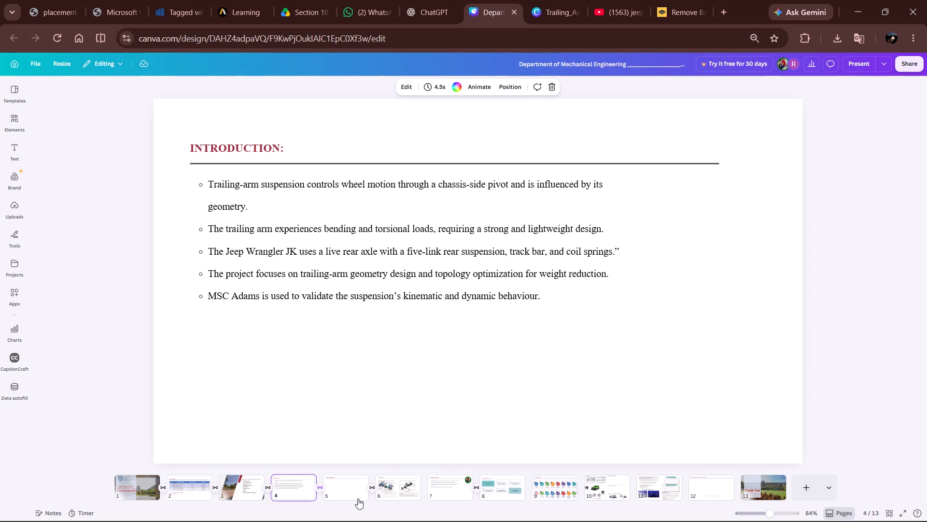
click(245, 497)
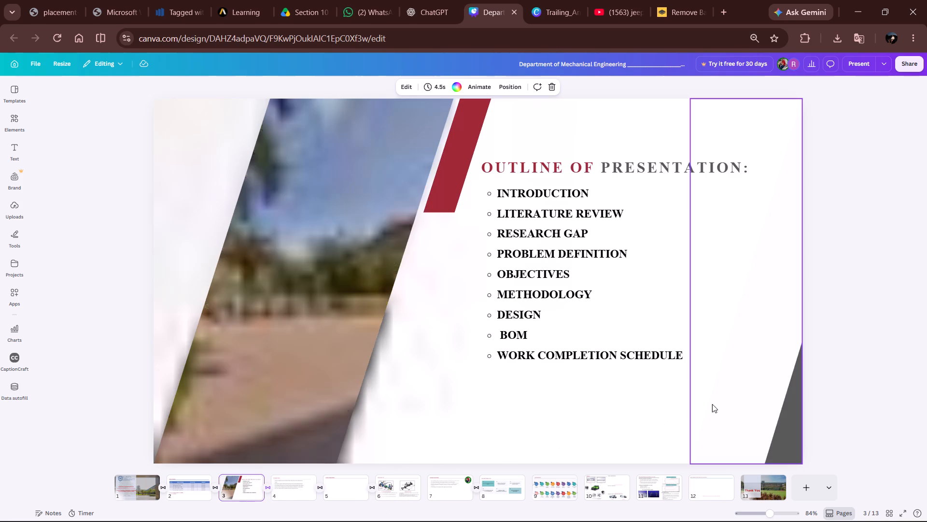
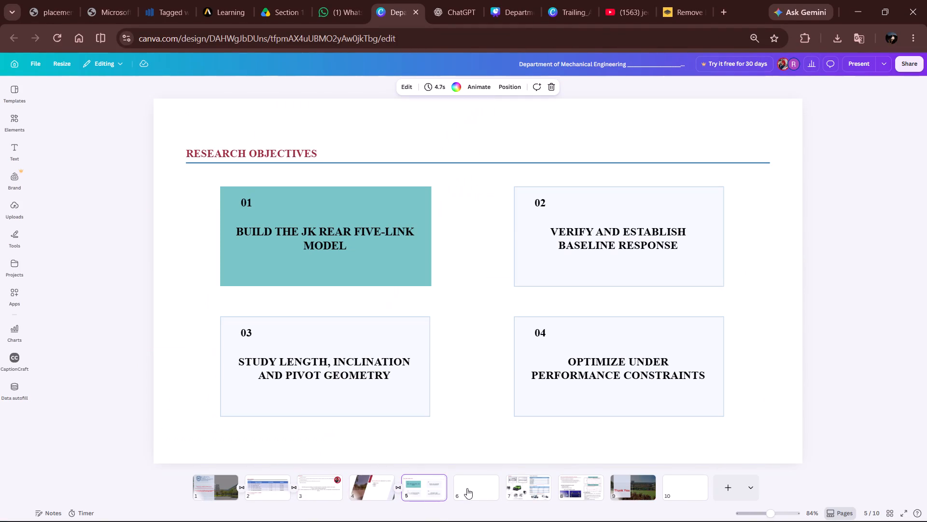
Look through the department presentation from blank page 6 back through Research Objectives and Outline of Presentation to the Introduction page.
click(475, 488)
click(435, 496)
click(367, 498)
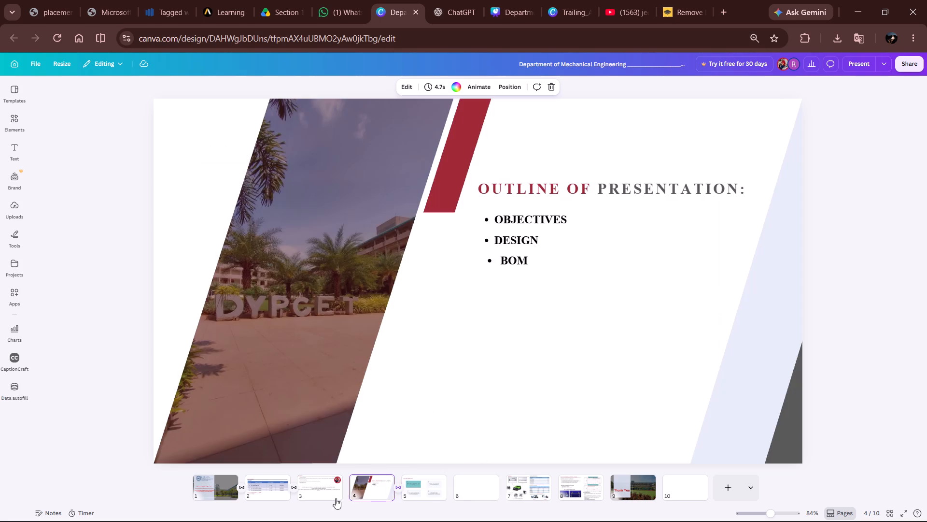
click(325, 495)
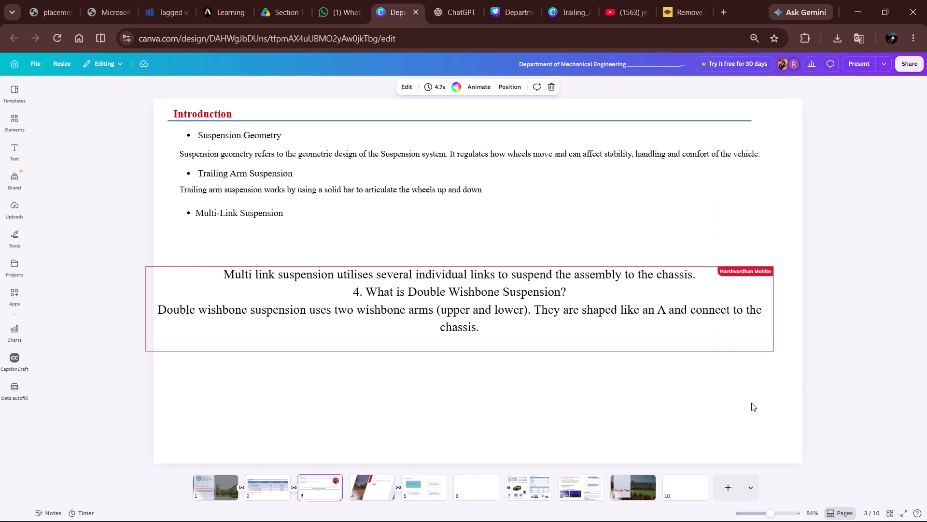
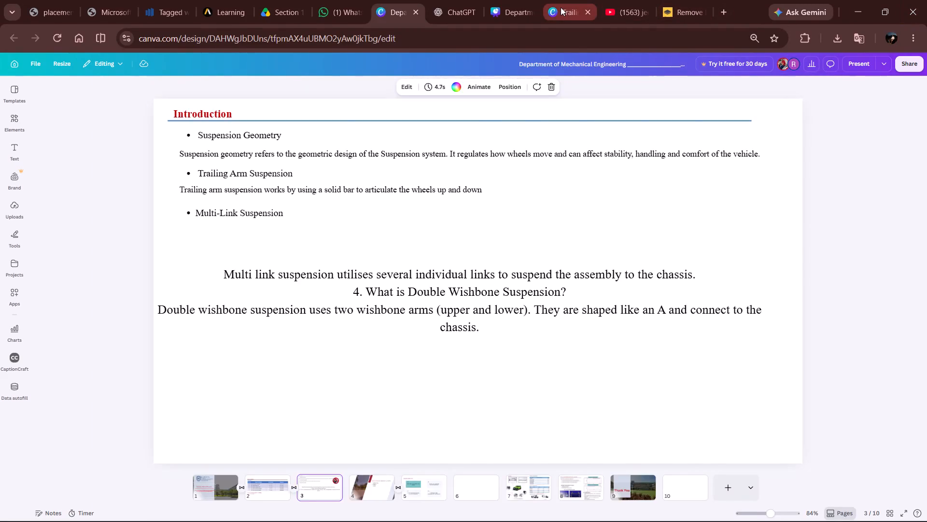
Switch back to the Trailing_Arm_Suspension_Poster design.
click(561, 7)
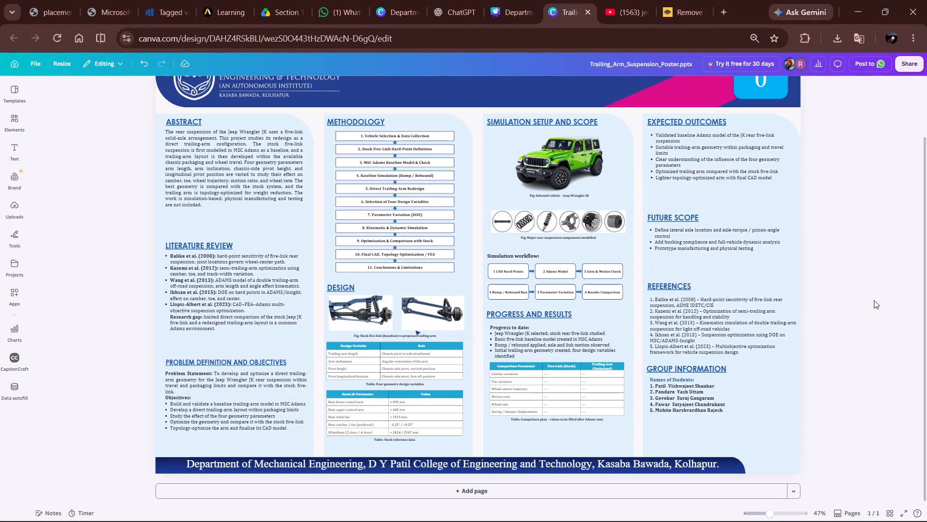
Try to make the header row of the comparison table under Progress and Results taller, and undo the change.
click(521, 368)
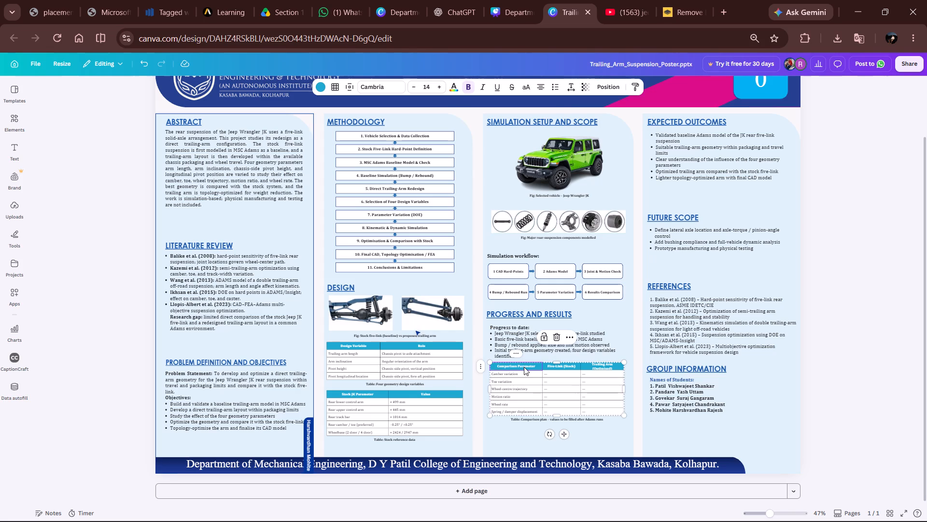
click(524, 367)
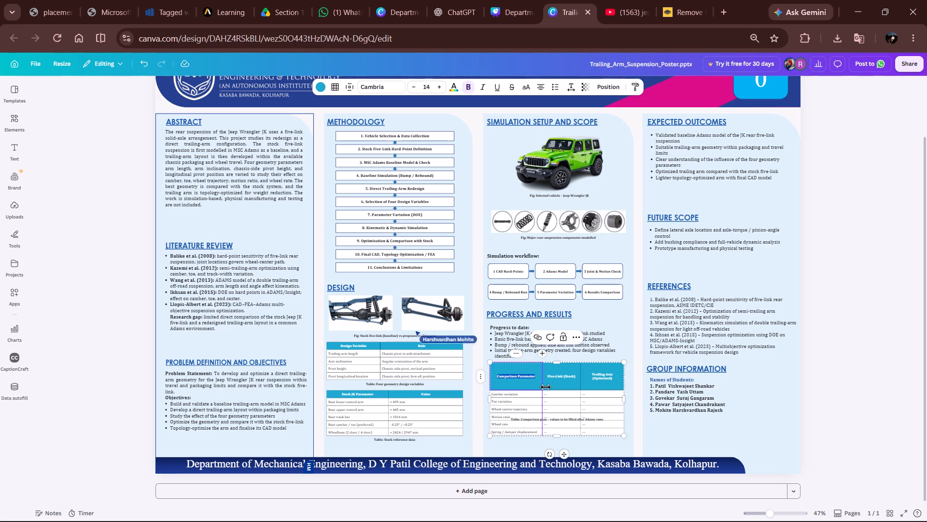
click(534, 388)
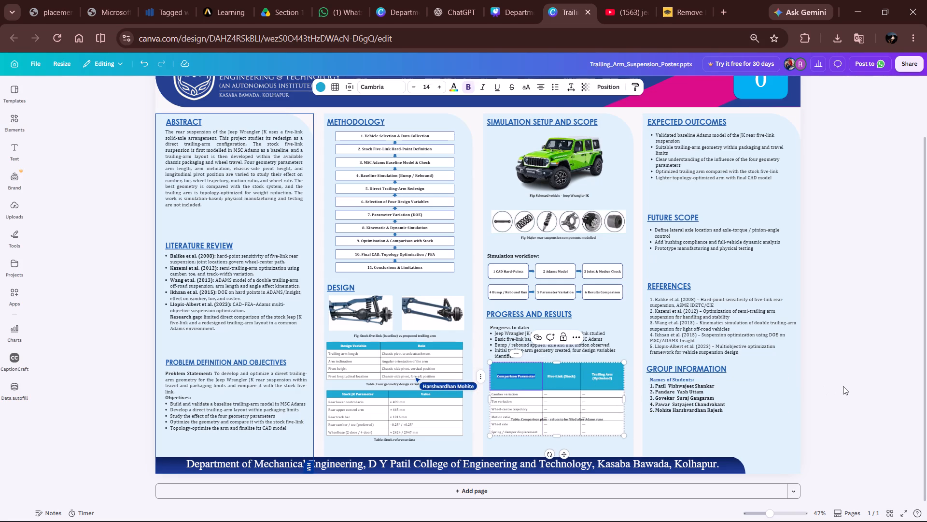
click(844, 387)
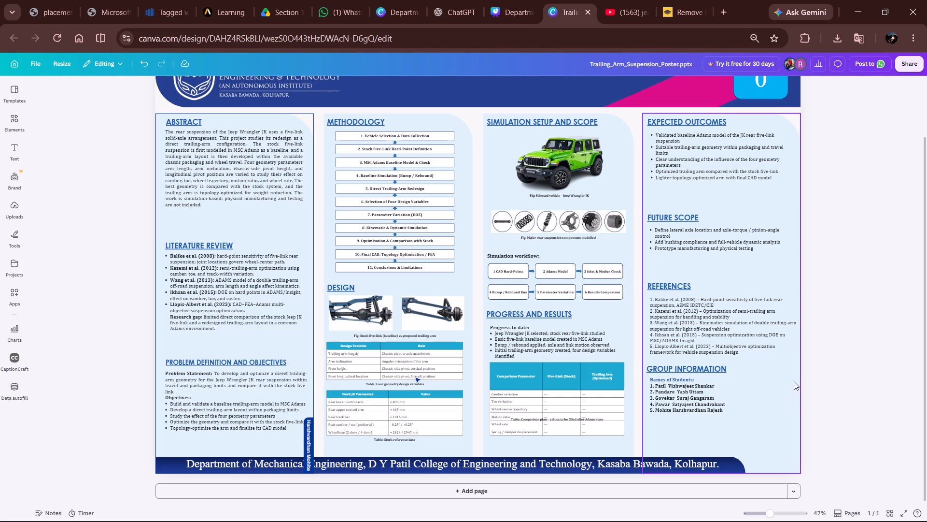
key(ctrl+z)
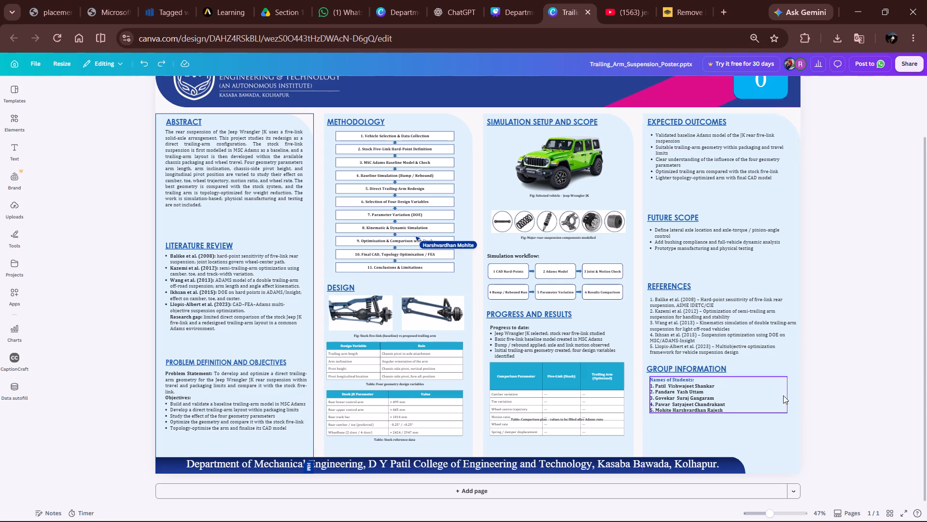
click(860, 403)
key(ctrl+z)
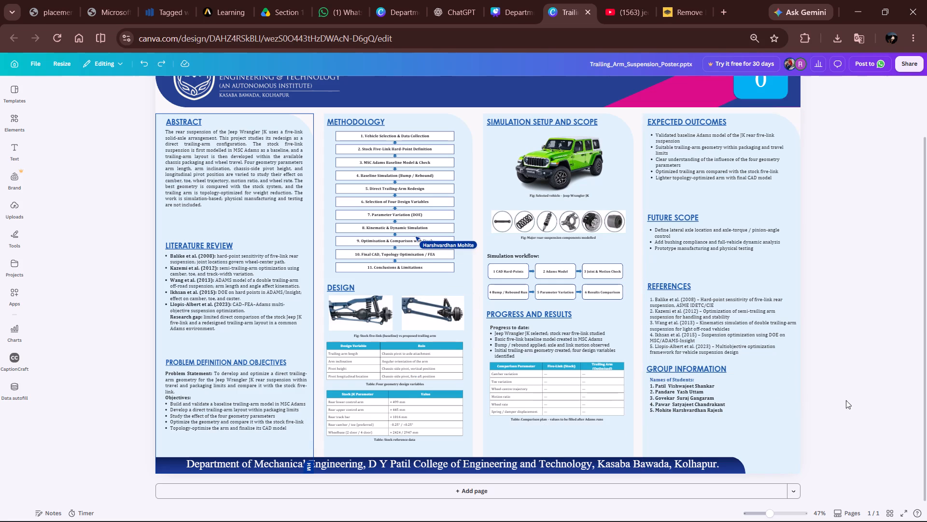
Copy all cells of the poster's comparison table, from Comparison Parameter through the Trailing Arm (Optimised) column.
ctrl+scroll(585, 408, up, 3)
ctrl+scroll(524, 361, up, 6)
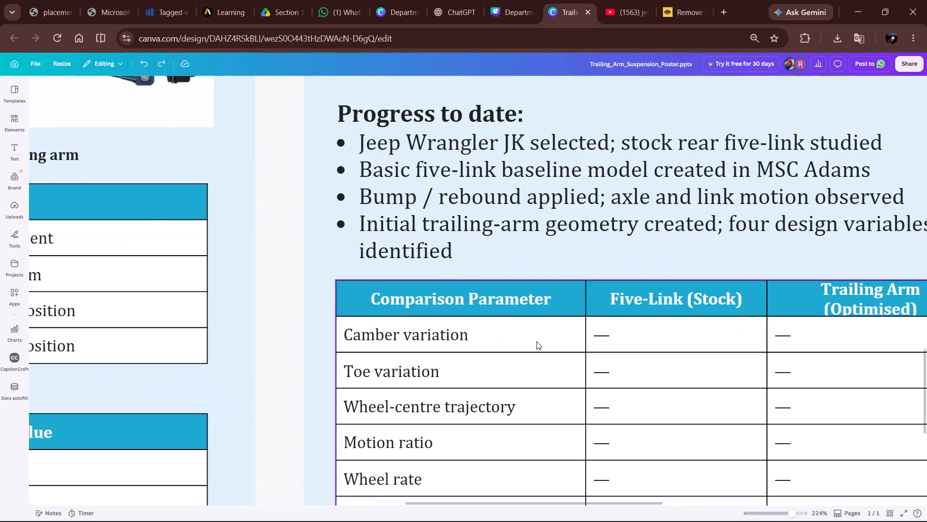
scroll(537, 335, down, 1)
click(513, 175)
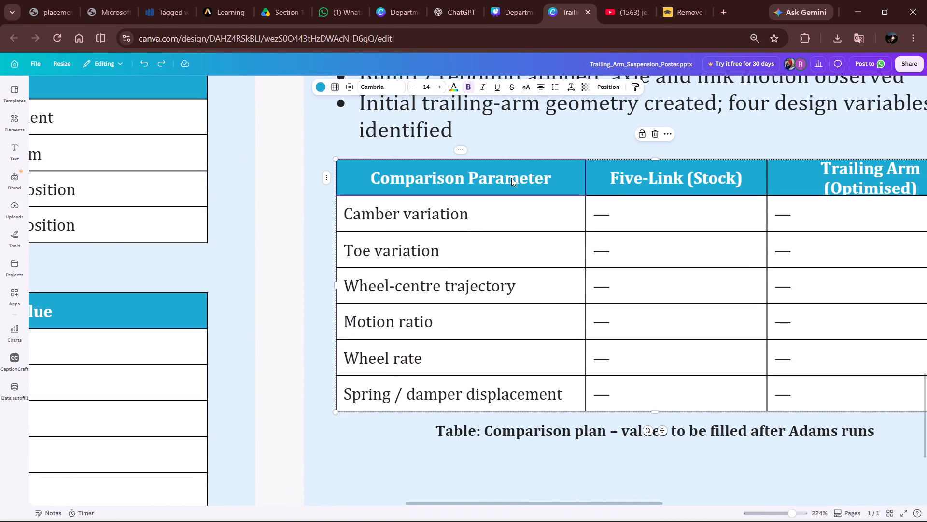
key(ctrl+shift+Down)
key(ctrl+shift+Down)
key(ctrl+shift+Right)
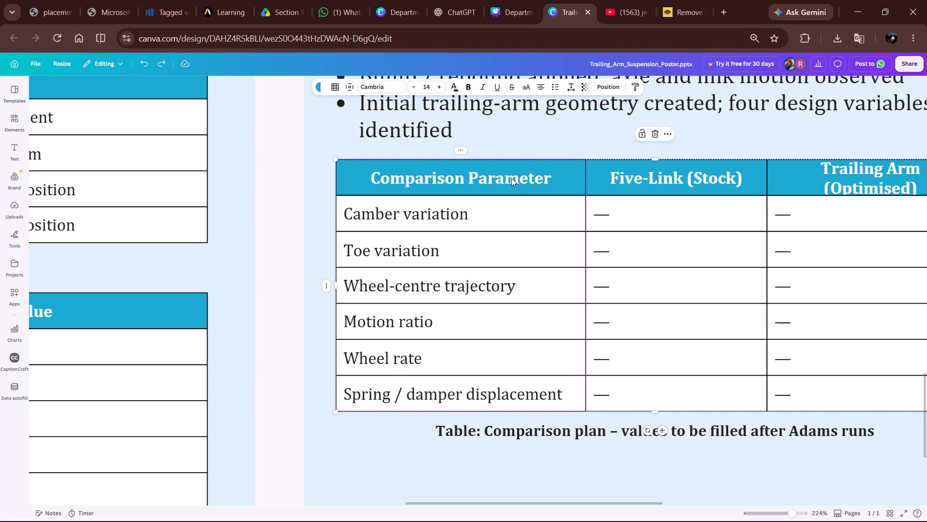
key(ctrl+c)
Open a blank Excel workbook and paste the copied comparison table starting at cell A1.
click(351, 507)
text(ex)
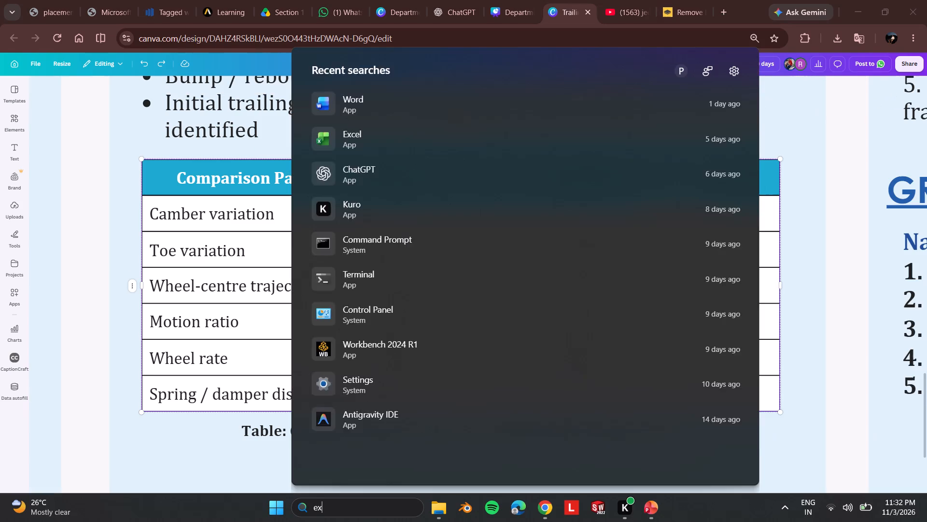
key(Return)
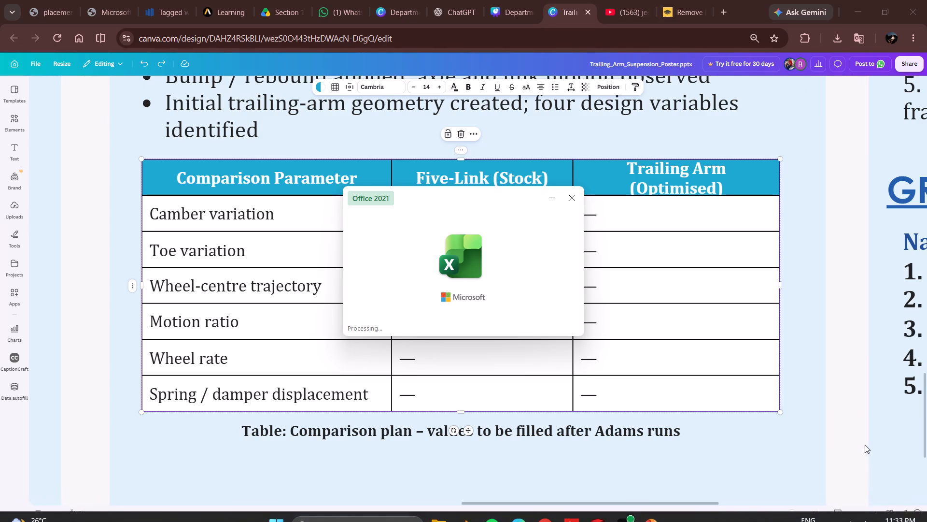
click(193, 131)
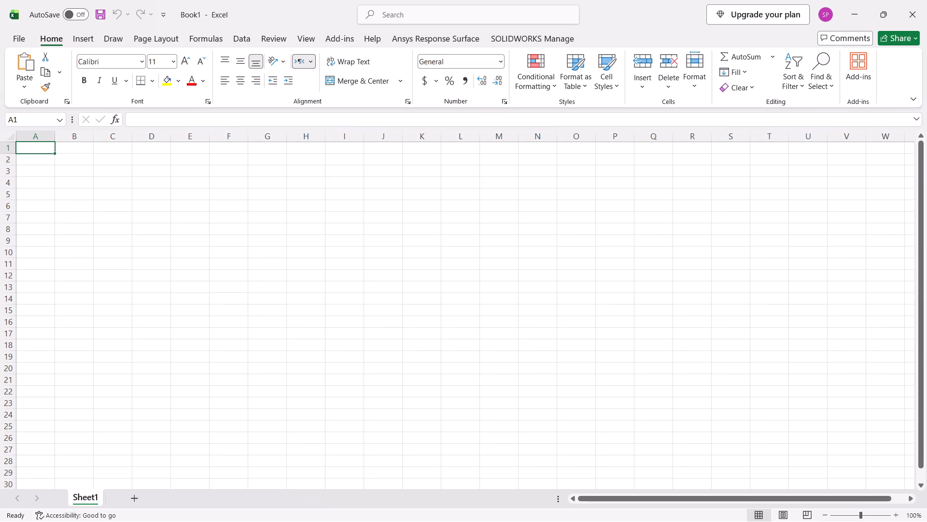
key(ctrl+v)
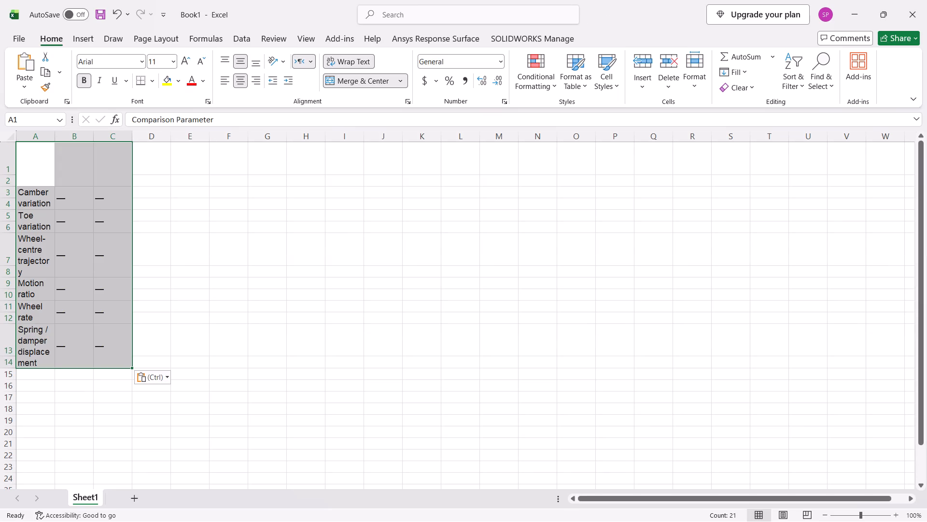
click(253, 188)
click(535, 509)
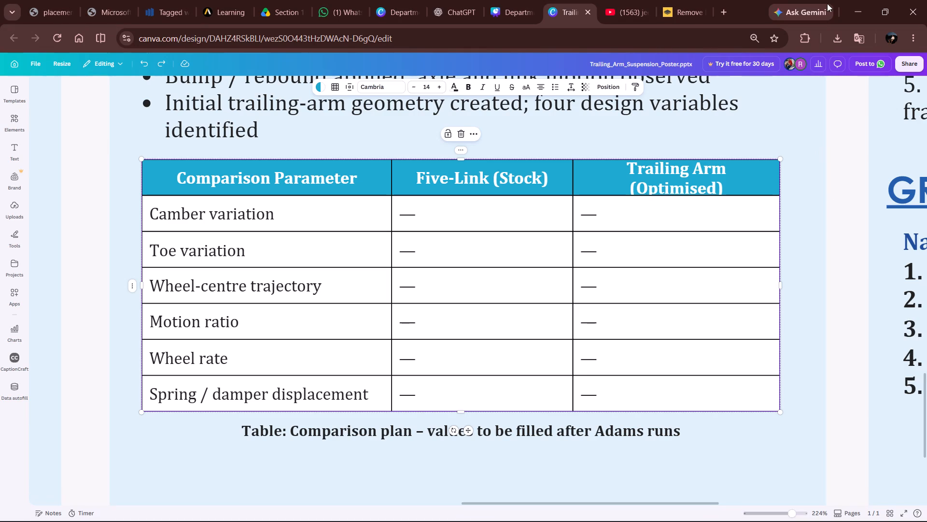
click(859, 8)
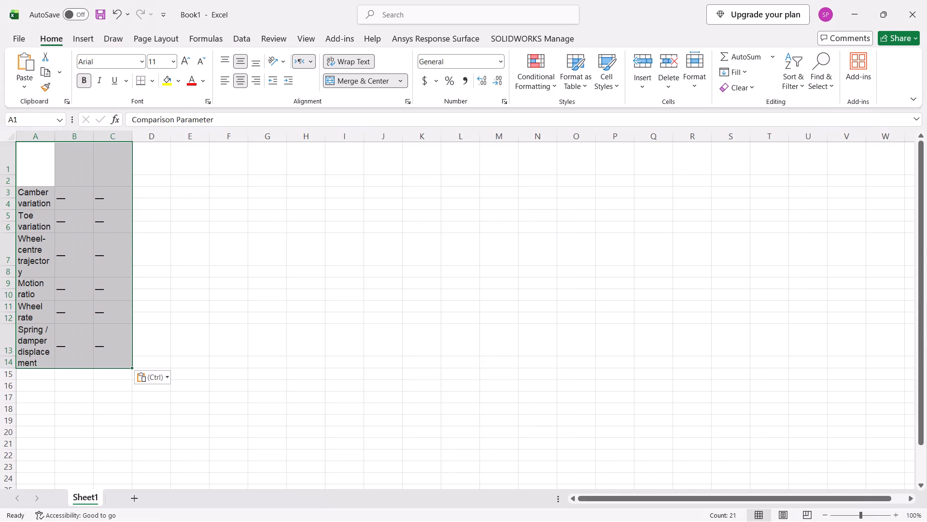
Auto-fit the widths of columns A to C and the heights of rows 1 and 2, and check the header cells.
click(13, 165)
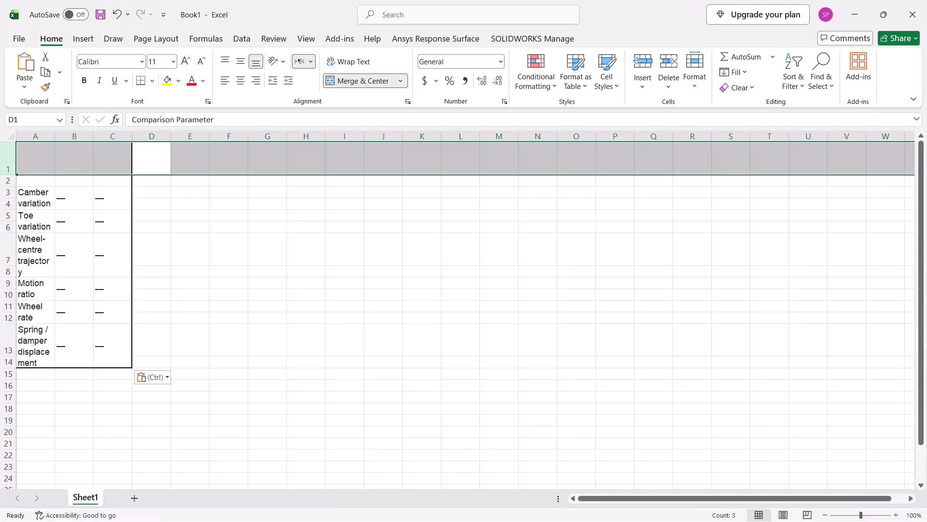
double_click(54, 138)
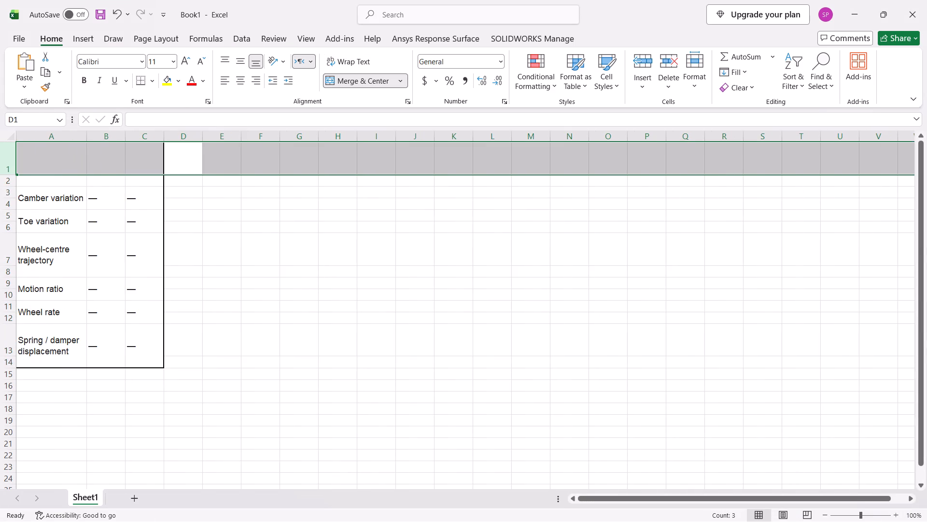
double_click(126, 136)
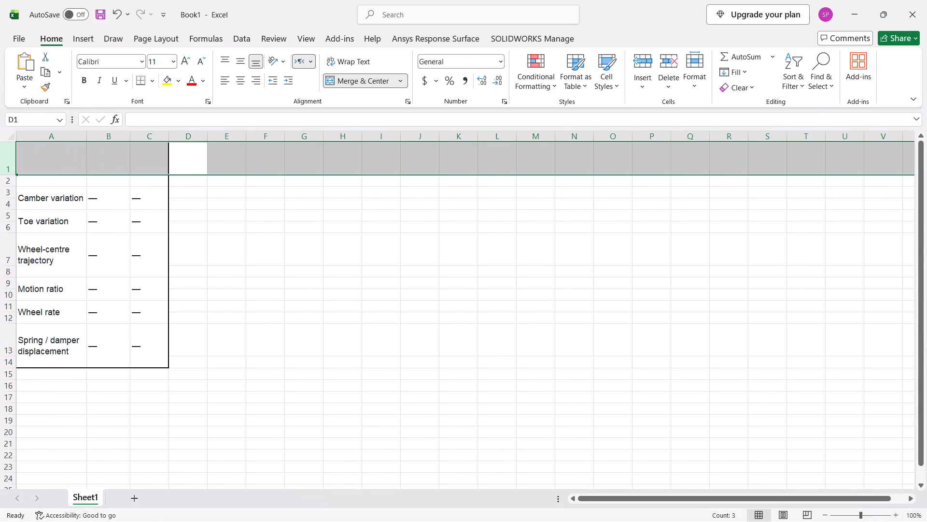
double_click(169, 136)
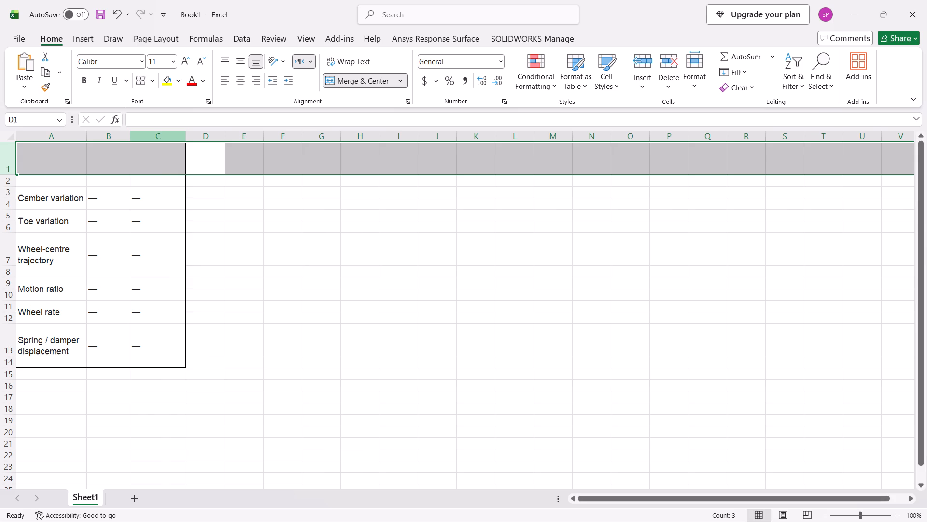
click(30, 192)
click(45, 186)
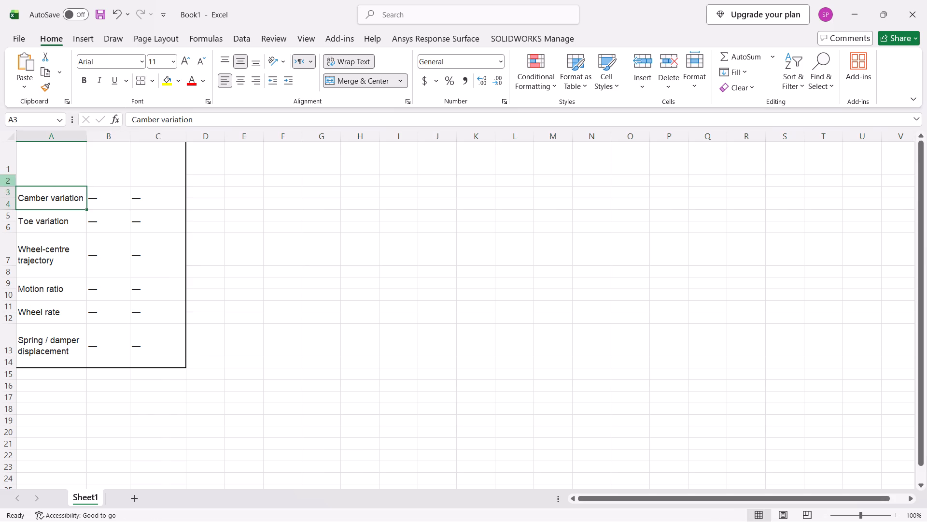
double_click(11, 187)
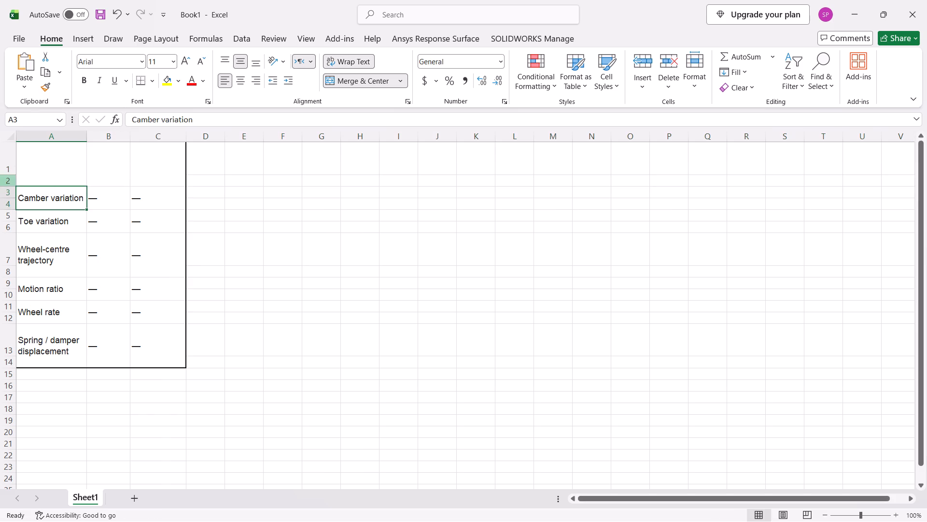
double_click(10, 175)
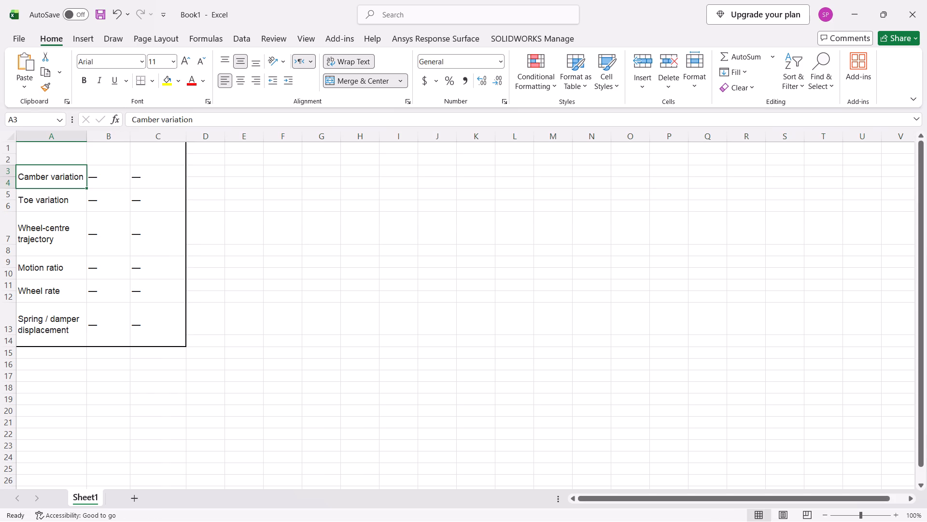
click(41, 152)
click(120, 151)
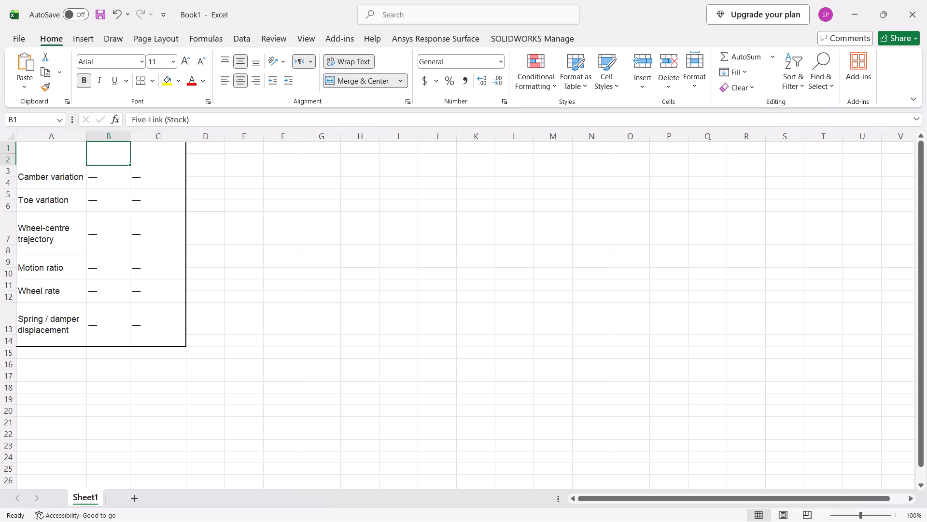
click(140, 152)
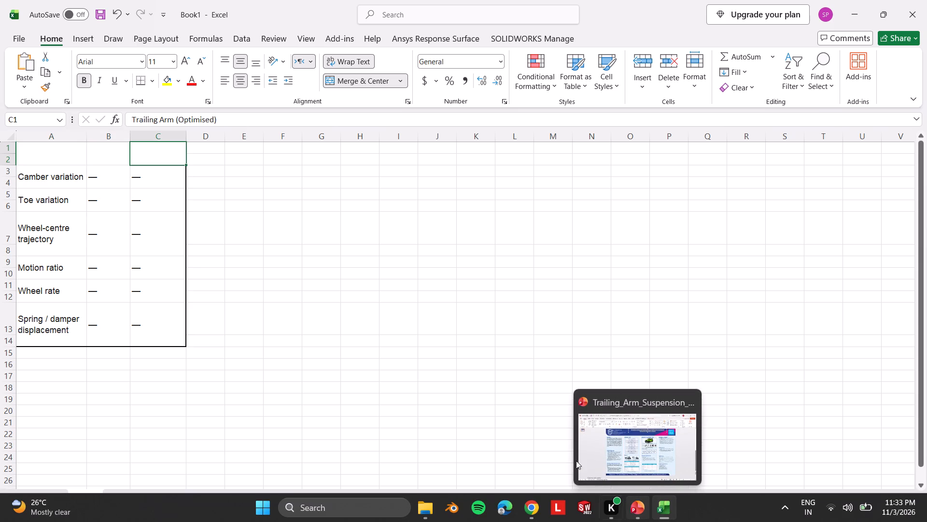
Format the range A1:C14 as a table with headers, using a light-blue banded style from the Medium group.
click(352, 295)
drag(170, 319, 145, 272)
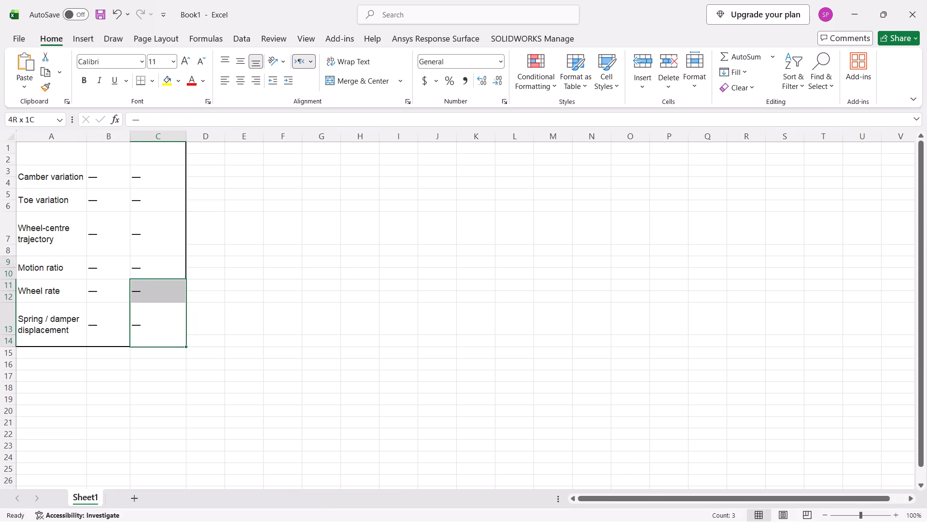
drag(145, 272, 33, 130)
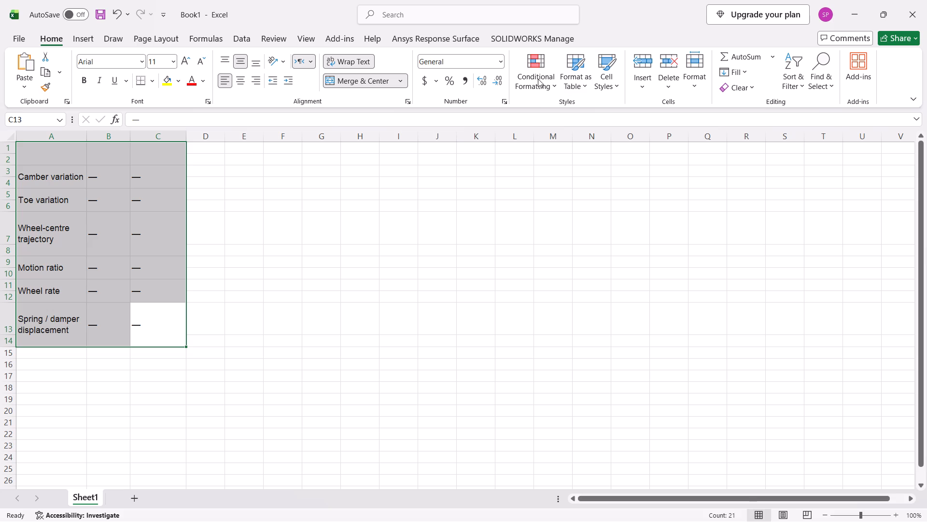
click(548, 84)
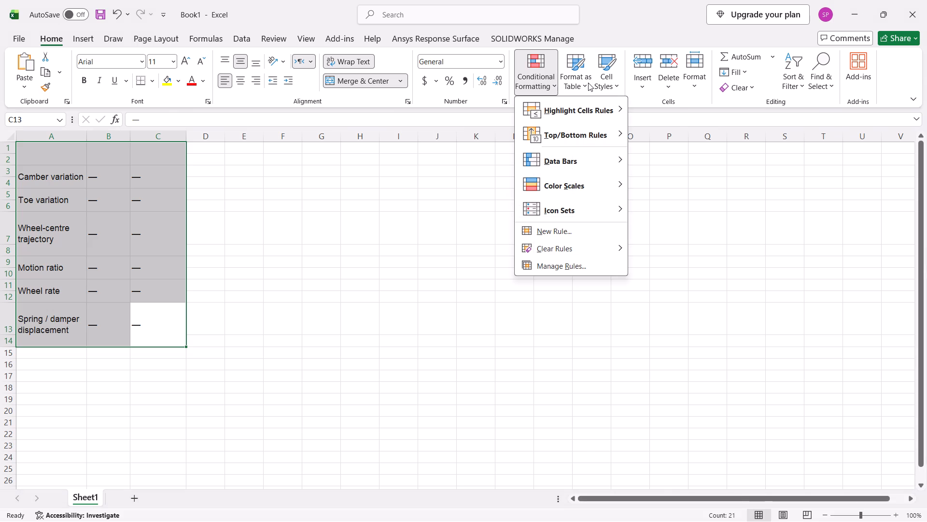
click(588, 83)
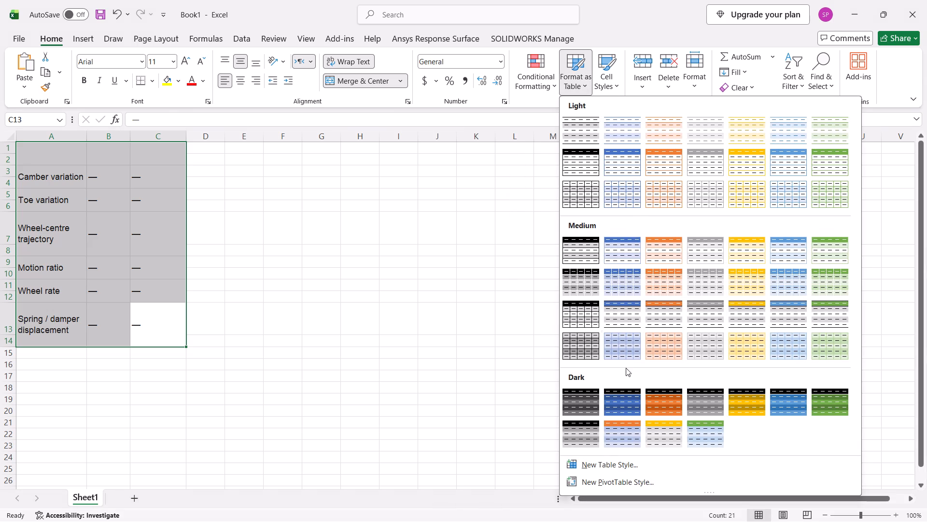
click(787, 285)
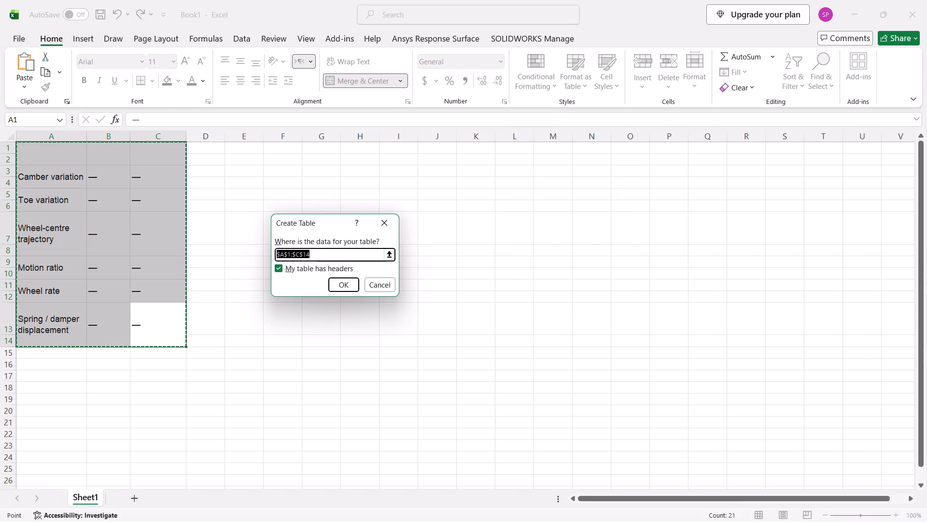
click(342, 285)
click(418, 284)
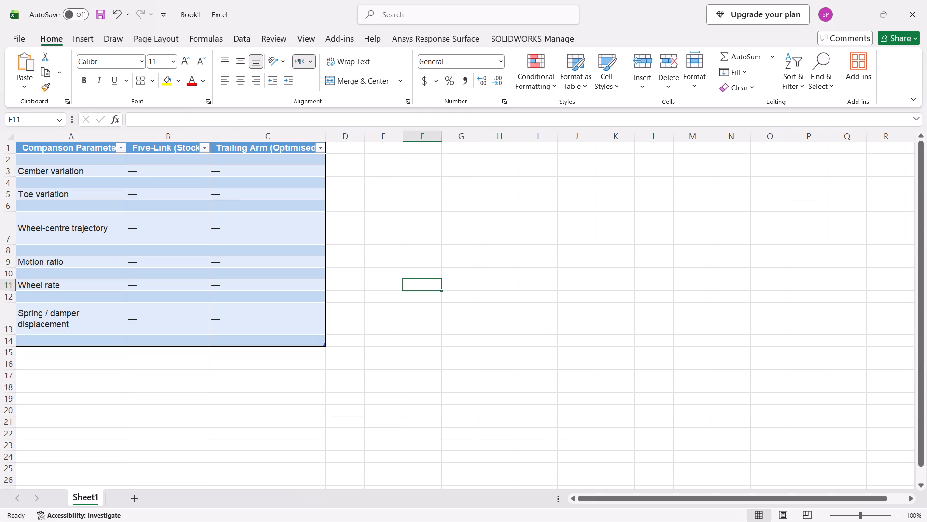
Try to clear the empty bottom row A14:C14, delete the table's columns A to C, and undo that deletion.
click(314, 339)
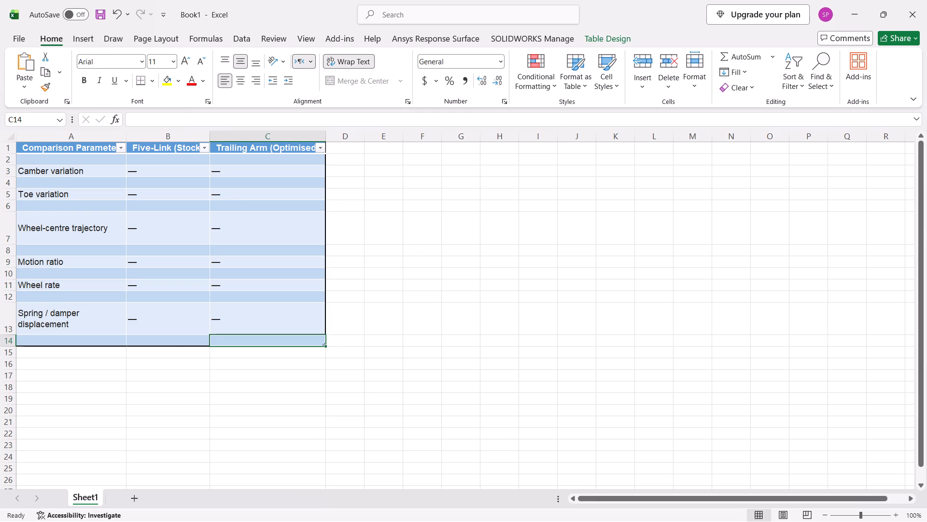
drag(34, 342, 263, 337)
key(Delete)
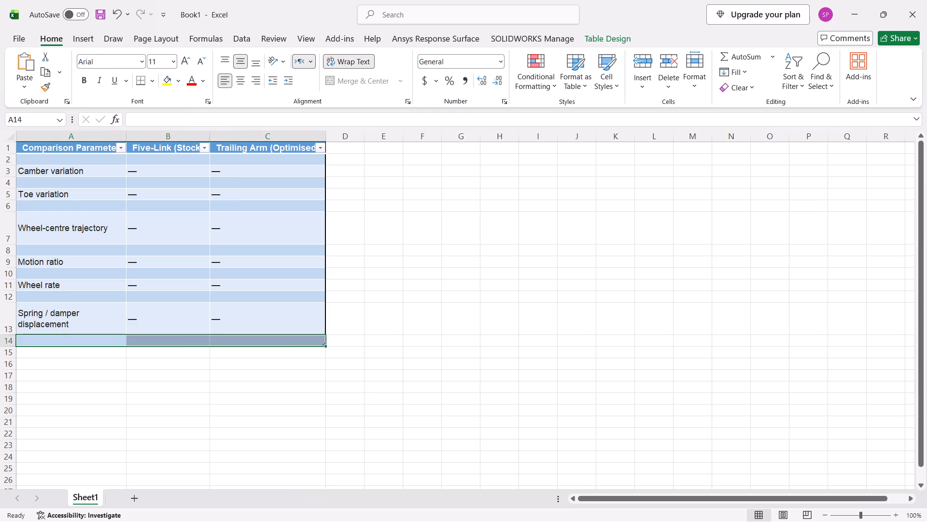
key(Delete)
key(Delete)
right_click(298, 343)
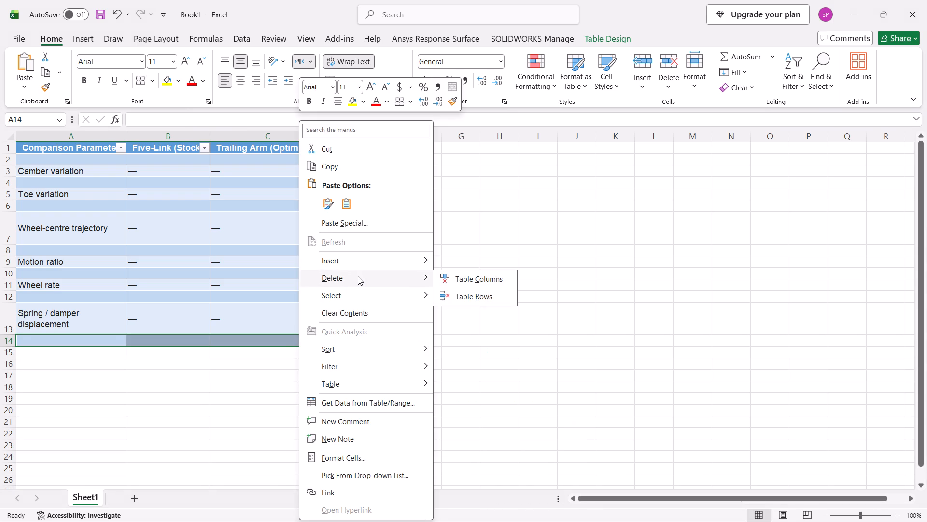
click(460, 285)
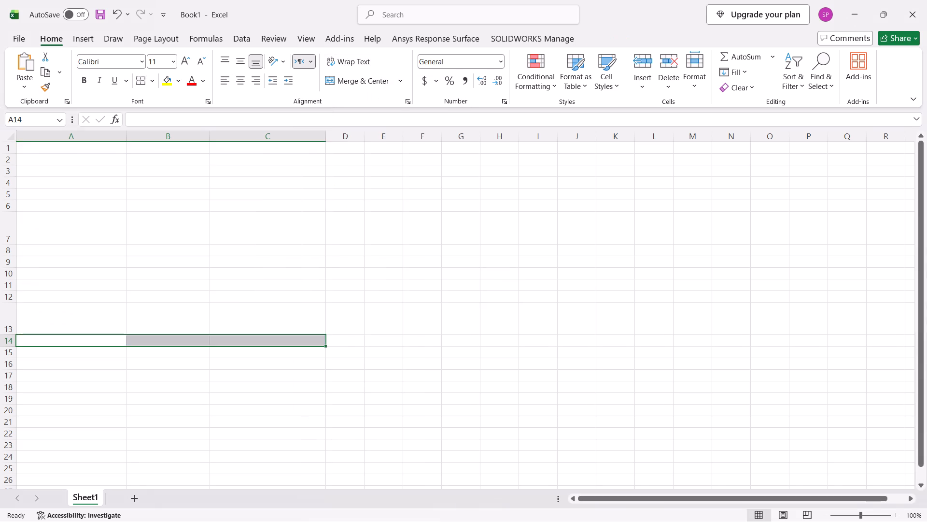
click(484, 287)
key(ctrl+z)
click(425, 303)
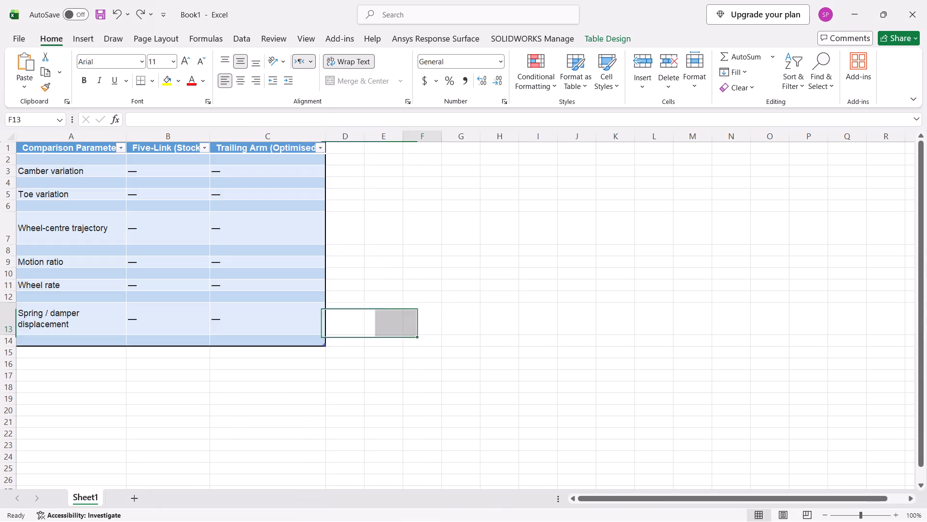
Delete the empty table row 14 below Spring / damper displacement.
click(312, 343)
drag(312, 343, 102, 342)
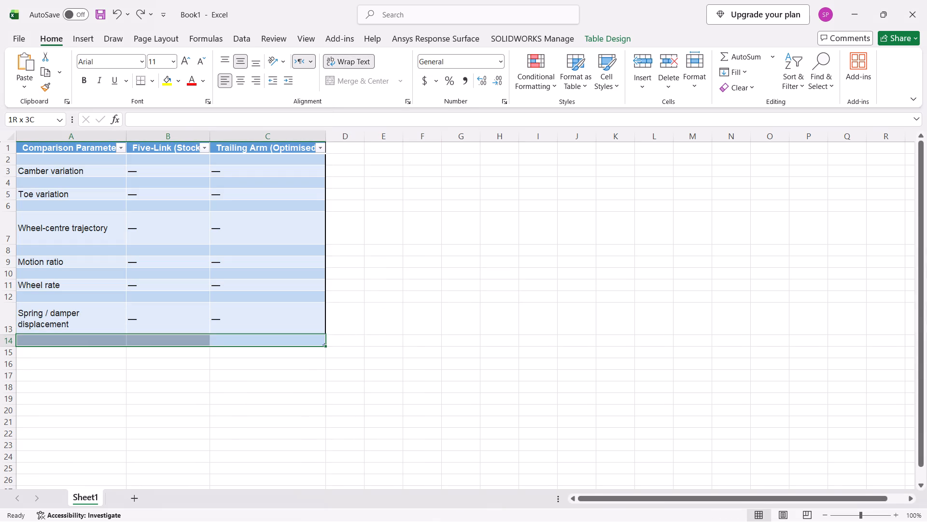
drag(102, 342, 98, 342)
right_click(98, 342)
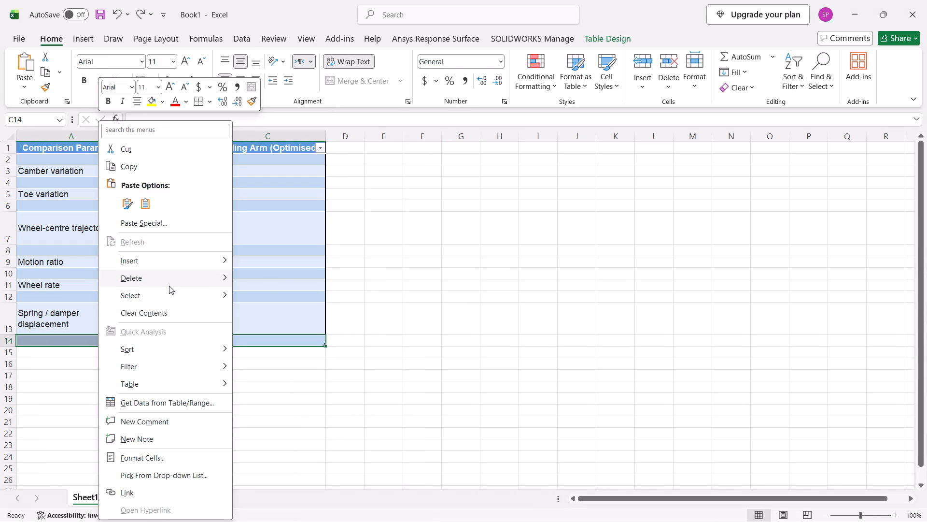
click(269, 297)
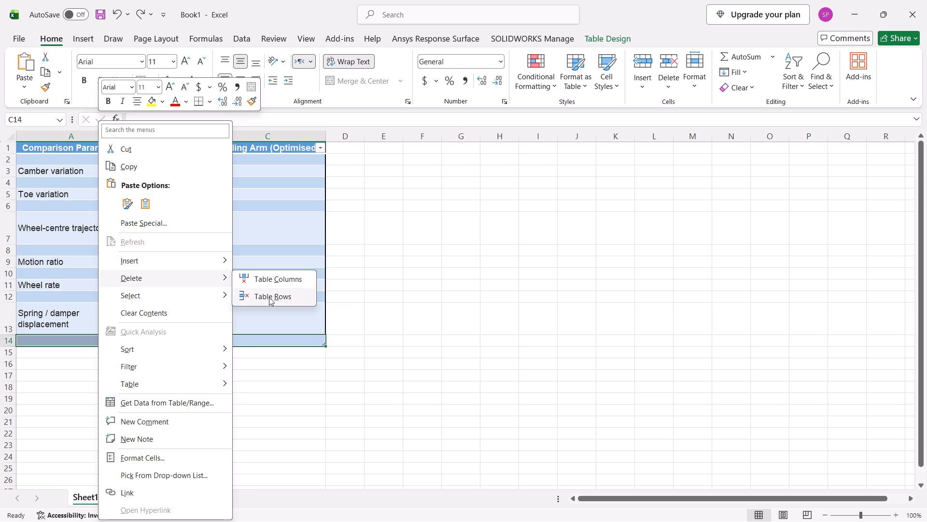
click(491, 327)
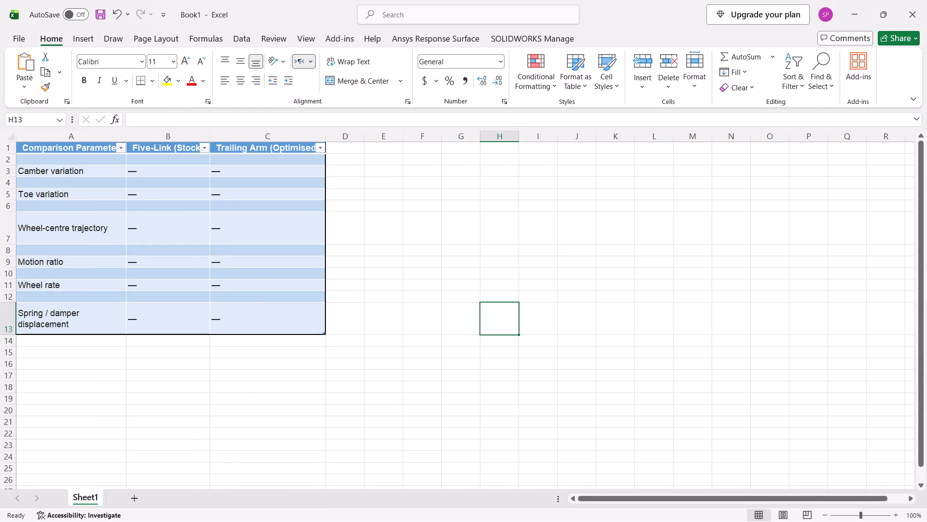
Apply All Borders to the whole comparison table, range A1:C13.
drag(28, 150, 265, 329)
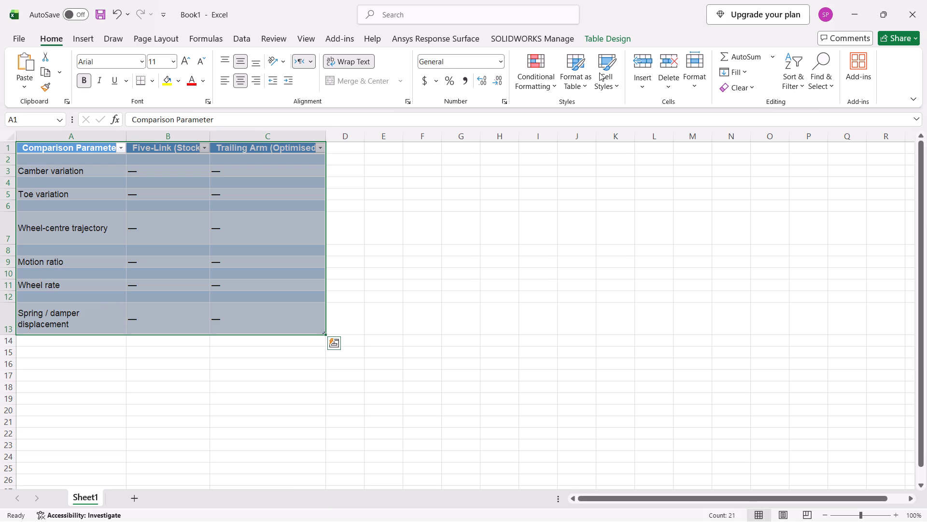
click(512, 20)
click(474, 22)
click(459, 14)
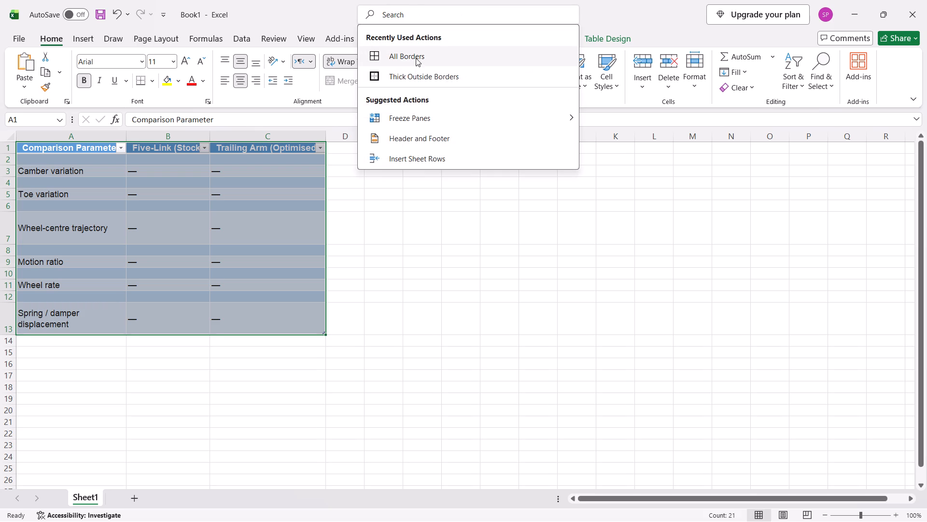
click(416, 58)
click(427, 176)
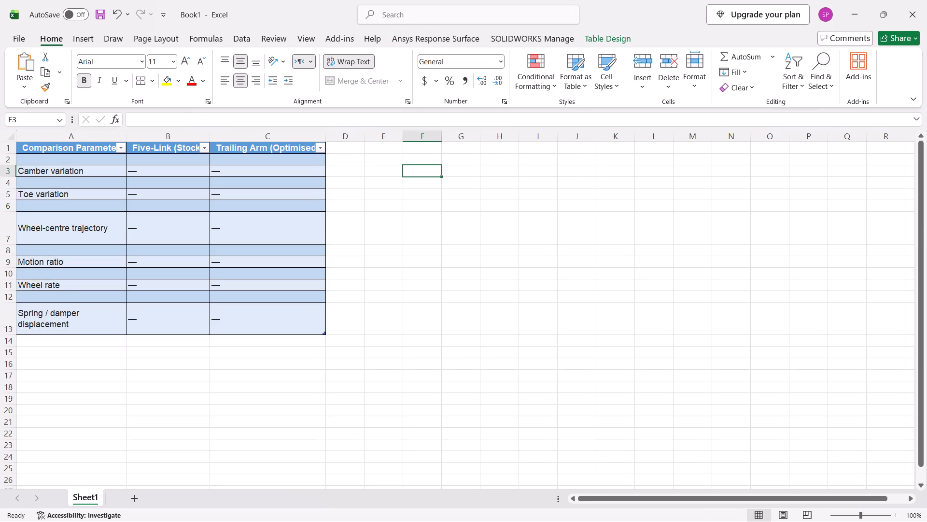
Auto-fit the heights of row 7, Wheel-centre trajectory, and the empty row 8 beneath it.
double_click(12, 244)
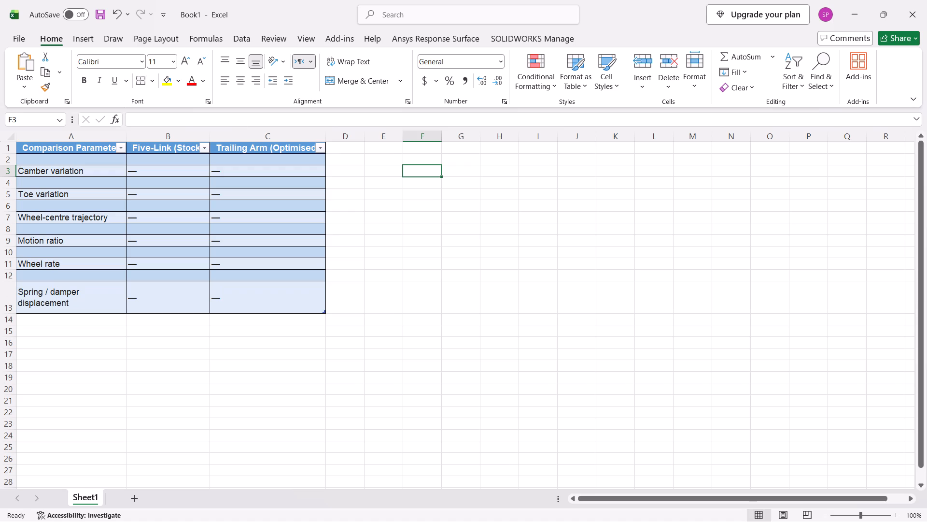
click(14, 233)
click(14, 233)
Delete the empty table row 8 between Wheel-centre trajectory and Motion ratio.
drag(54, 230, 226, 226)
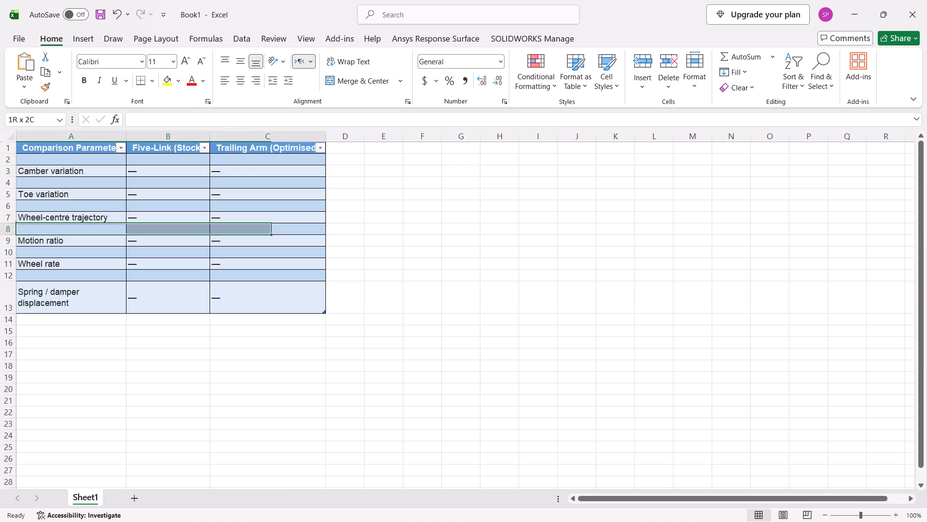
drag(226, 226, 278, 230)
click(89, 230)
drag(88, 230, 244, 221)
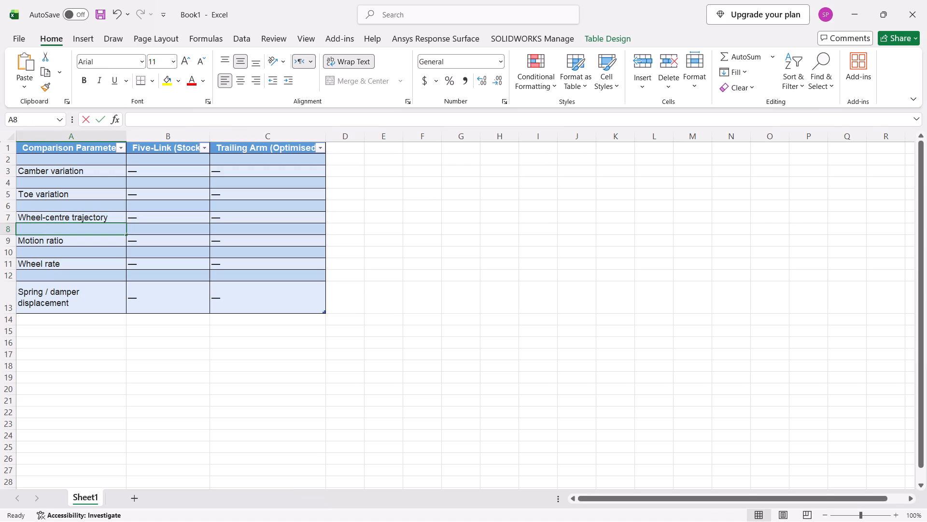
drag(244, 221, 252, 221)
drag(98, 230, 167, 227)
click(383, 237)
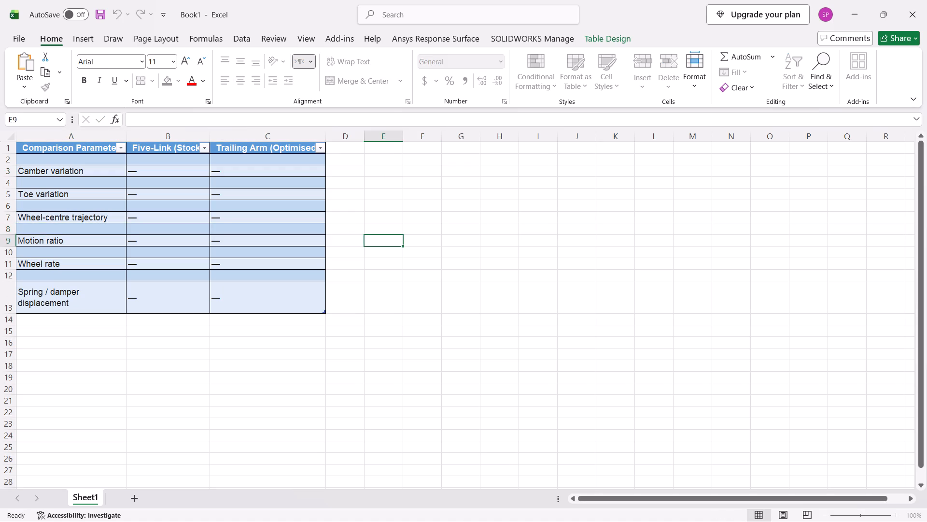
drag(307, 230, 71, 235)
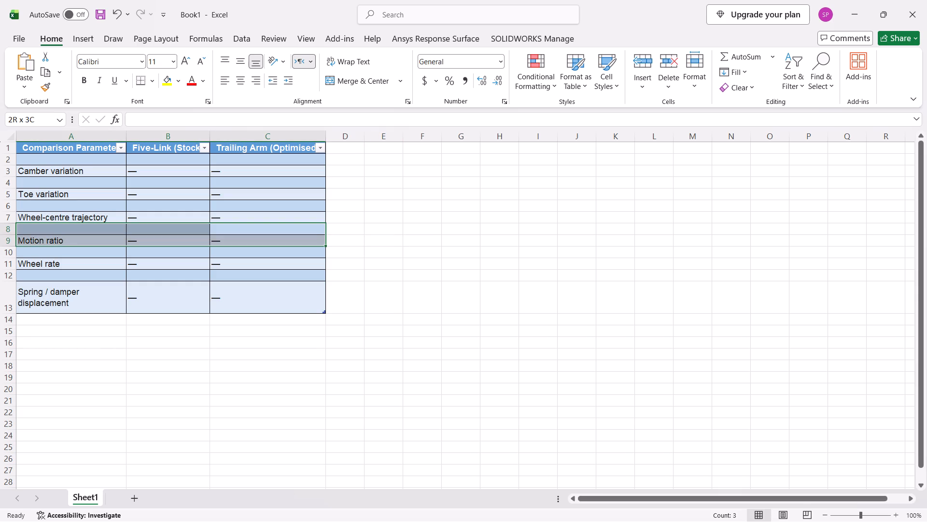
drag(71, 235, 72, 225)
right_click(72, 225)
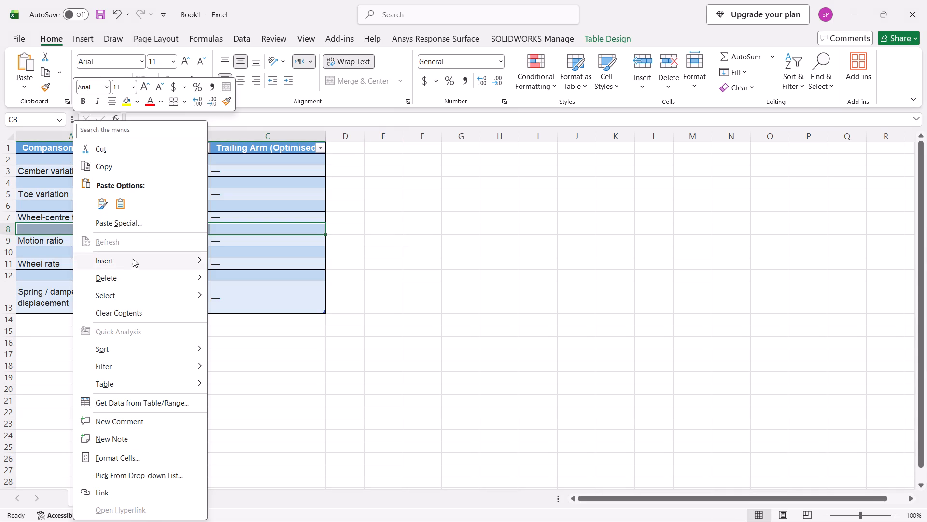
click(235, 293)
Delete the two empty table rows directly below Motion ratio and Wheel rate.
click(91, 237)
drag(90, 238, 255, 235)
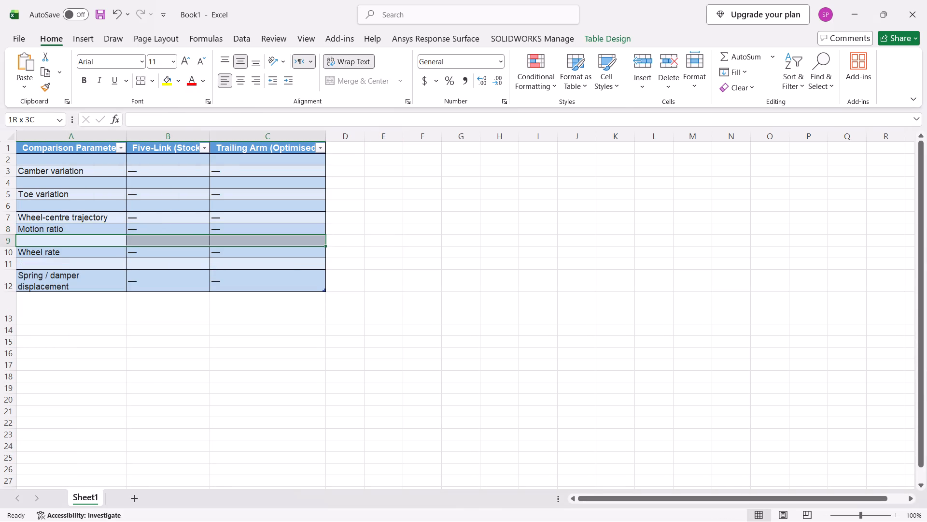
drag(255, 235, 259, 235)
right_click(264, 243)
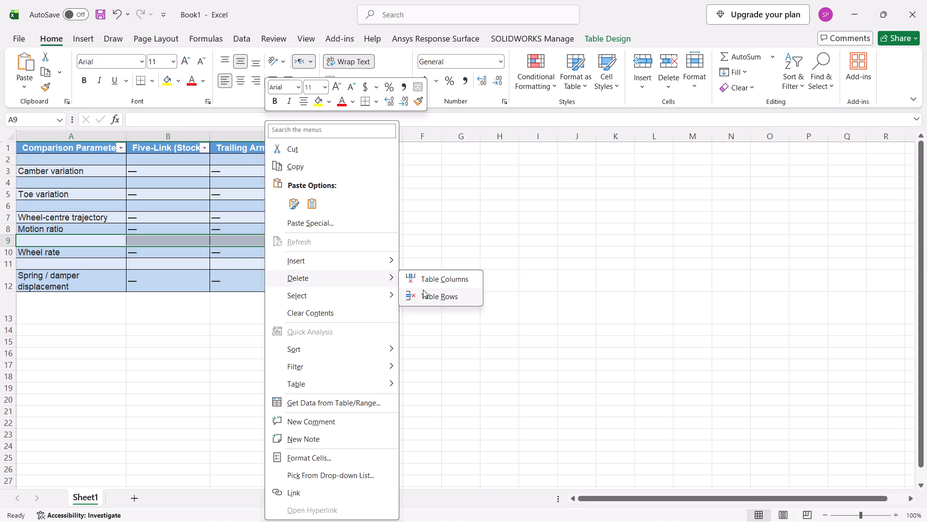
click(424, 291)
click(465, 272)
drag(112, 252, 213, 251)
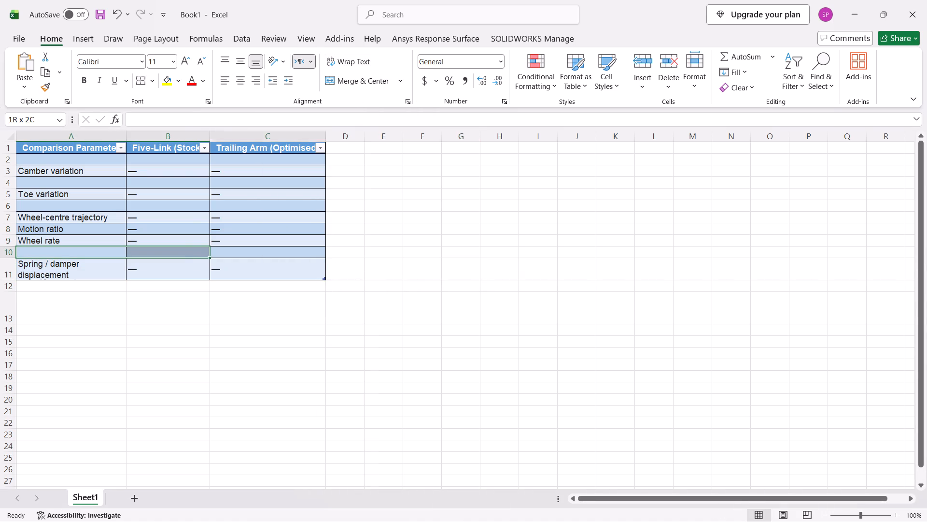
drag(213, 251, 251, 251)
right_click(251, 251)
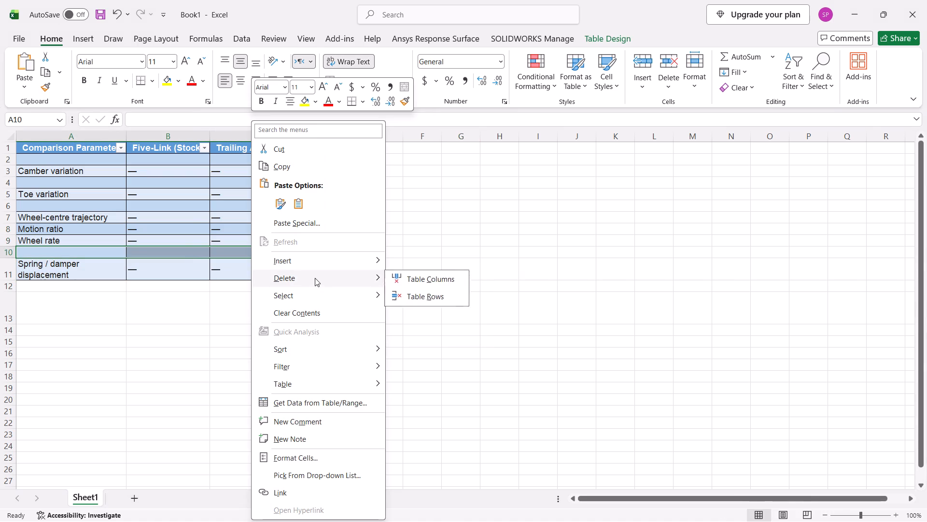
click(404, 293)
click(443, 275)
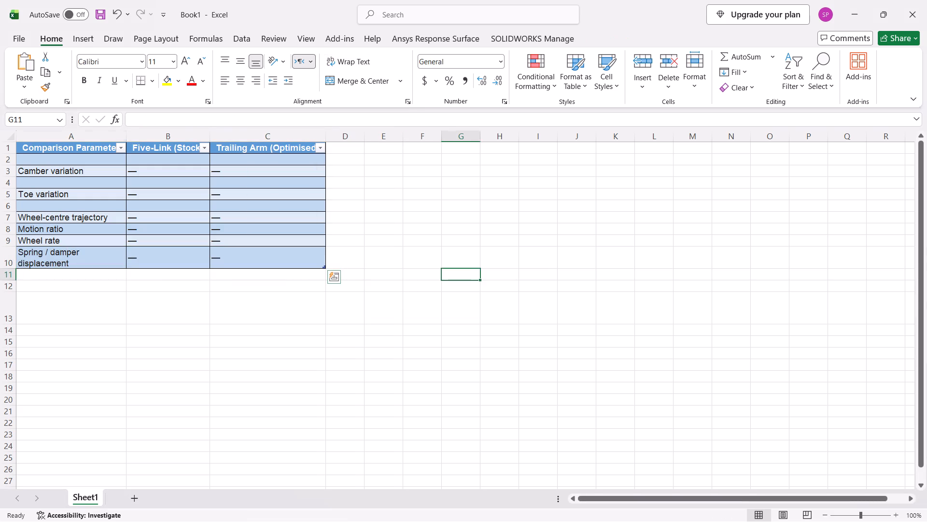
Delete the remaining empty table rows below Toe variation, below Camber variation and below the header.
drag(82, 204, 254, 204)
right_click(254, 204)
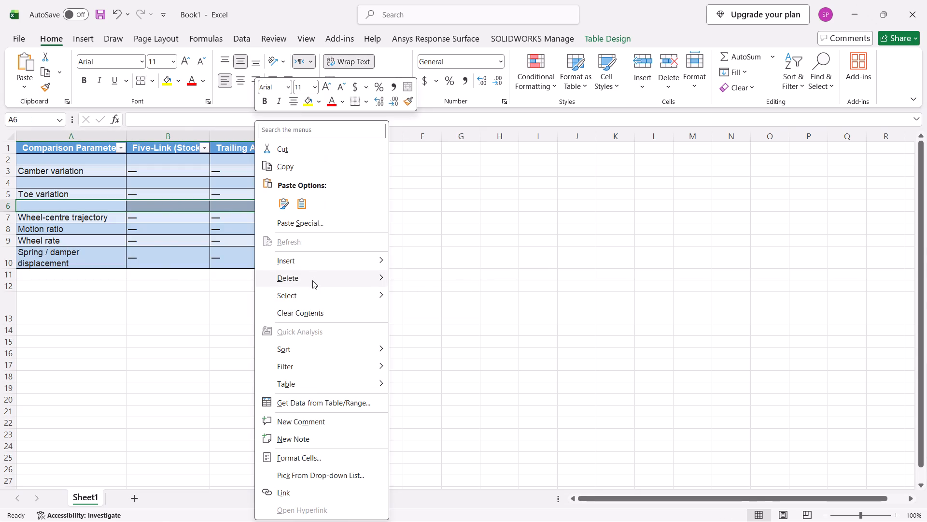
click(408, 296)
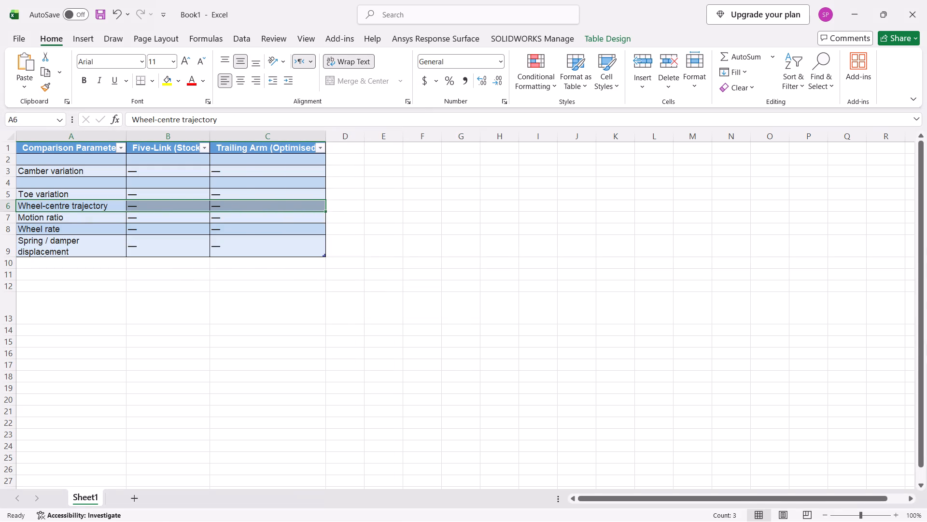
drag(79, 180, 261, 187)
right_click(261, 187)
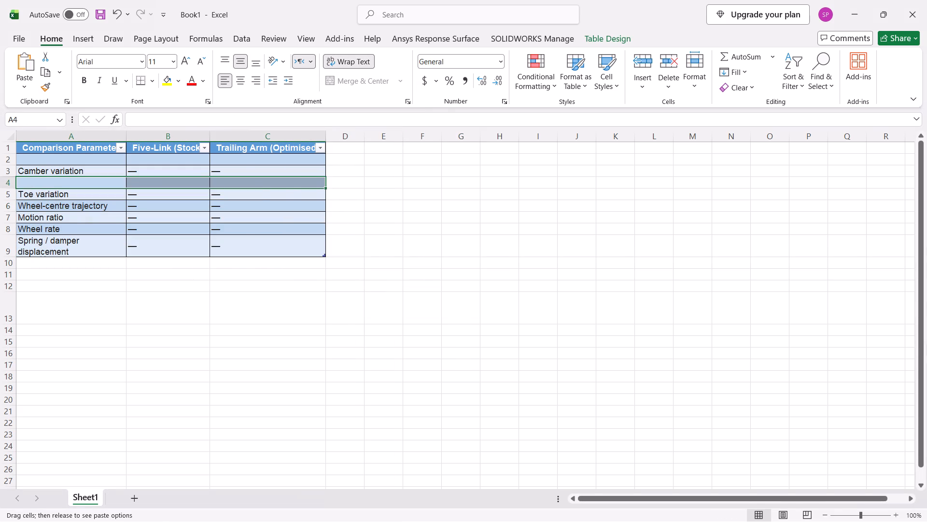
right_click(285, 182)
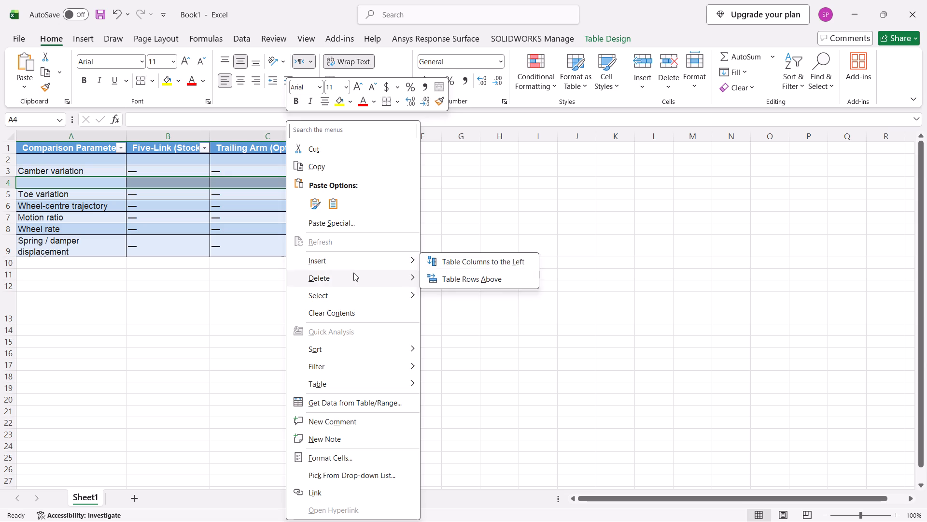
click(455, 291)
click(445, 220)
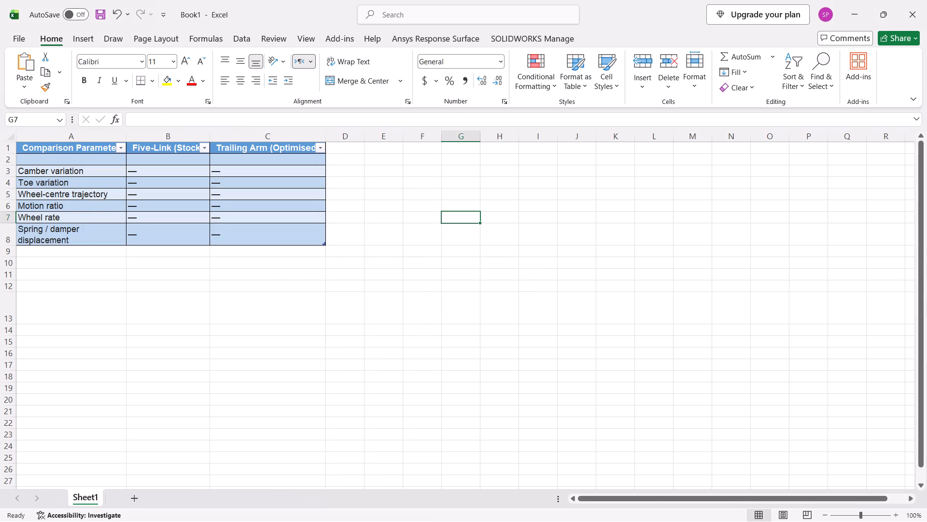
drag(90, 161, 254, 162)
right_click(254, 162)
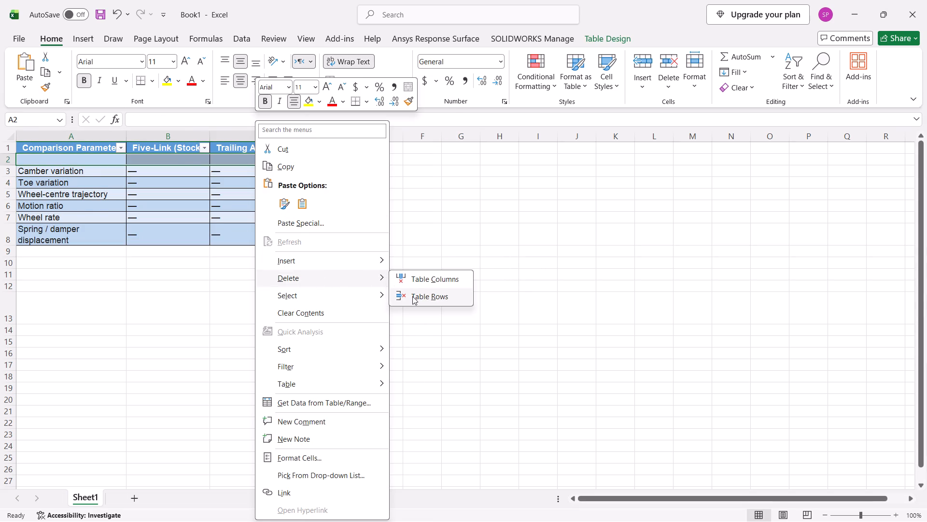
click(412, 296)
click(422, 254)
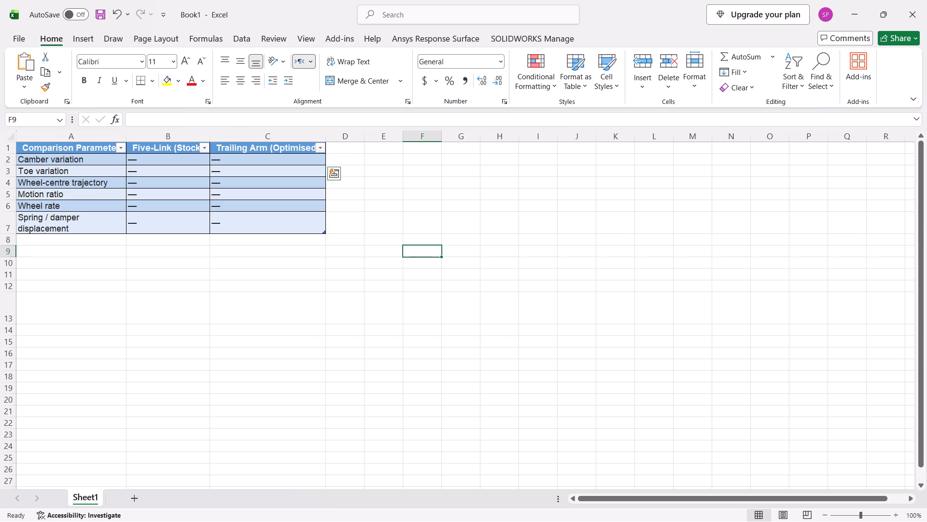
Copy the cleaned table A1:C7, including its headers, and paste it starting at cell E10.
drag(306, 224, 62, 152)
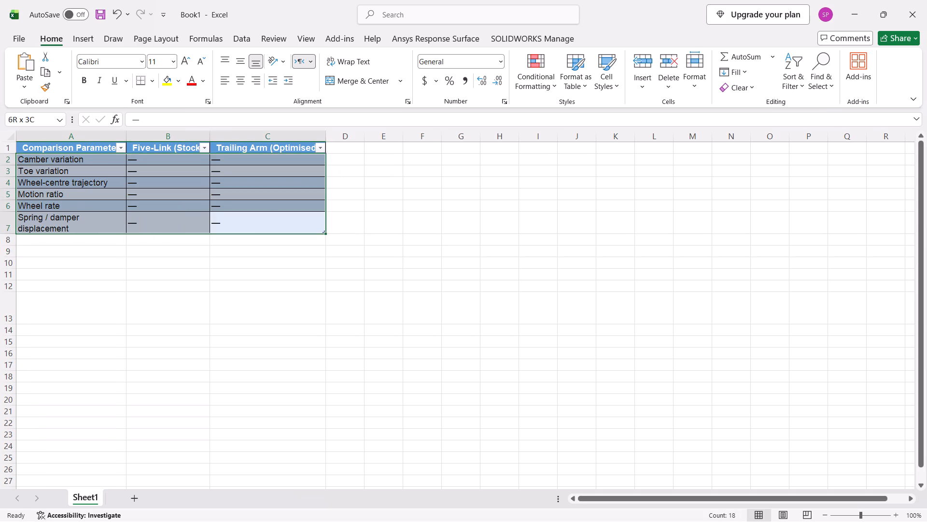
drag(62, 152, 56, 149)
key(ctrl+c)
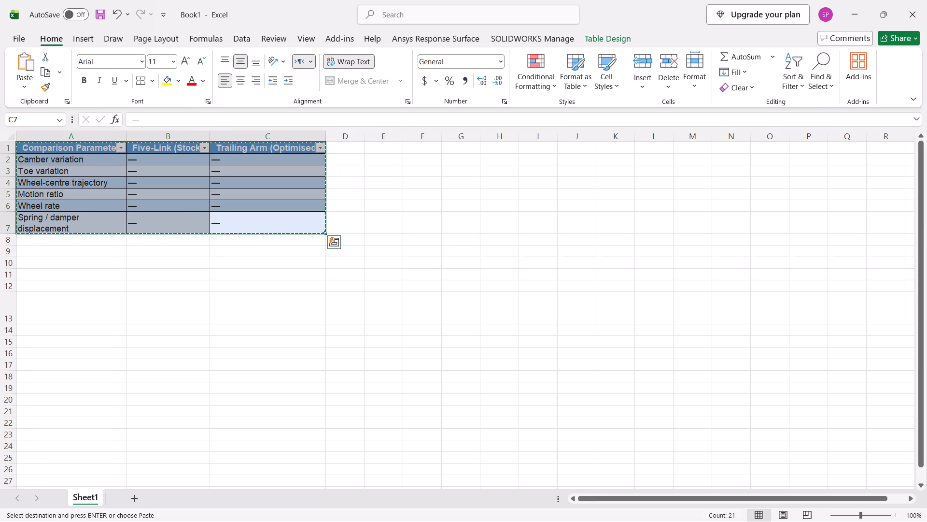
click(392, 266)
key(ctrl+v)
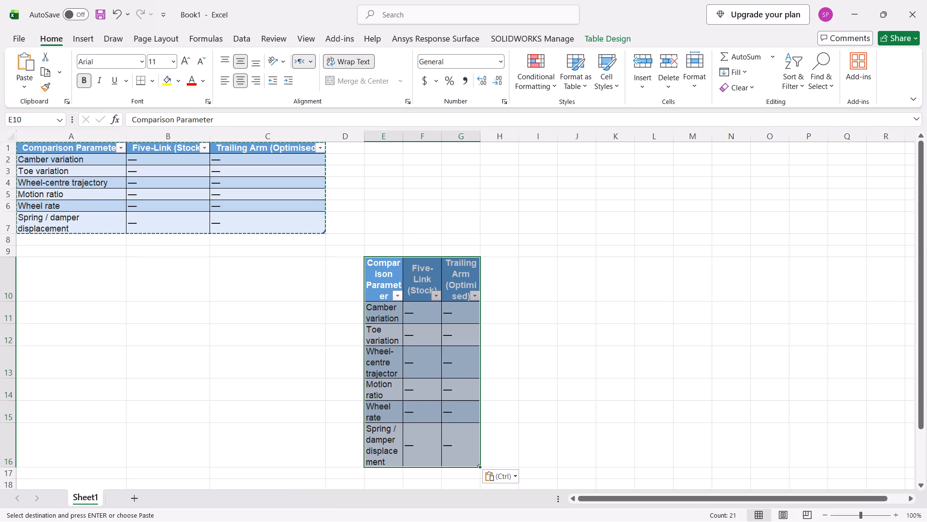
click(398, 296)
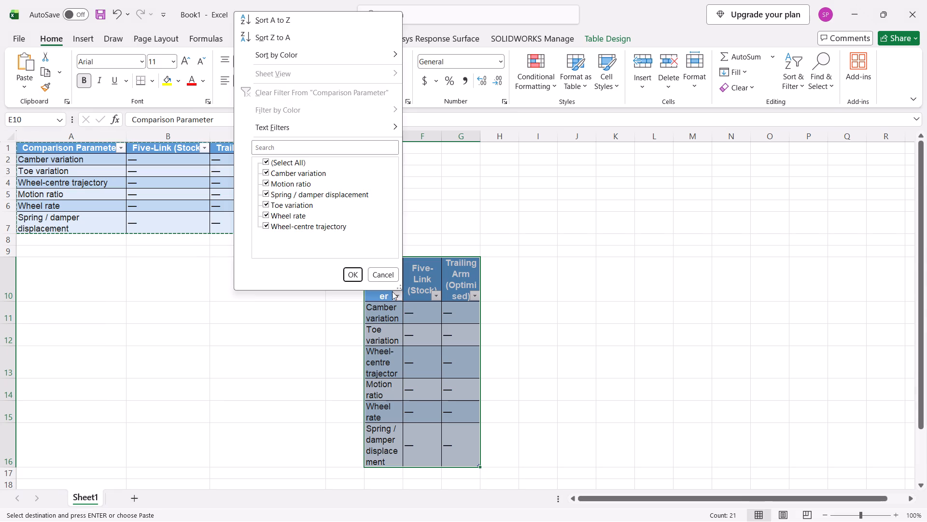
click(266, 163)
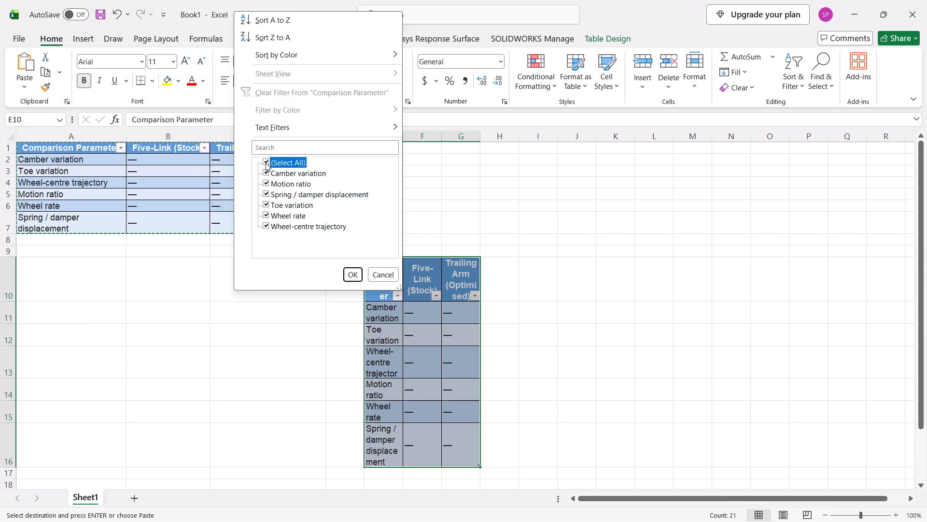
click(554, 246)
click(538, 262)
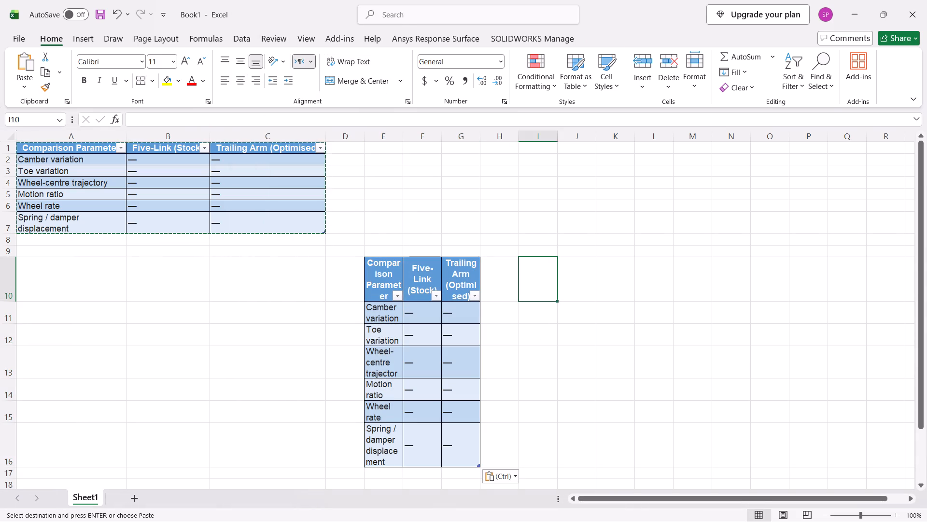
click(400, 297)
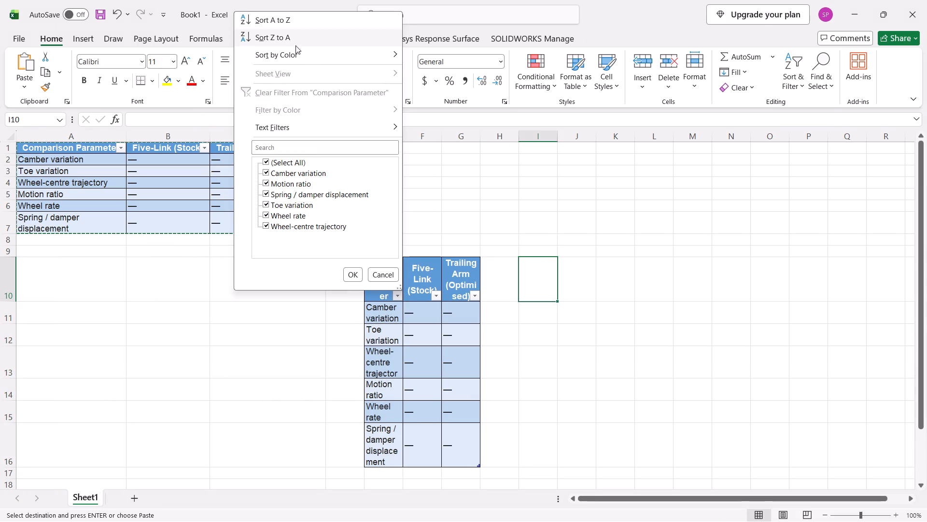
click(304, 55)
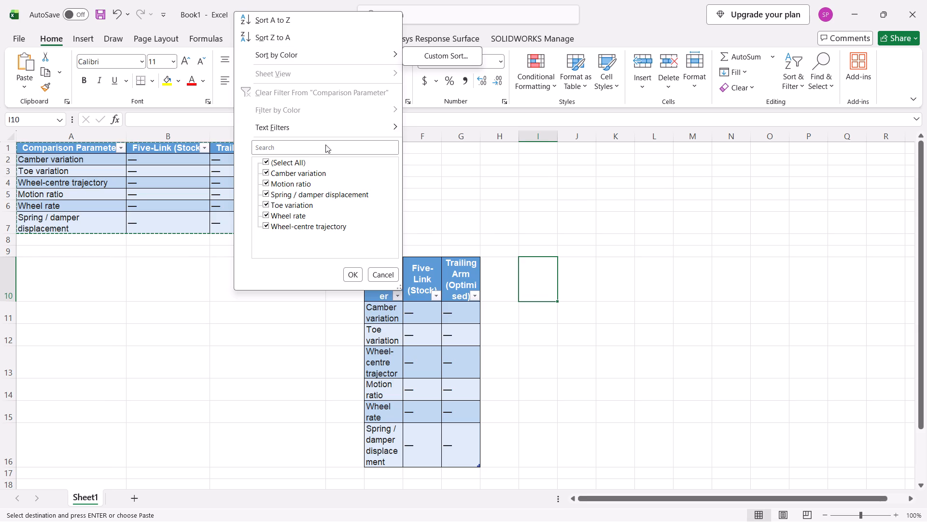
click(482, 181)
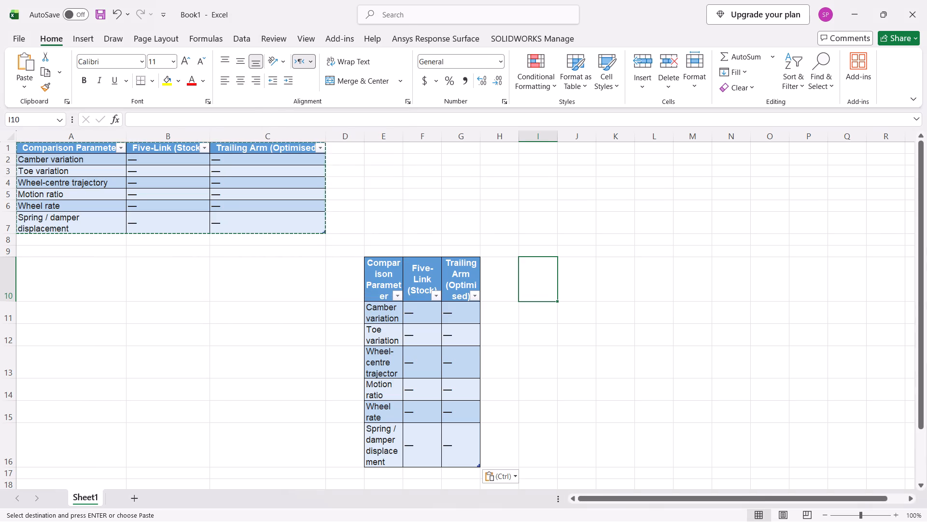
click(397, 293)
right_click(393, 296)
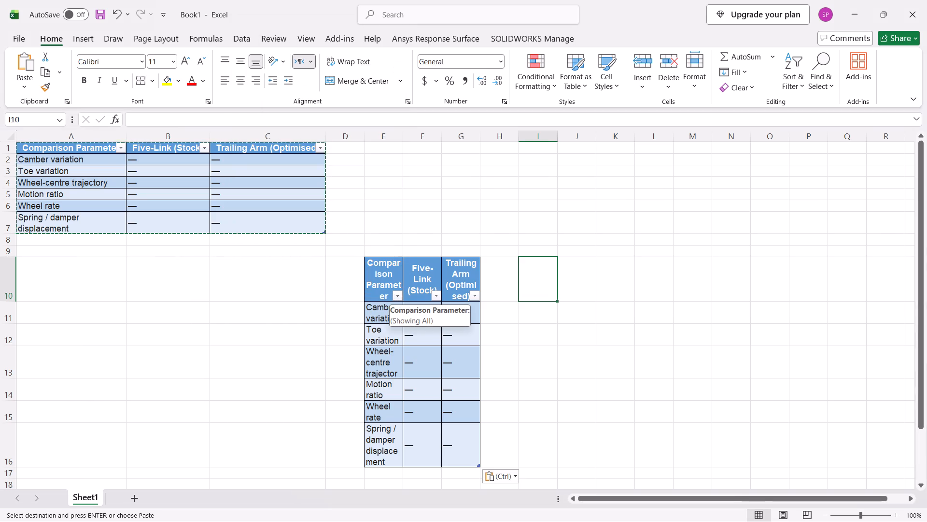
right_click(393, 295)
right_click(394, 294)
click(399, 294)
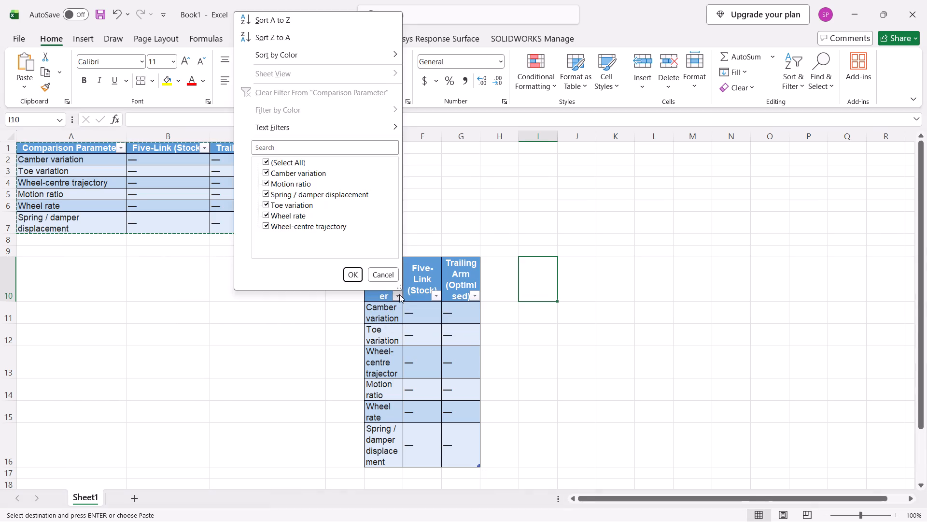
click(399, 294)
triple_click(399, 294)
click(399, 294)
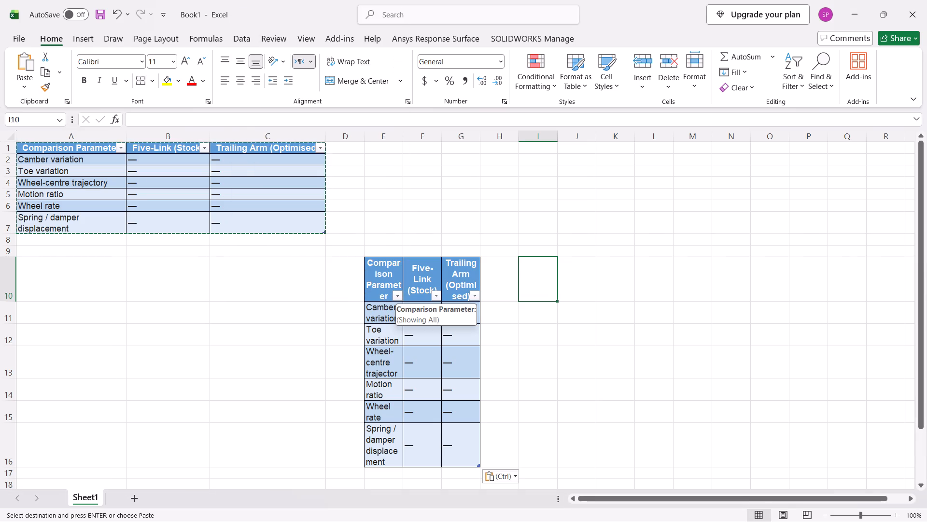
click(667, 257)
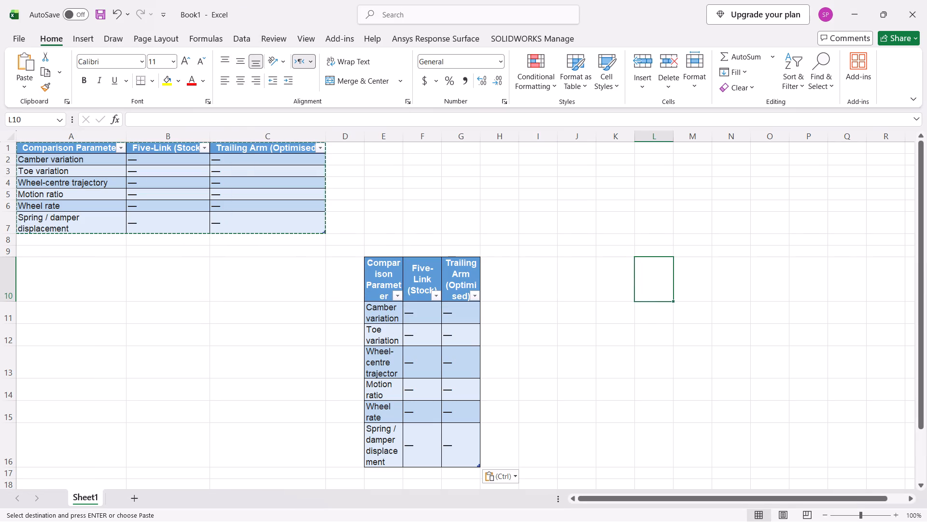
Autofit the widths of columns B and A to their contents in the original comparison table.
double_click(210, 137)
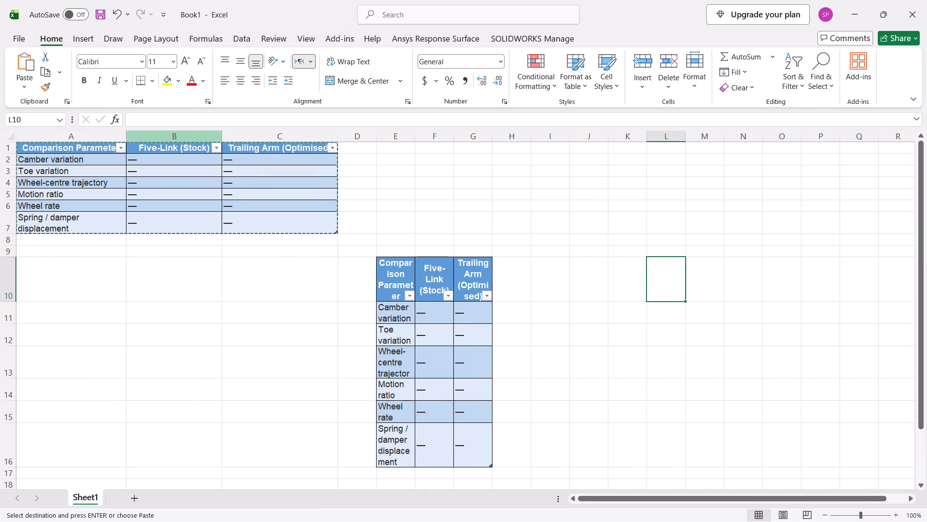
double_click(127, 138)
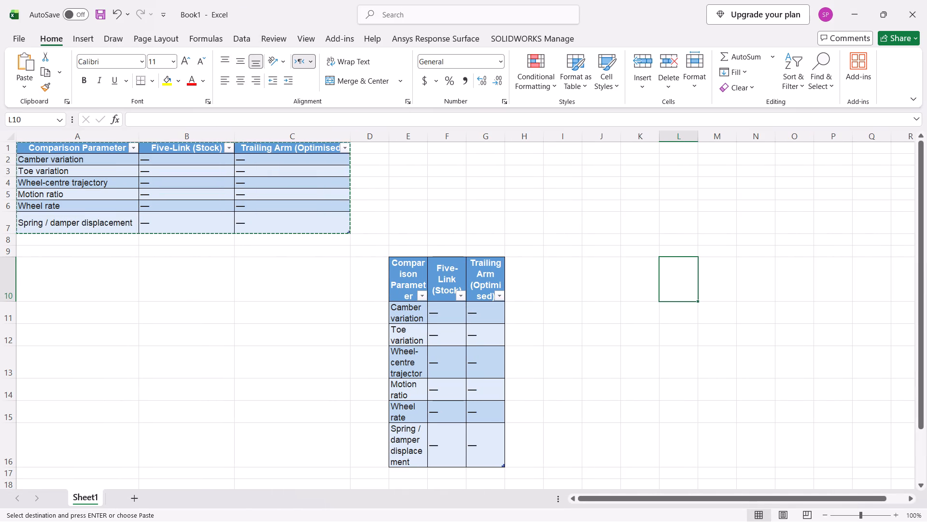
click(172, 252)
Set the text of the original comparison table A1:C7 to Times New Roman, size 12.
drag(39, 148, 160, 167)
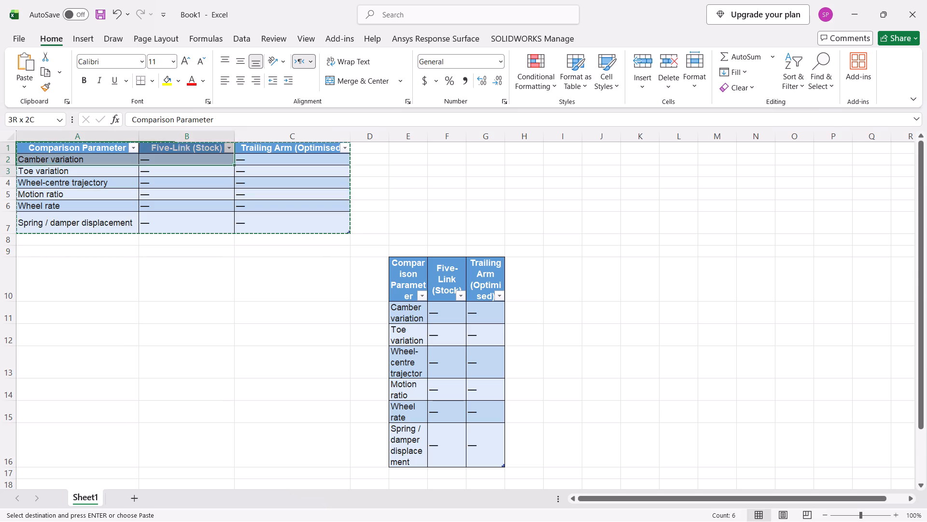
drag(160, 167, 334, 226)
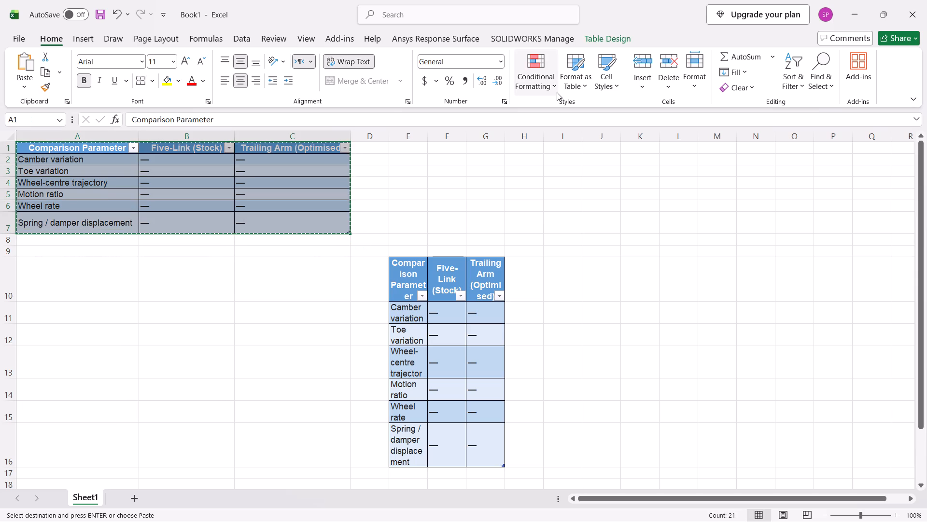
click(299, 62)
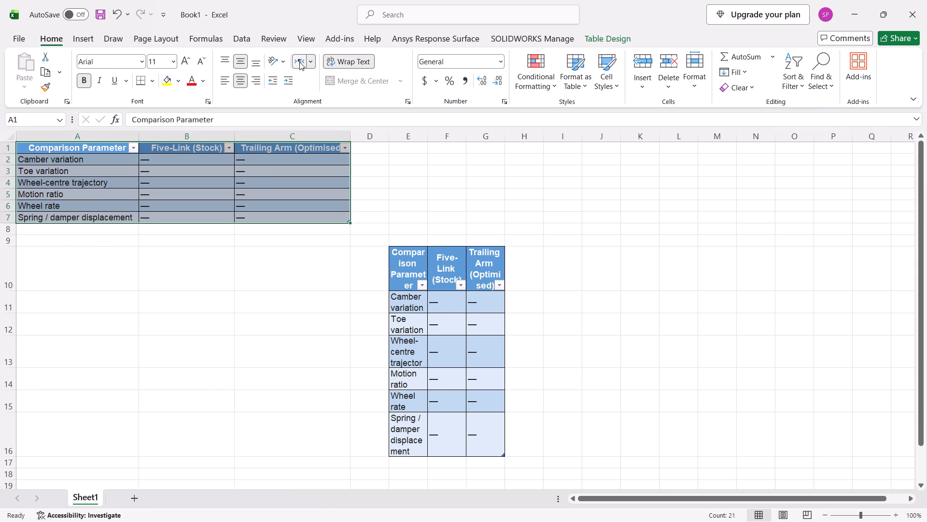
click(299, 62)
click(98, 60)
text(time)
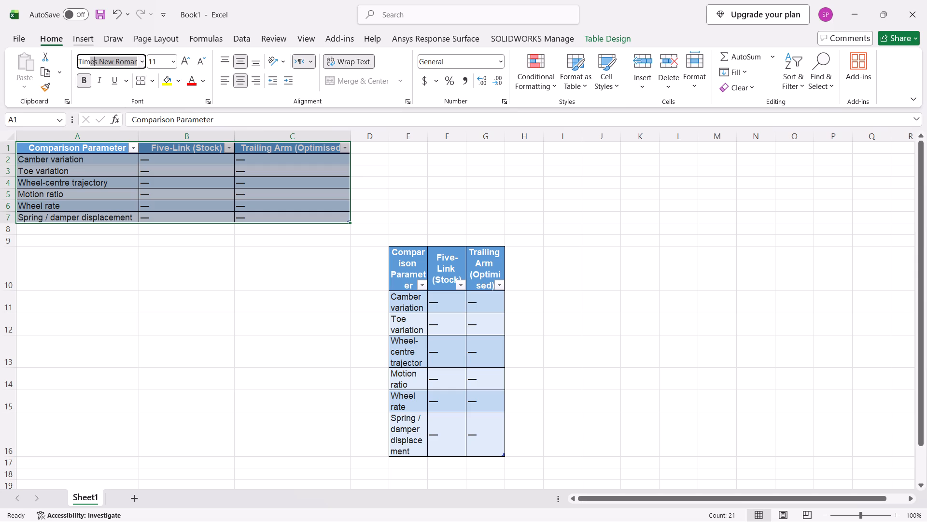
key(Return)
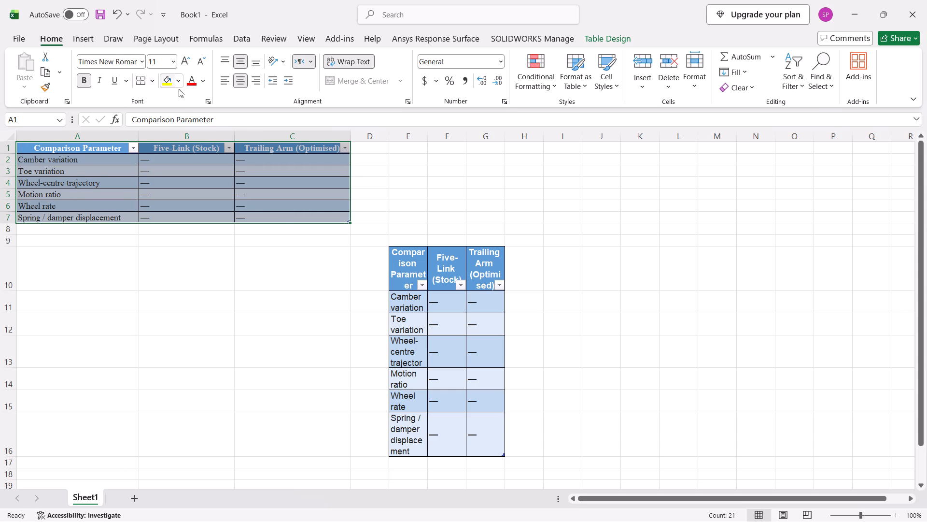
click(187, 65)
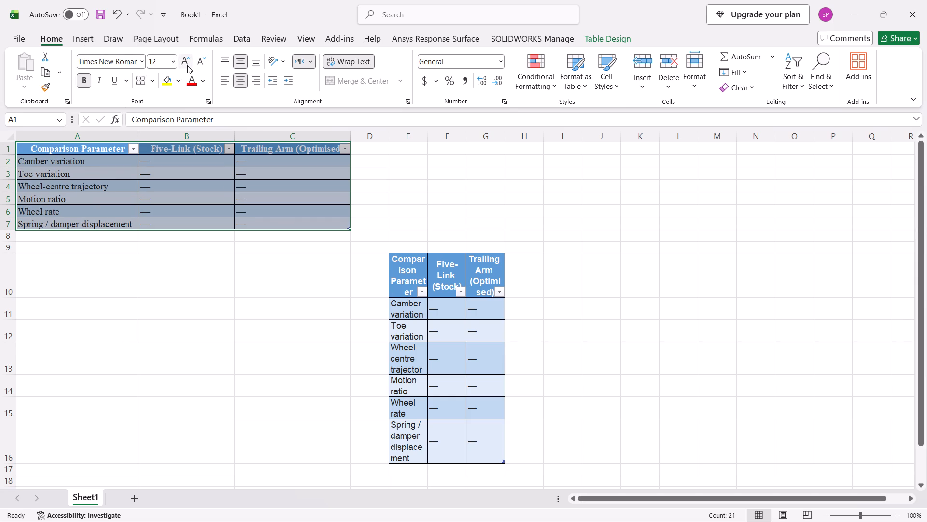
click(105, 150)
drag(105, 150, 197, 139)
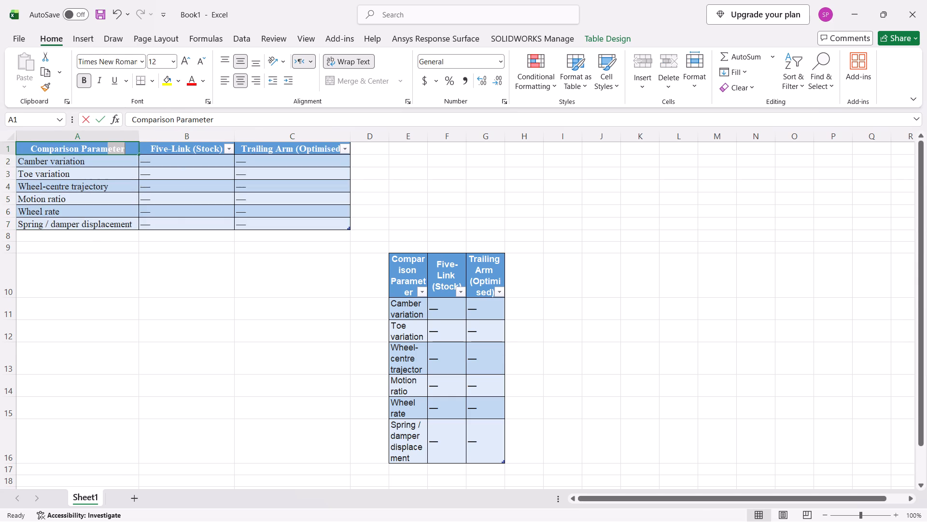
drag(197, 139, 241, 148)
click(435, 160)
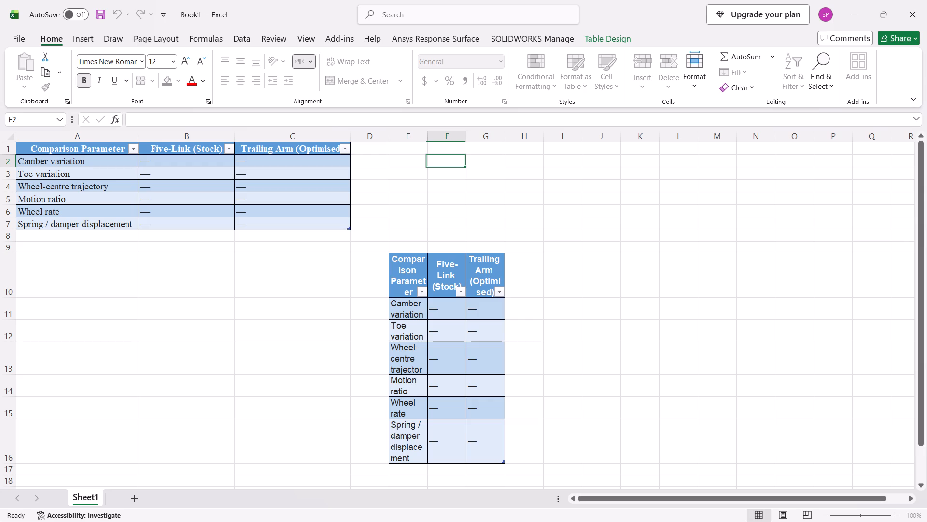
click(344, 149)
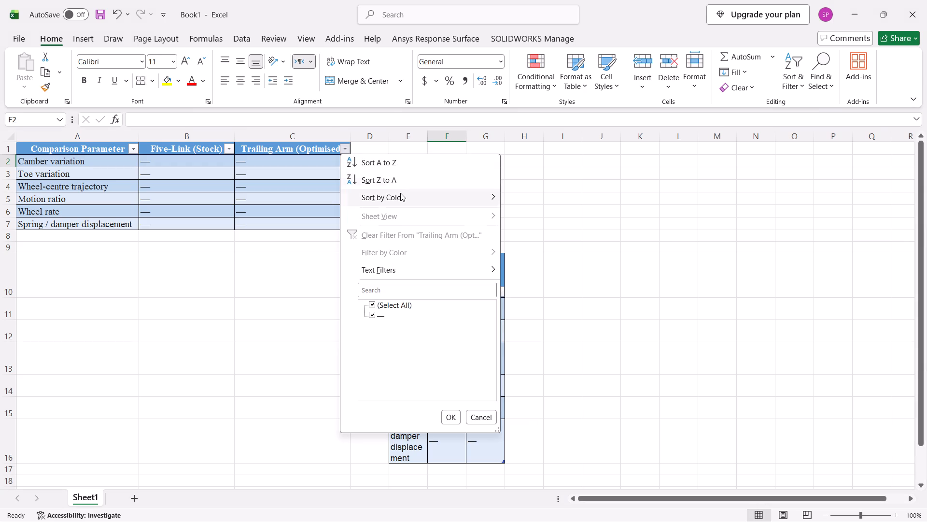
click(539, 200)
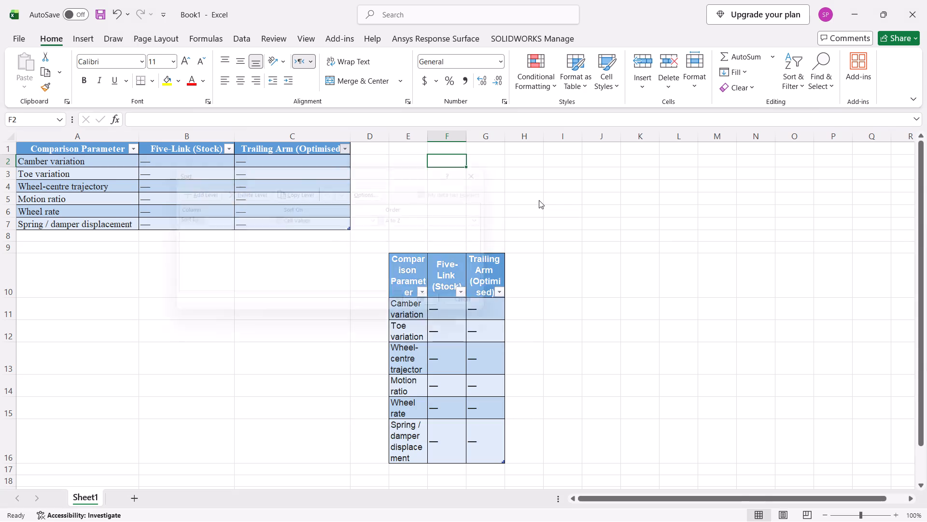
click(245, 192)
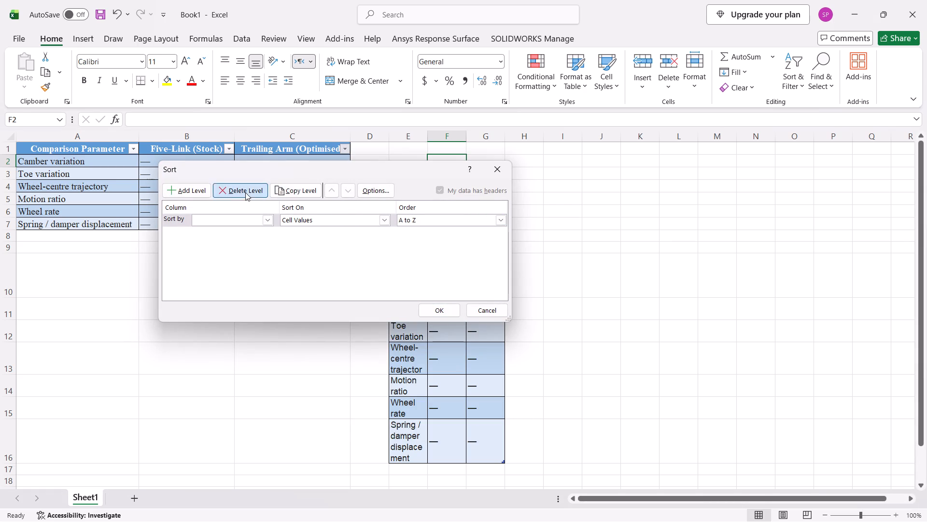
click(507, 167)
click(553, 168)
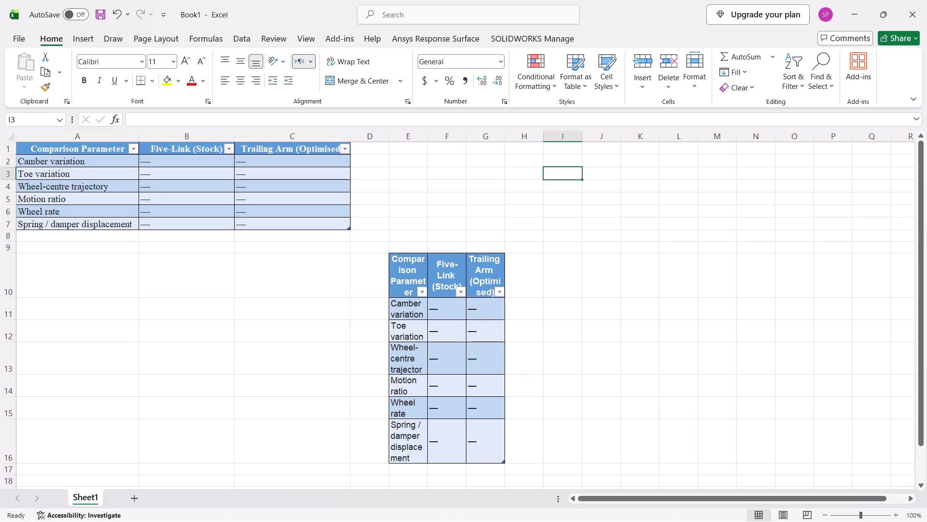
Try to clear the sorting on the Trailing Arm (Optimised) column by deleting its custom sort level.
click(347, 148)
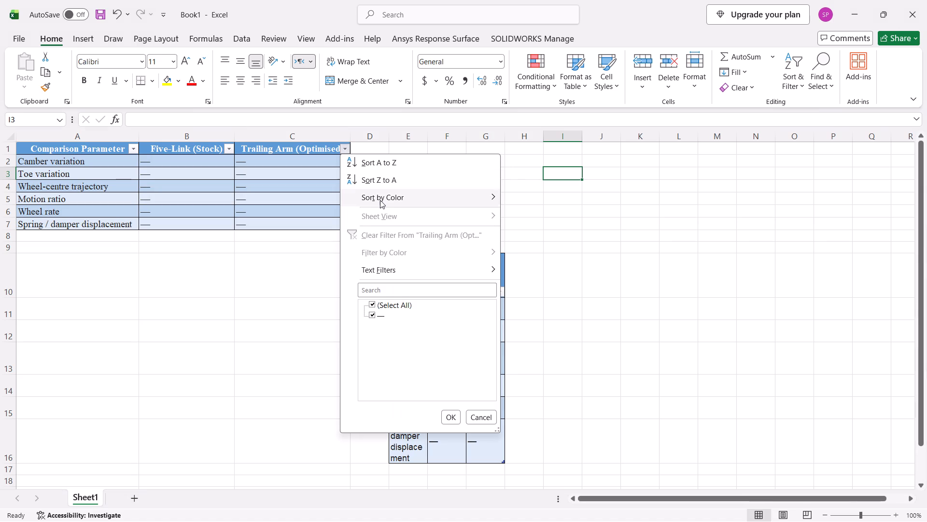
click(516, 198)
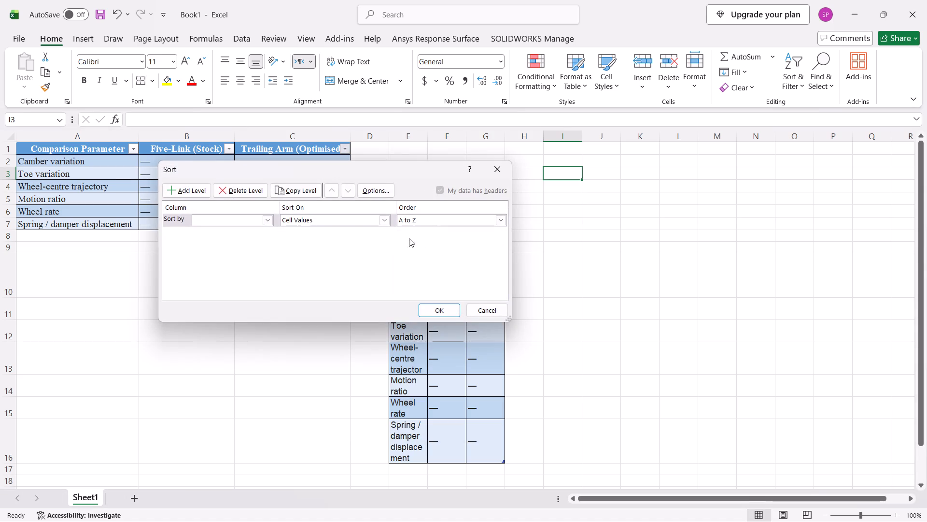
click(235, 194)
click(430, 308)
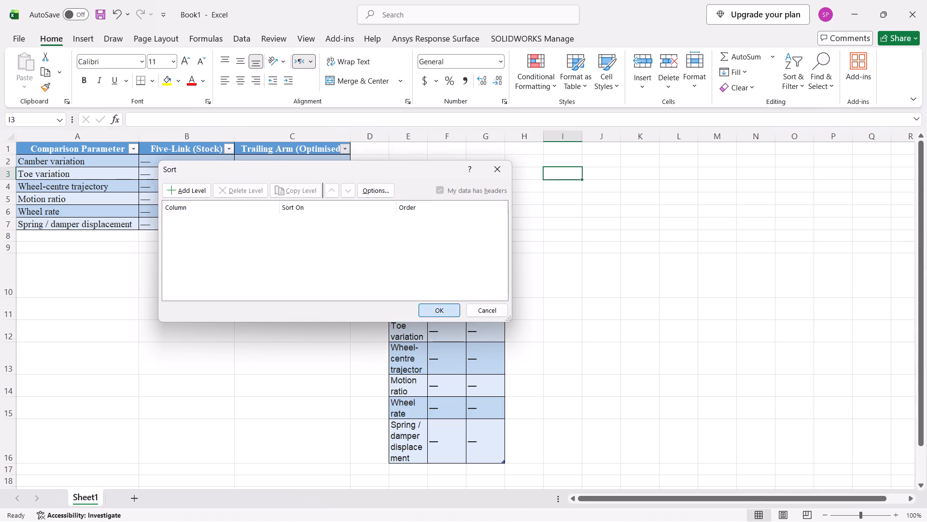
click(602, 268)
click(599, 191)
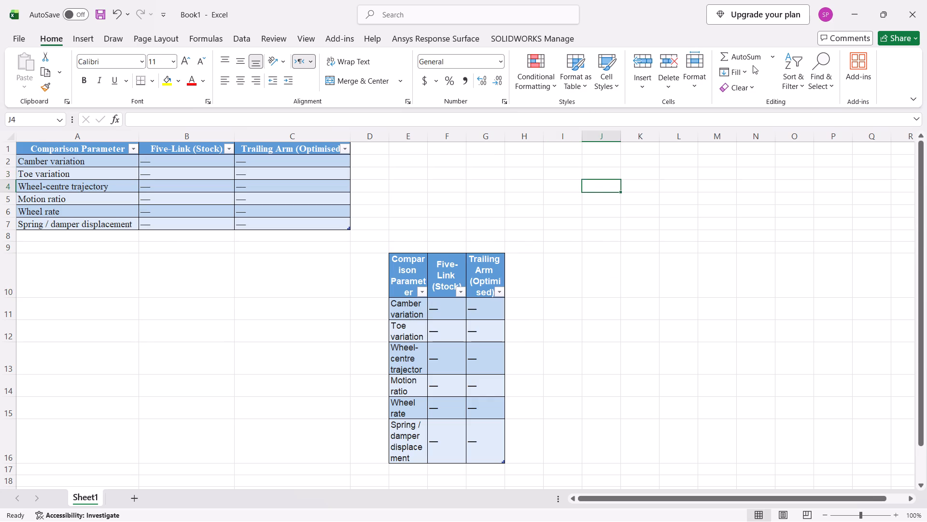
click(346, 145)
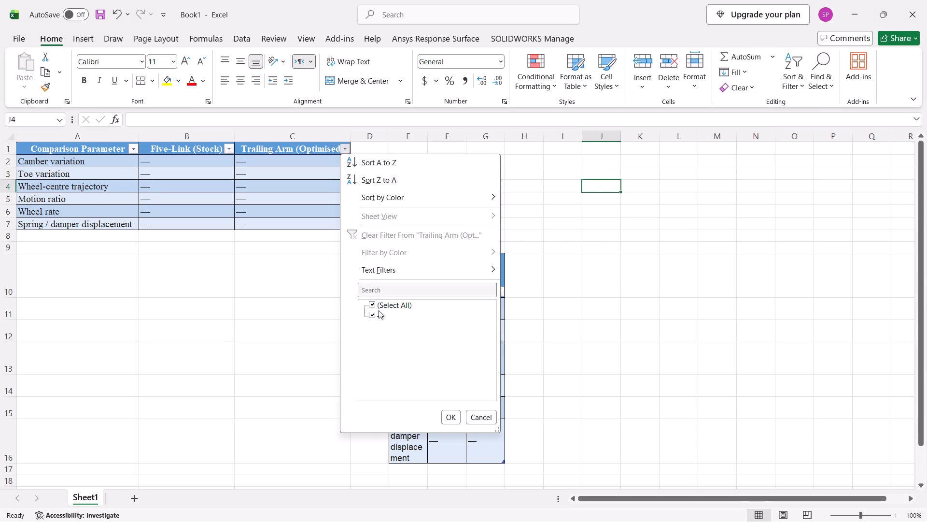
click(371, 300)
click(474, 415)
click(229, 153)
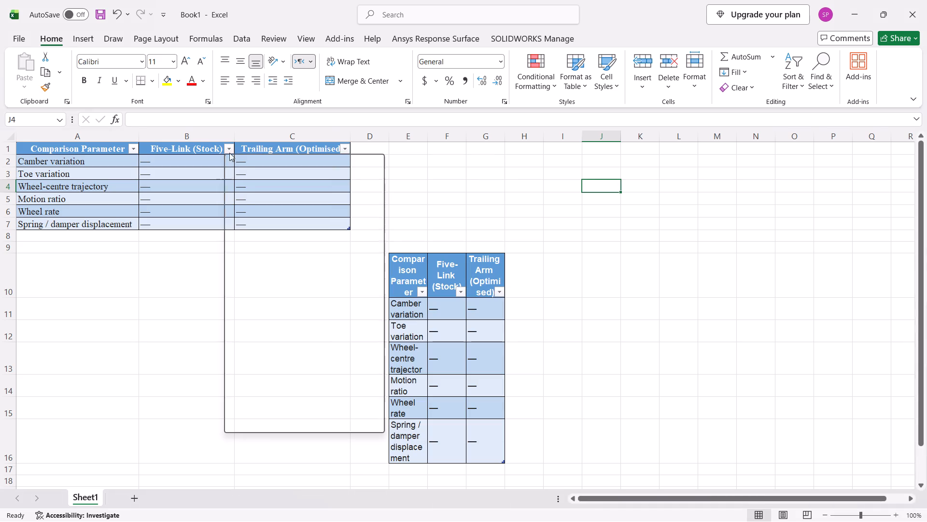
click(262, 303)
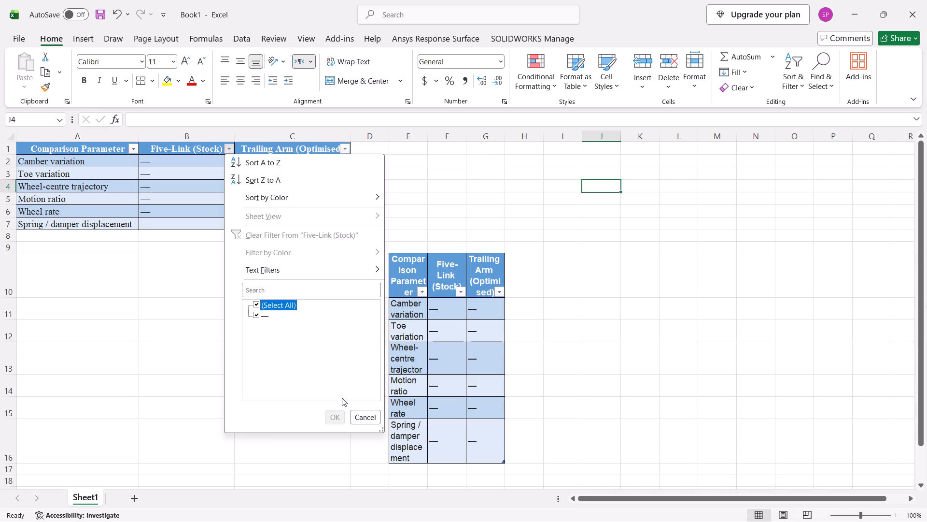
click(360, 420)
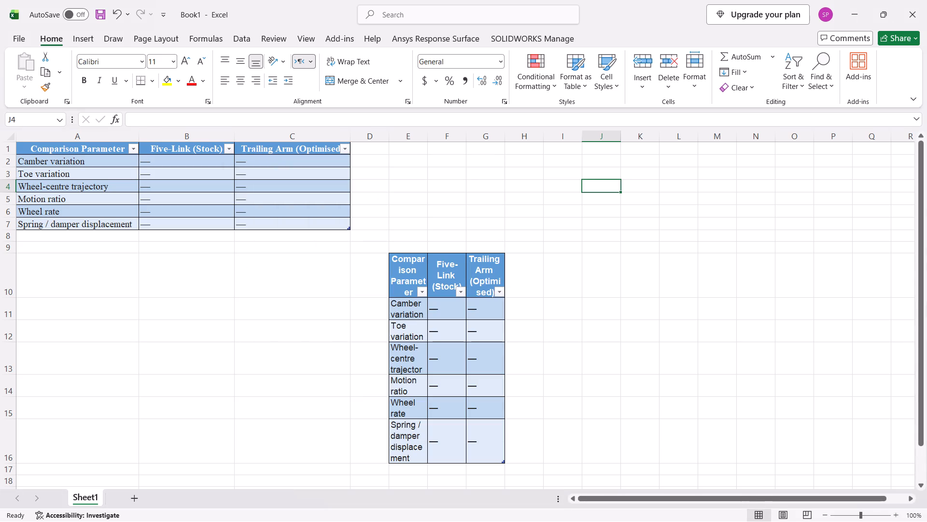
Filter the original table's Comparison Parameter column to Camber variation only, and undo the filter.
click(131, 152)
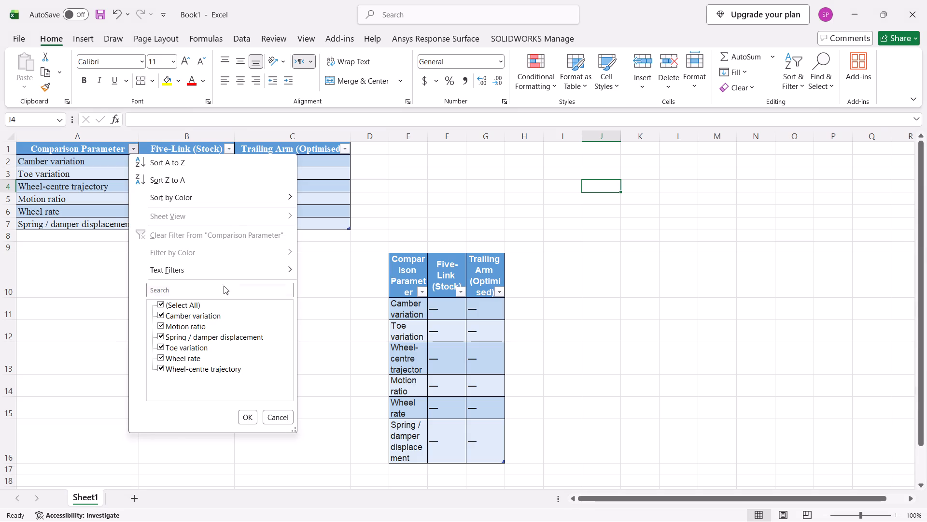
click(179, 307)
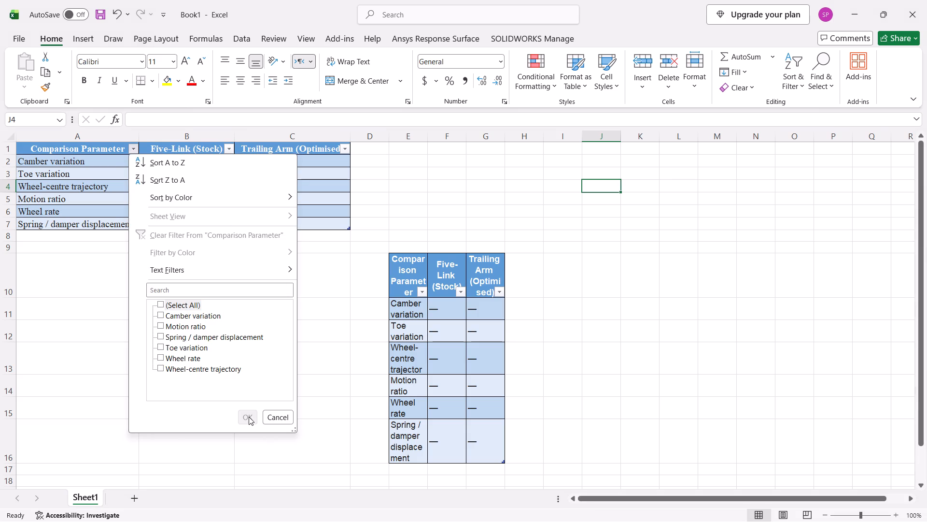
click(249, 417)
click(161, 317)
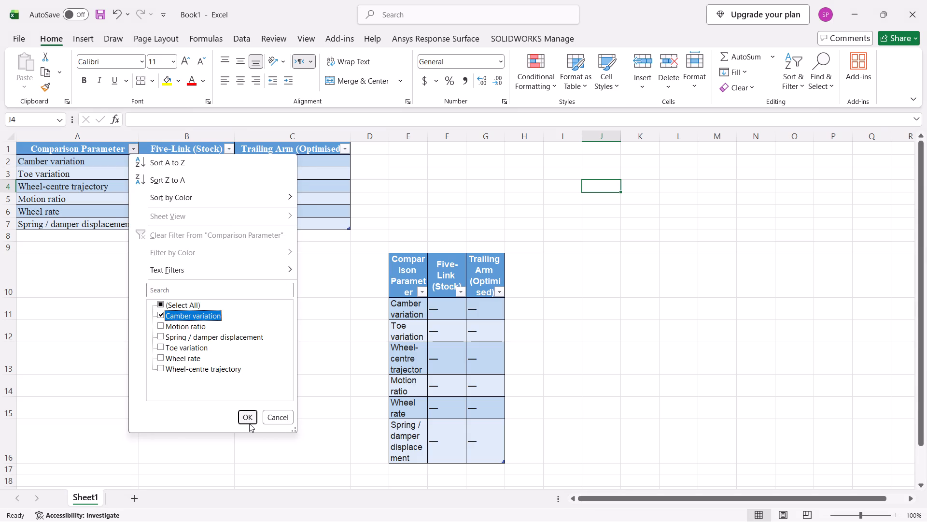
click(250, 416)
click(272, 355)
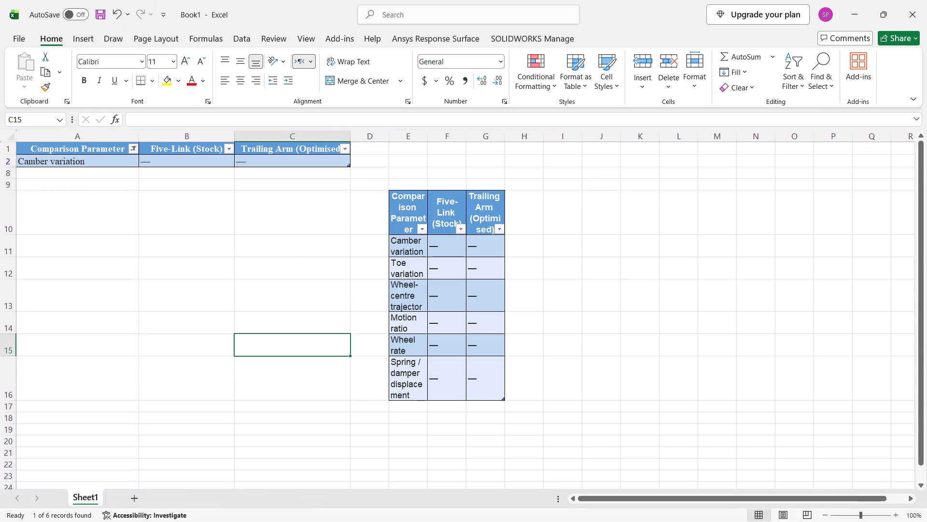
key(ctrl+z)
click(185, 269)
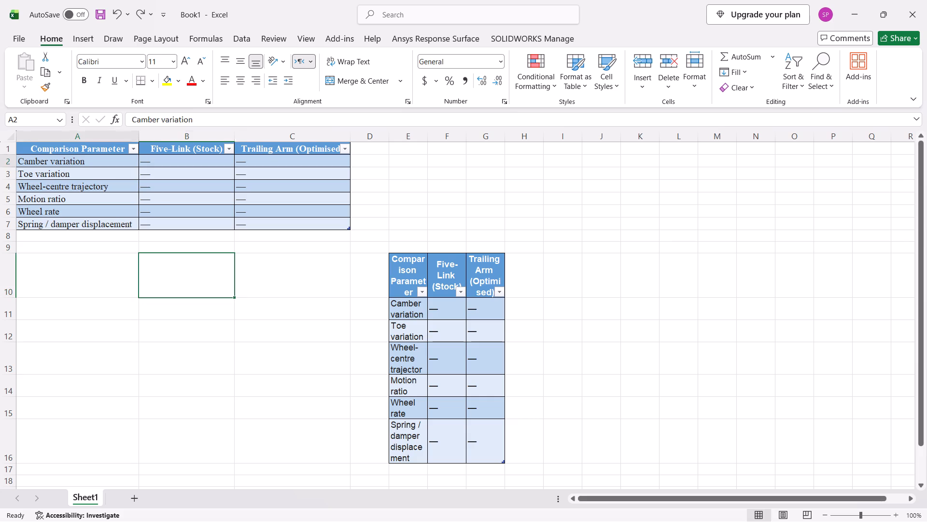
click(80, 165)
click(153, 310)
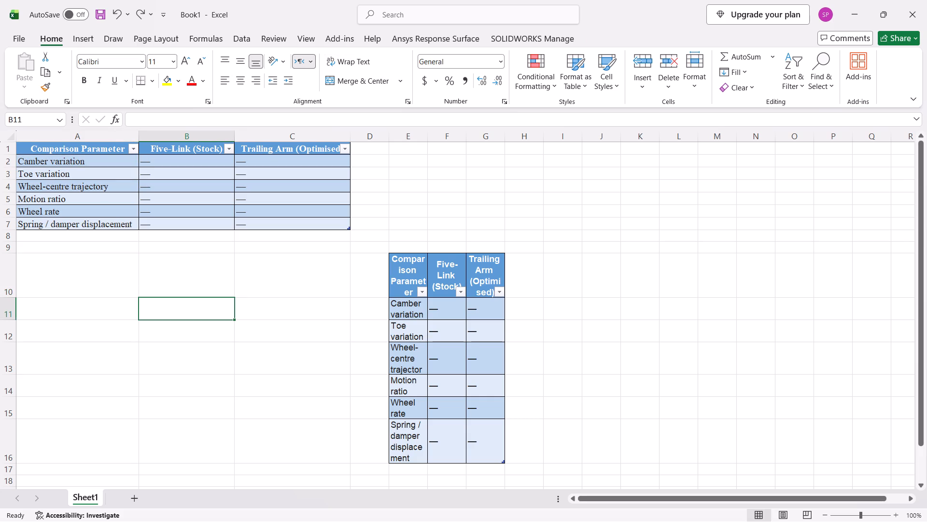
Autofit the widths of columns E, F and G and the height of row 10 for the copied comparison table.
double_click(389, 141)
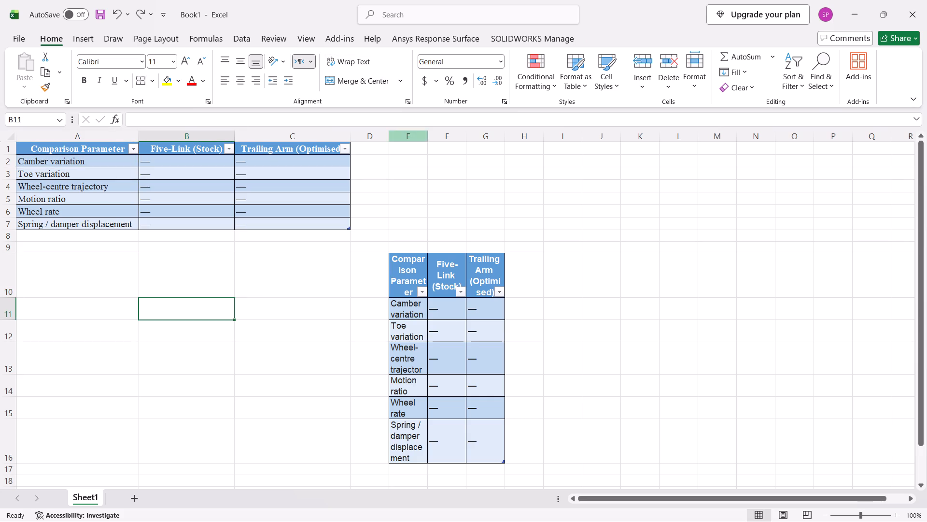
double_click(428, 138)
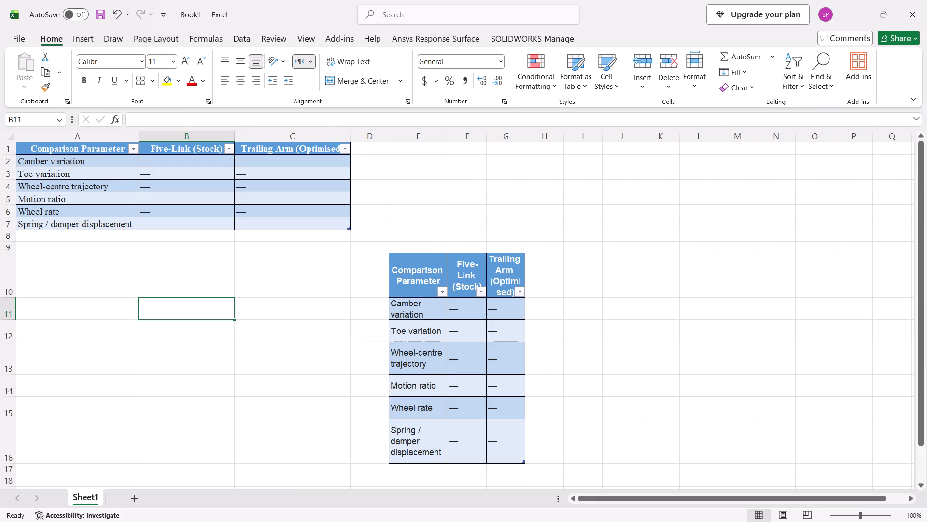
double_click(486, 139)
double_click(540, 139)
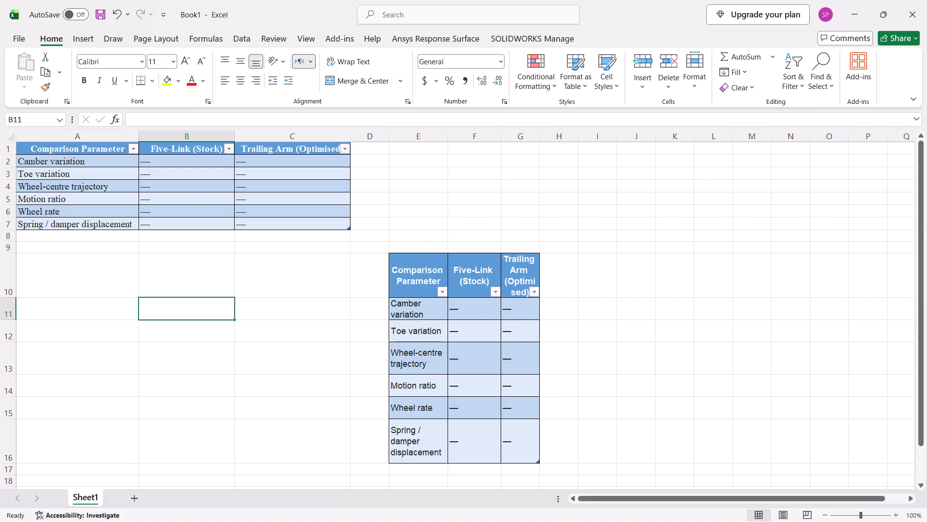
double_click(13, 296)
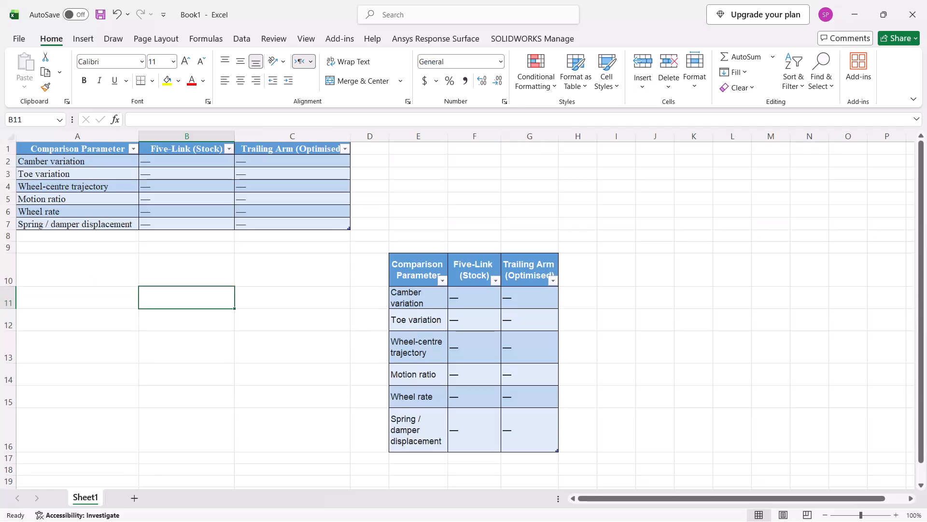
Copy the original comparison table A1:C7, including its headers.
drag(328, 225, 24, 152)
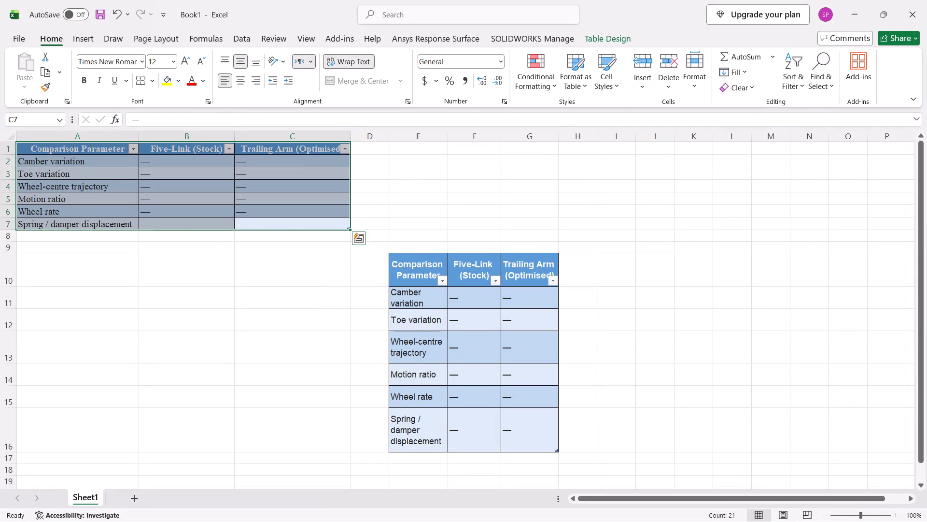
key(ctrl+c)
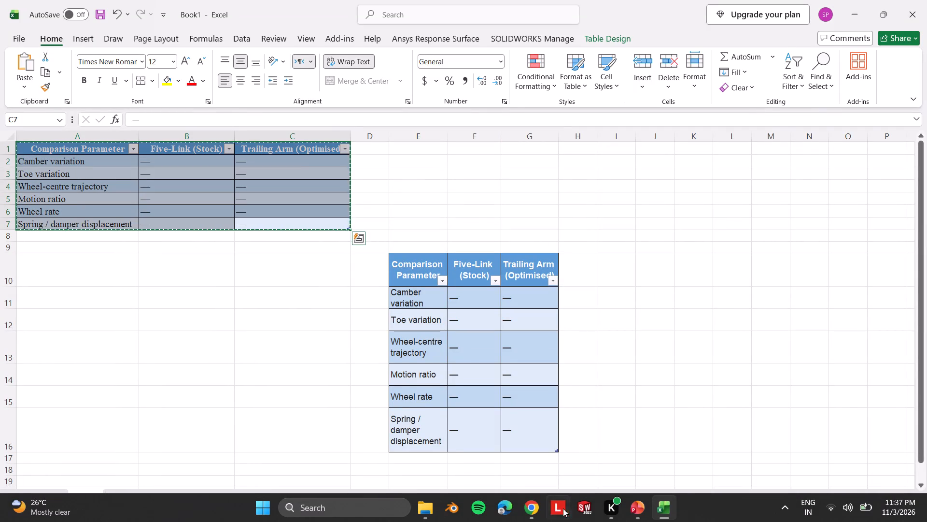
Switch to the poster in PowerPoint and examine its simulation setup and progress and results sections.
click(635, 512)
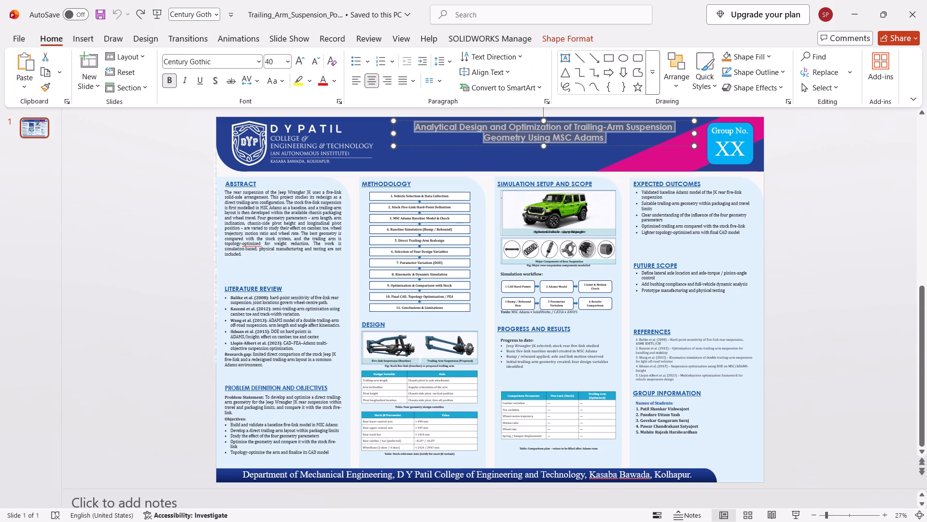
ctrl+scroll(639, 439, up, 3)
scroll(612, 429, down, 12)
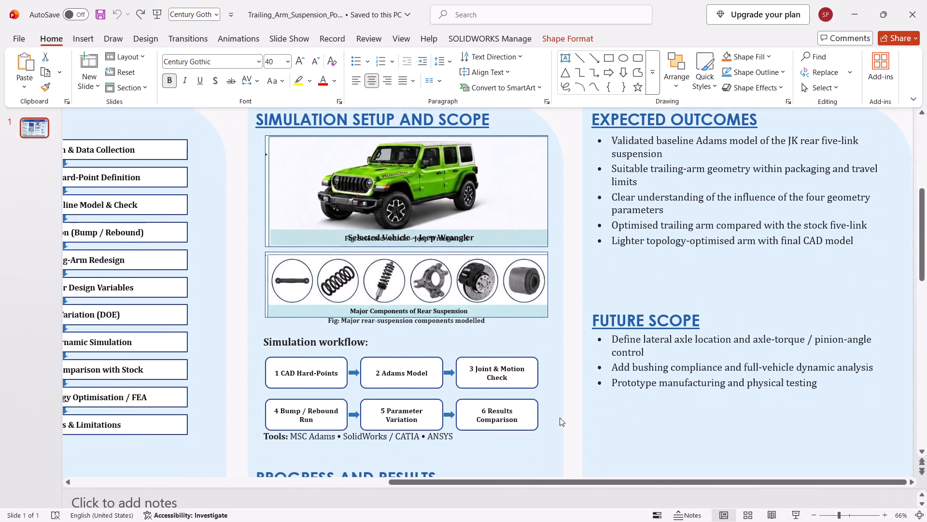
scroll(560, 418, down, 10)
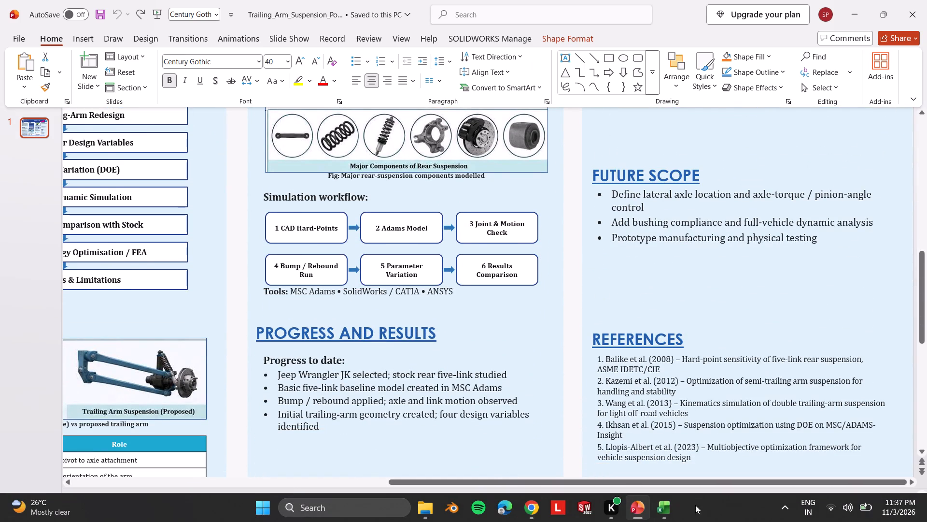
Switch to the Canva poster in Chrome and duplicate the poster page.
click(525, 509)
click(464, 326)
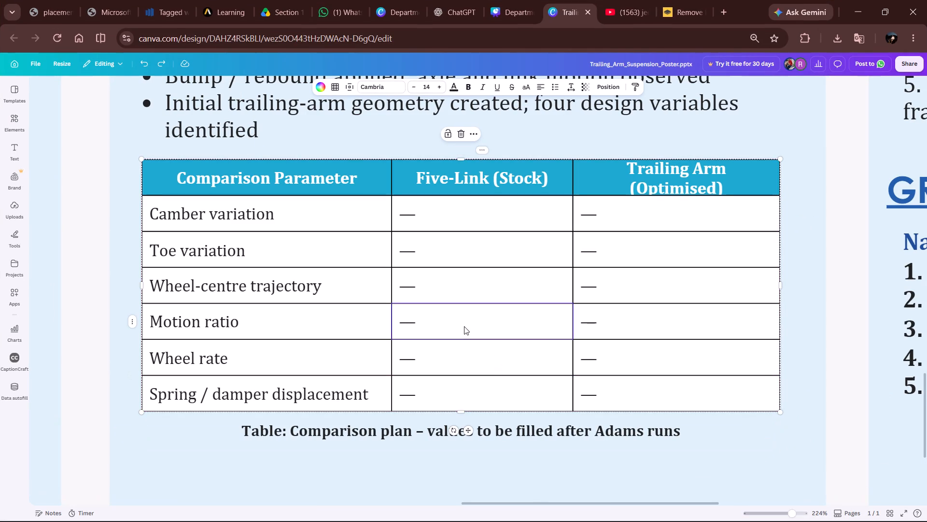
scroll(719, 382, down, 4)
ctrl+scroll(597, 353, up, 1)
ctrl+scroll(597, 353, down, 2)
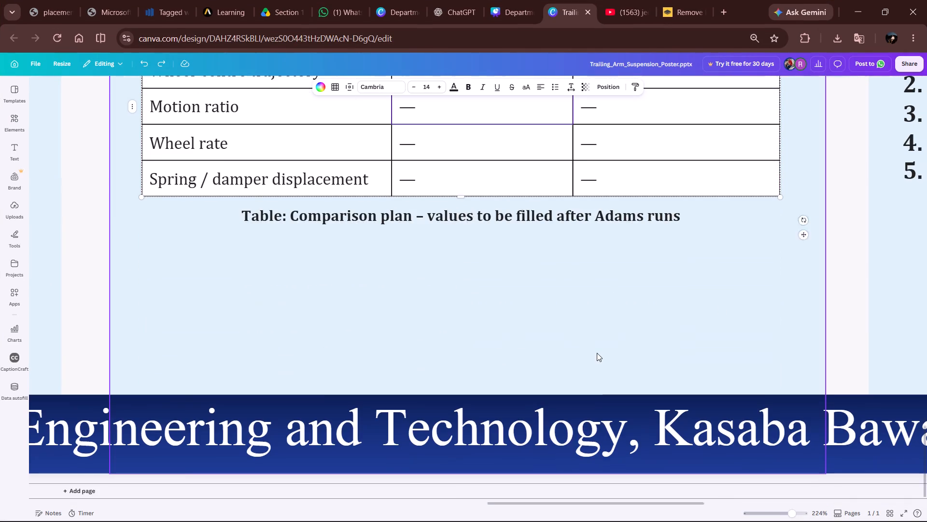
ctrl+scroll(597, 353, down, 1)
ctrl+scroll(597, 353, up, 4)
ctrl+scroll(597, 353, down, 14)
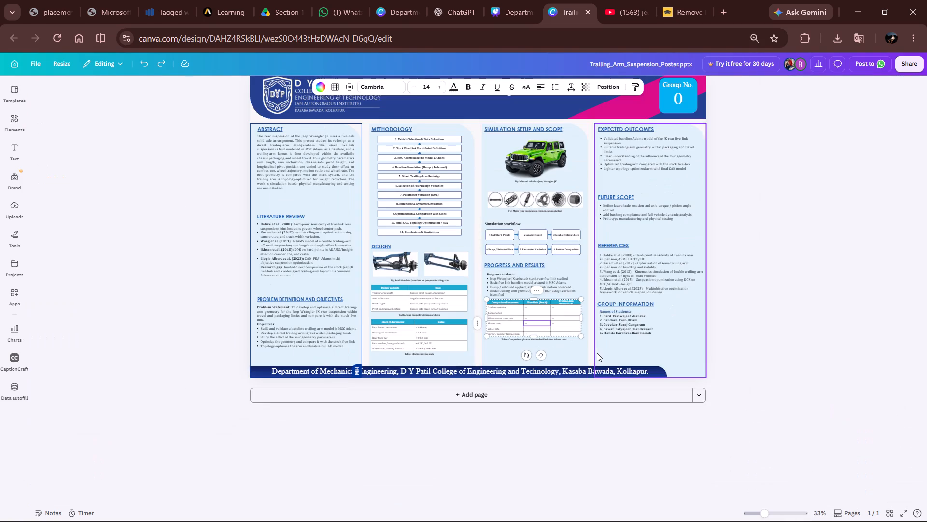
click(794, 321)
scroll(762, 304, up, 3)
click(761, 287)
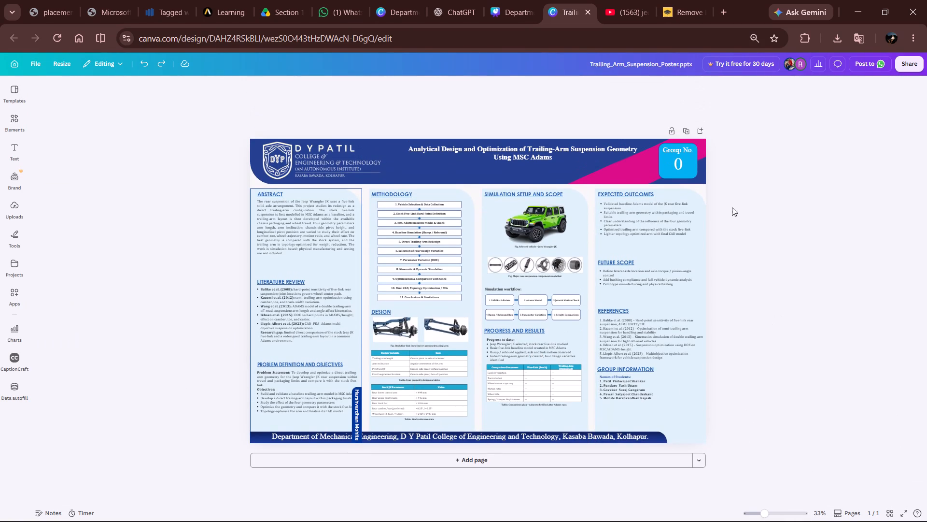
click(686, 136)
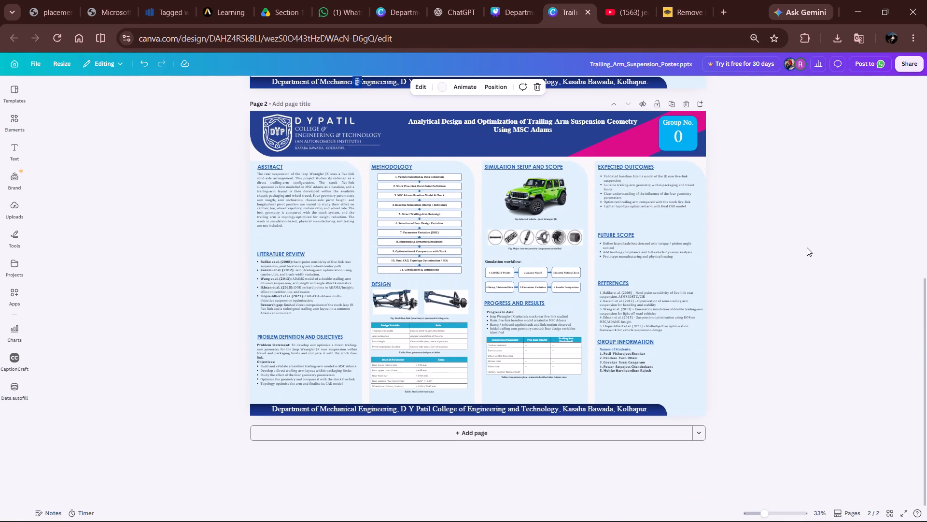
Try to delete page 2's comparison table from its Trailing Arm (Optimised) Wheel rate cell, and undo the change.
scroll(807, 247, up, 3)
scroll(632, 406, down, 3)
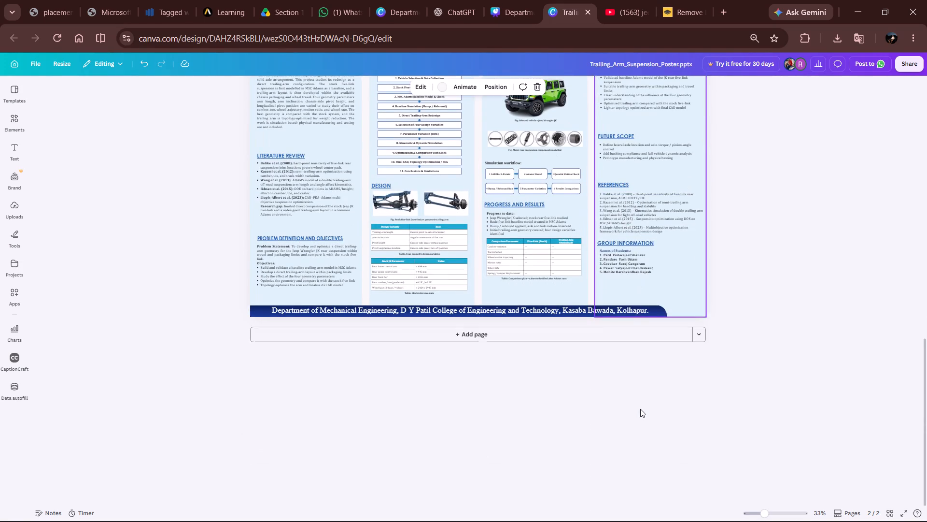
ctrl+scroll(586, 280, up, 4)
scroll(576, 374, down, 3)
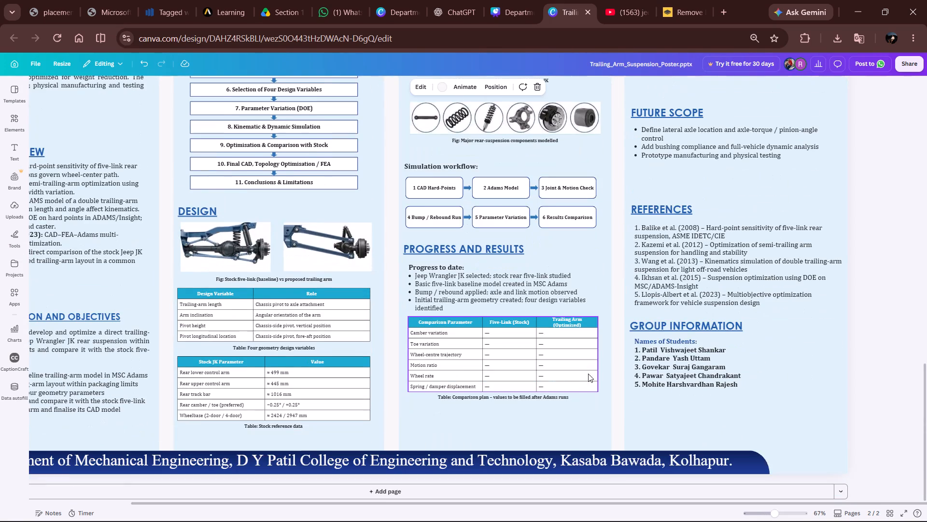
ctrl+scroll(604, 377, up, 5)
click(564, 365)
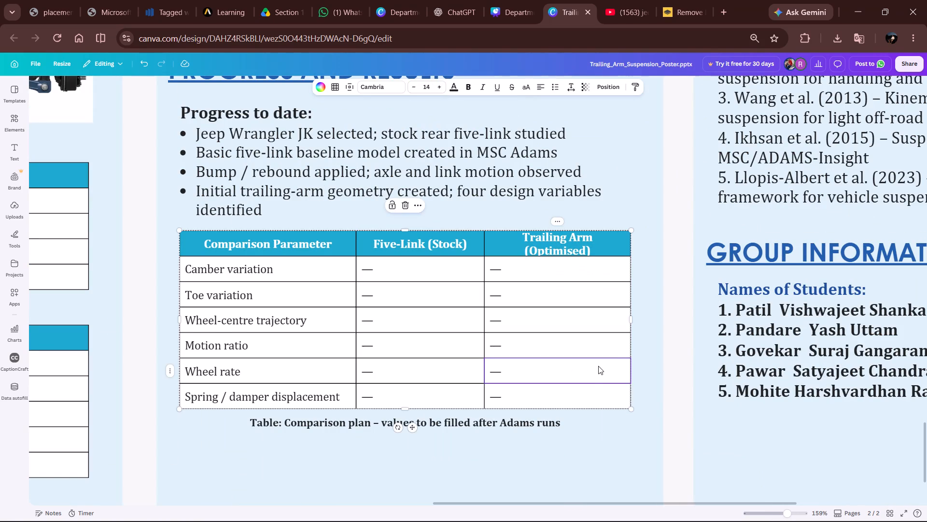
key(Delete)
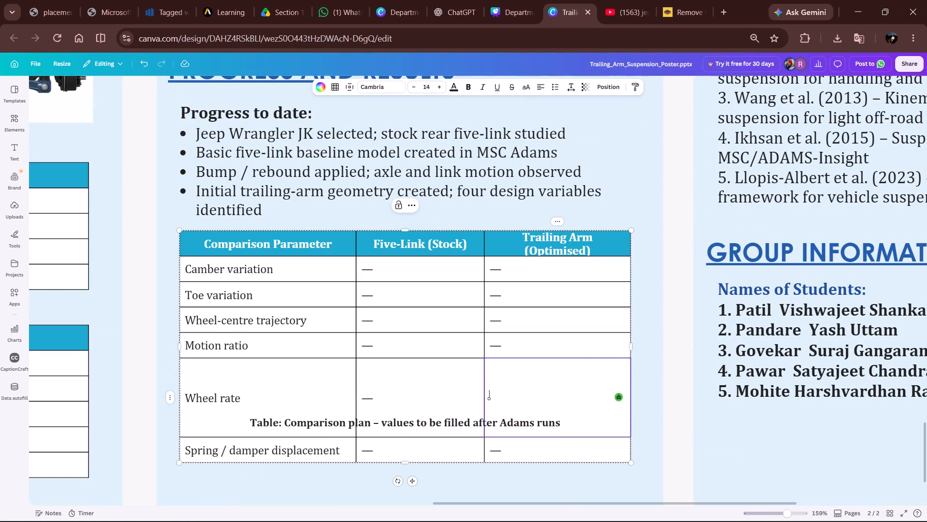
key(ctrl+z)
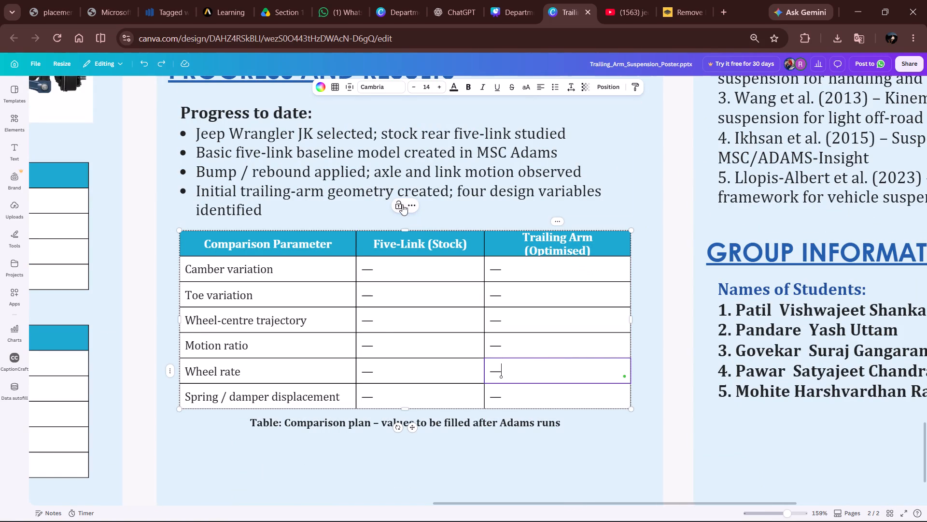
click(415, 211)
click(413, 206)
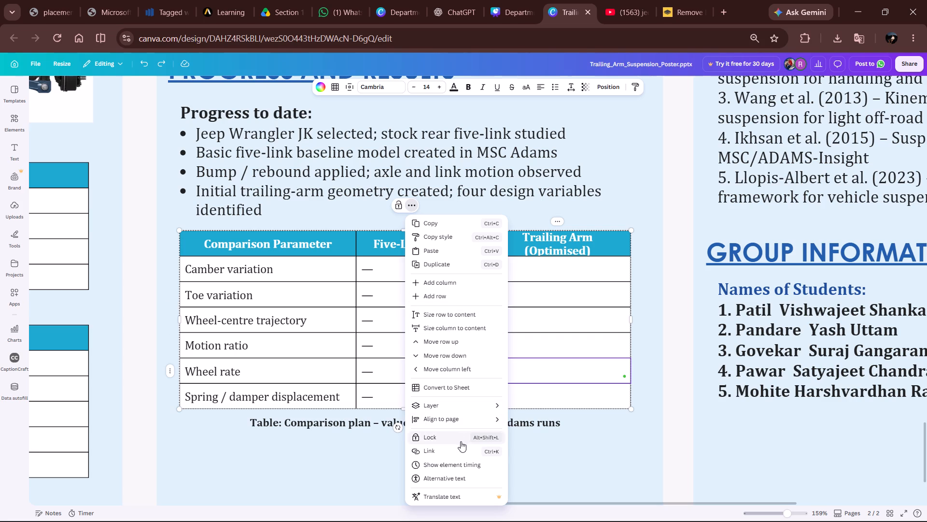
Delete the whole comparison table on page 2 and paste a table in its place.
click(233, 247)
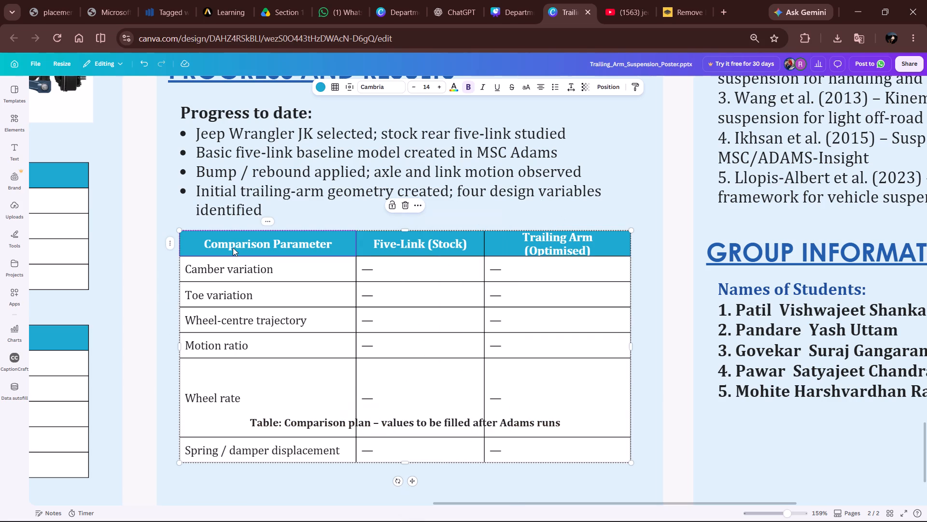
drag(233, 247, 582, 450)
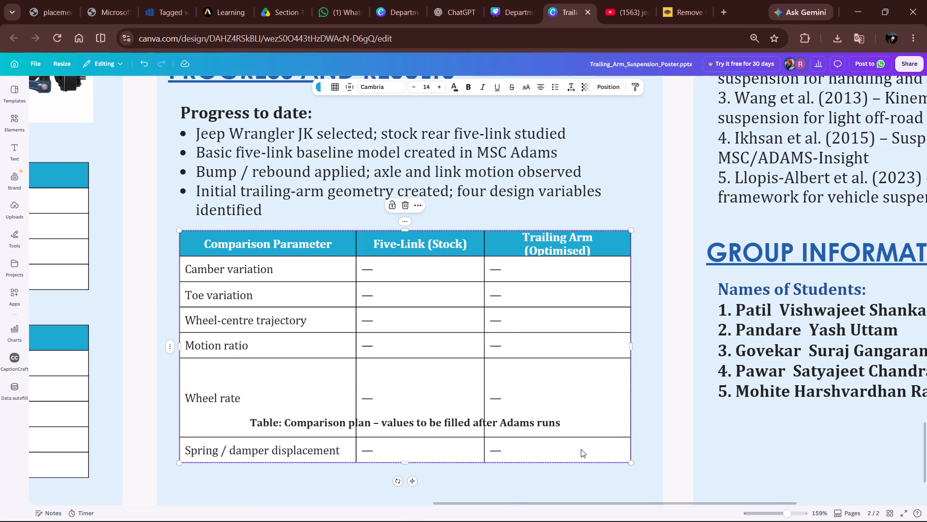
key(Delete)
key(Delete)
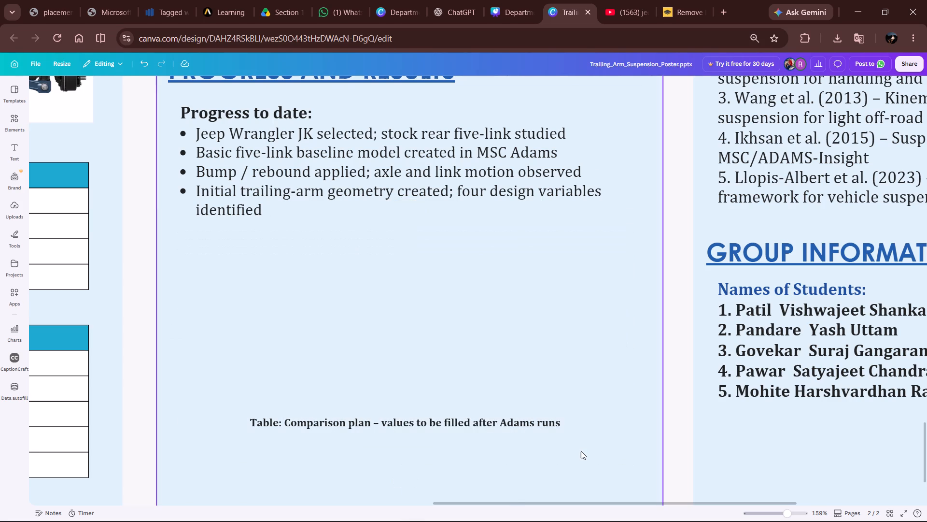
key(ctrl+v)
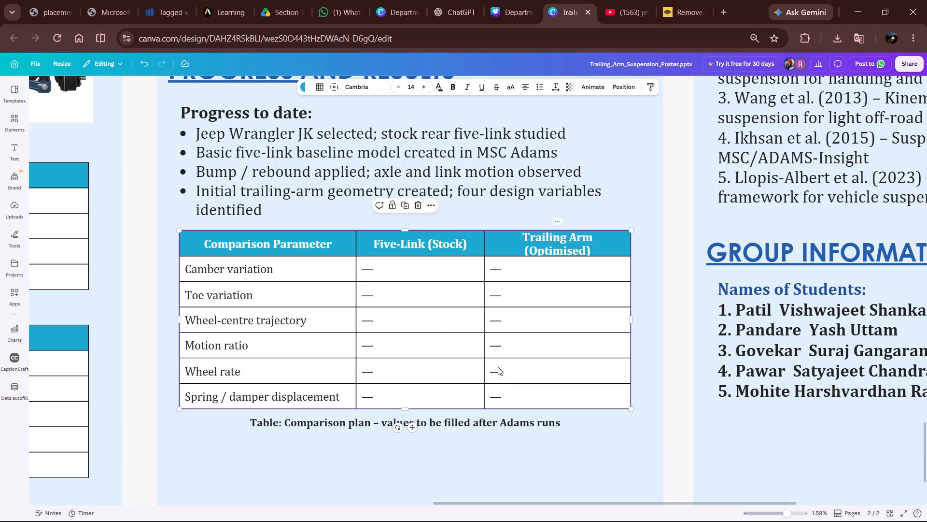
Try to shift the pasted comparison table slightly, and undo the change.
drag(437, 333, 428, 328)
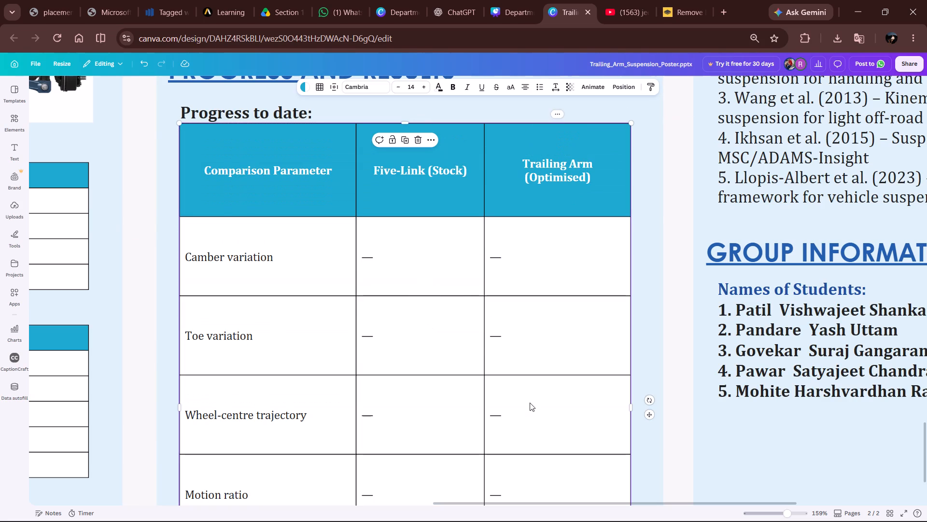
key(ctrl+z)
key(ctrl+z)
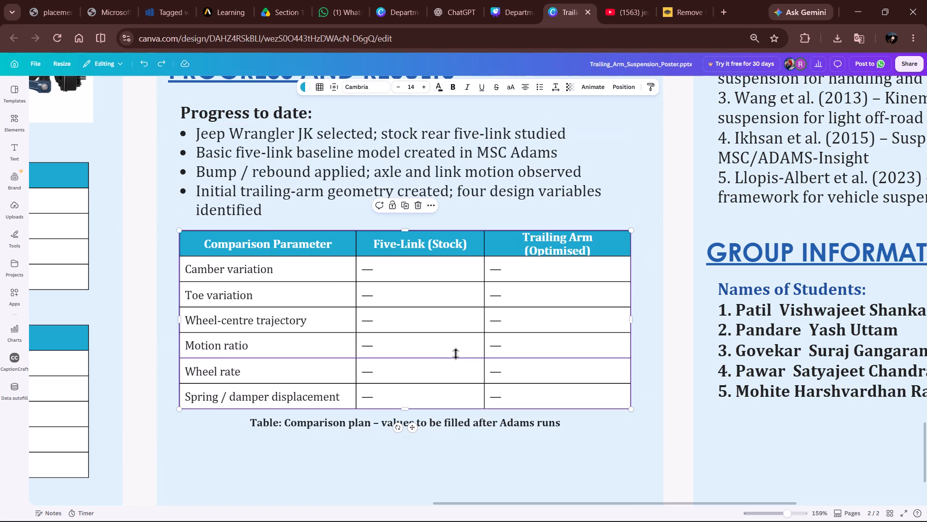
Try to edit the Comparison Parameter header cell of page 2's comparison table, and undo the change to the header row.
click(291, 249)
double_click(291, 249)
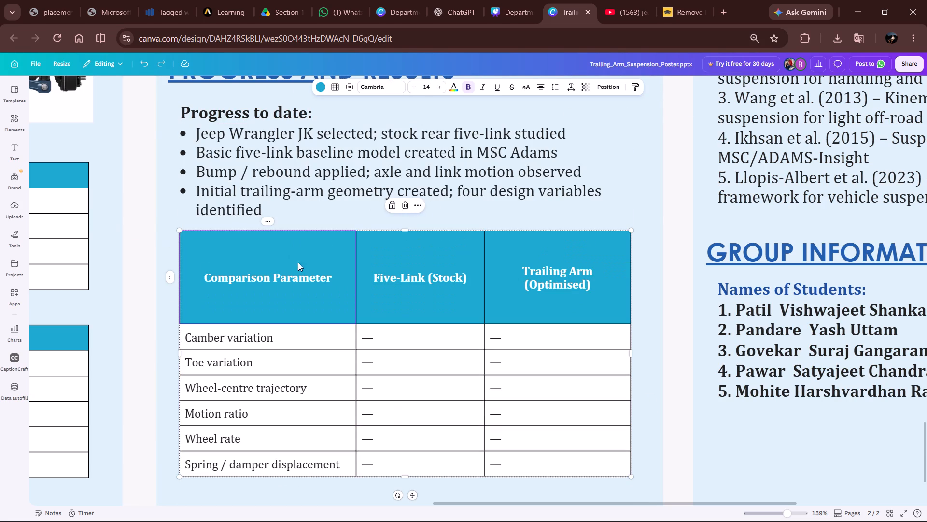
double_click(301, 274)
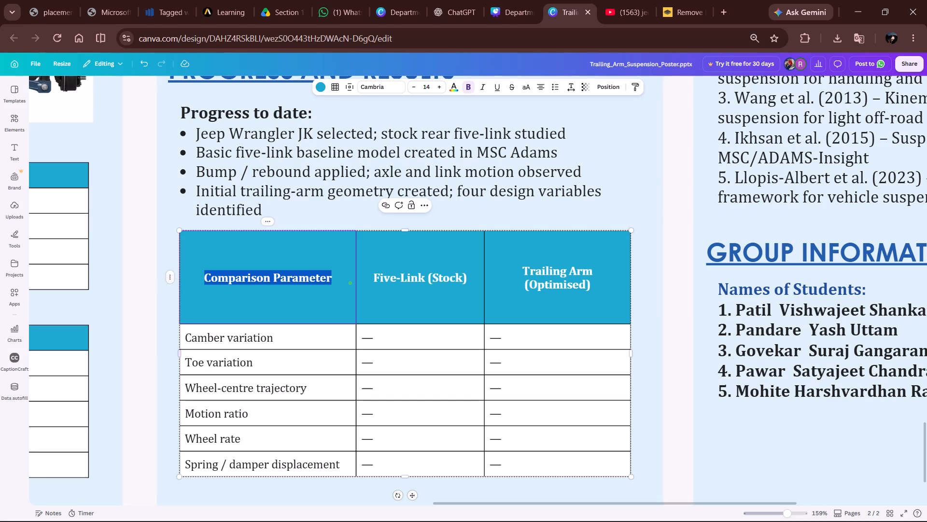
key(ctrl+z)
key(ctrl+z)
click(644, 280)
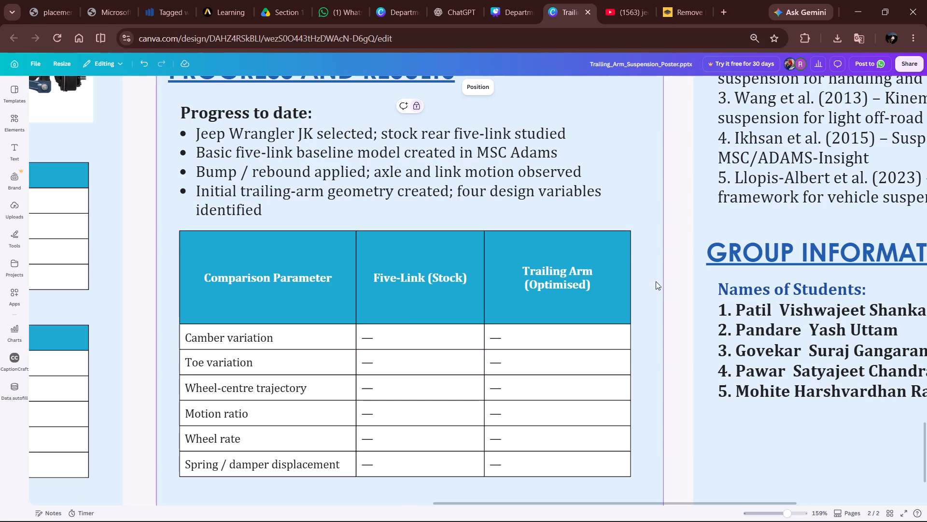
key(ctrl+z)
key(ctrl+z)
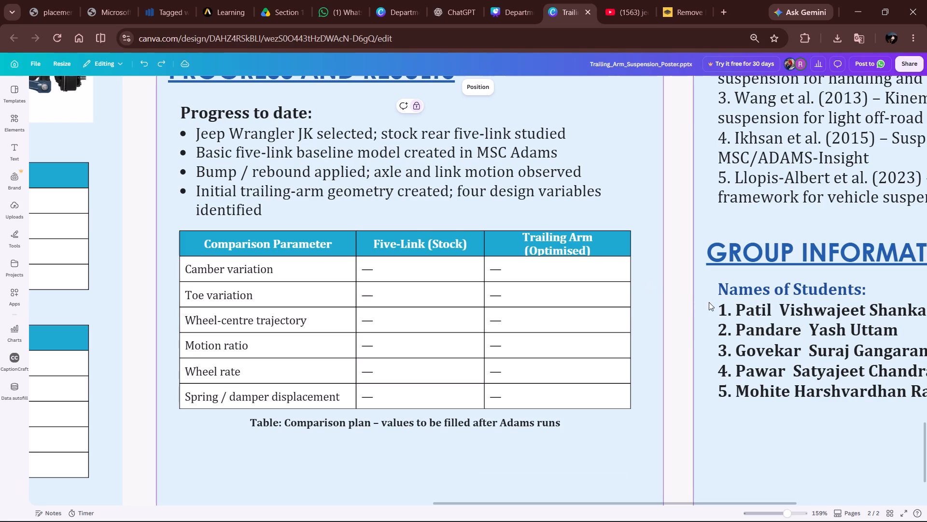
Copy all cells of the Design Variable and Role table in page 2's Design section.
click(682, 311)
ctrl+scroll(682, 314, down, 4)
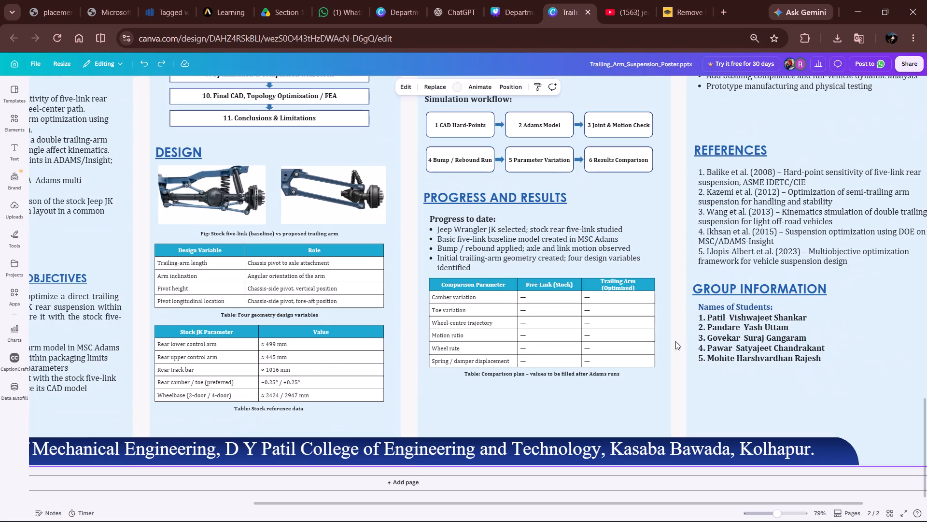
scroll(670, 379, up, 2)
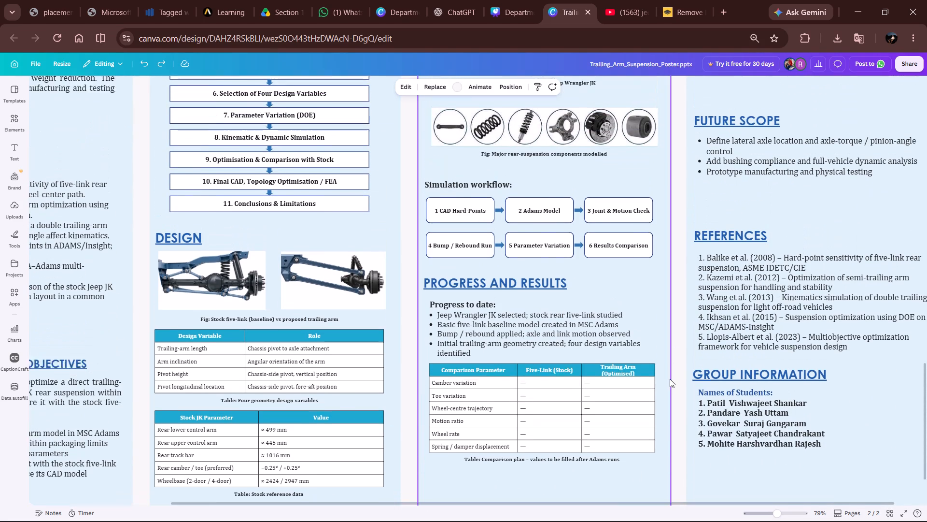
scroll(670, 379, up, 1)
scroll(670, 379, down, 3)
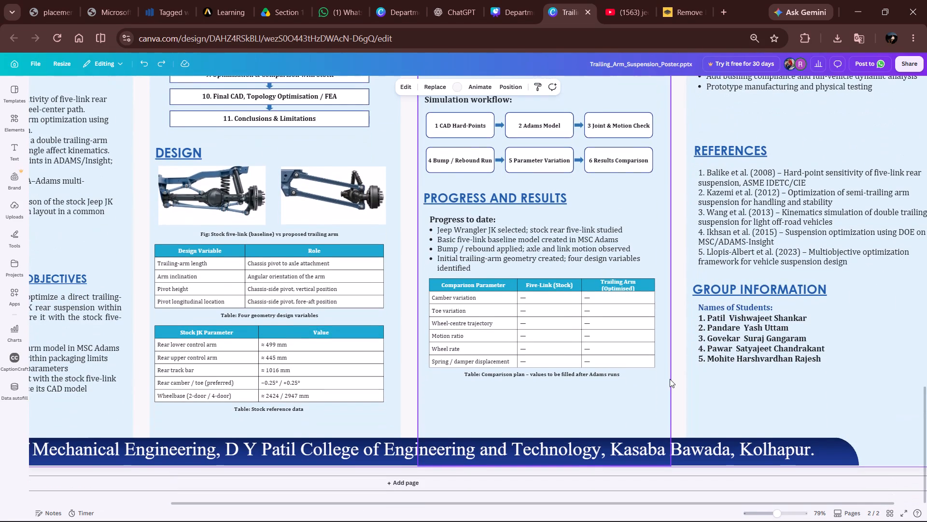
click(183, 252)
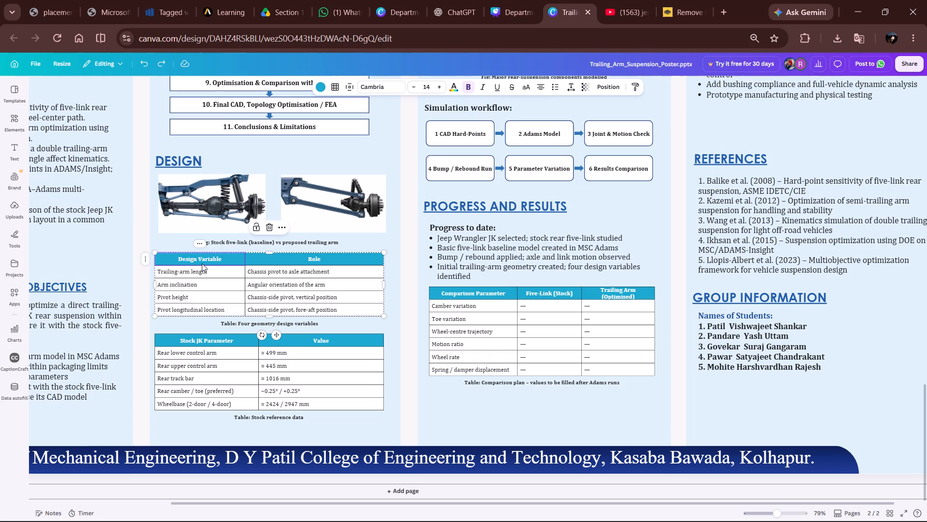
key(ctrl+shift+Down)
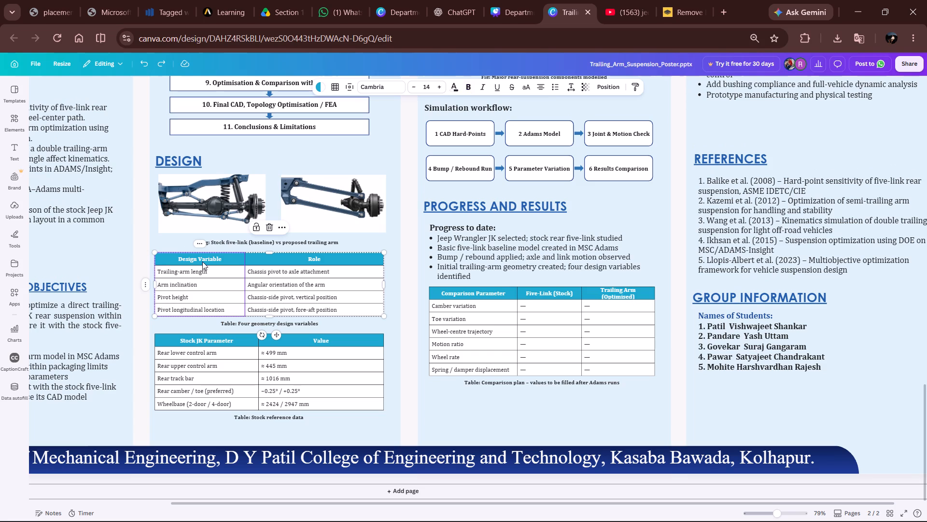
key(ctrl+shift+Right)
key(ctrl+c)
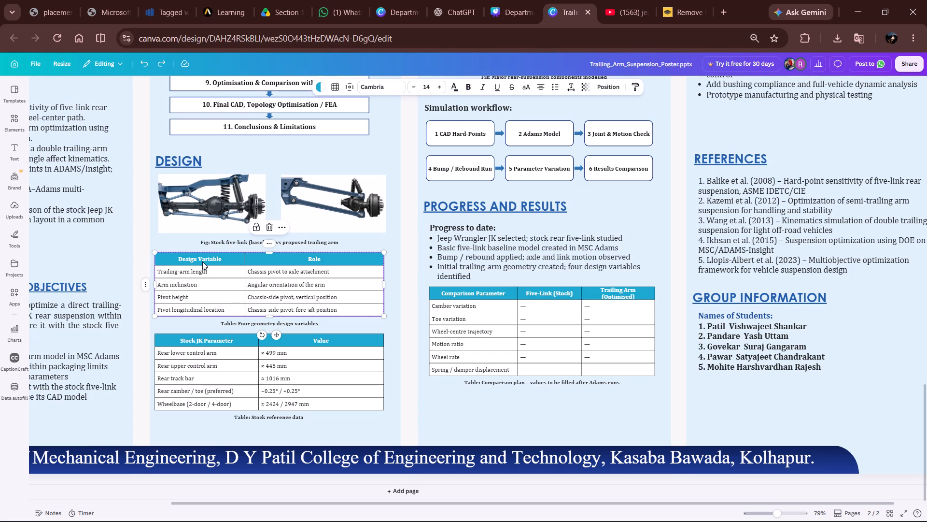
Switch to the Excel workbook and delete the lower copy of the comparison table in cells E10 to G16.
click(659, 507)
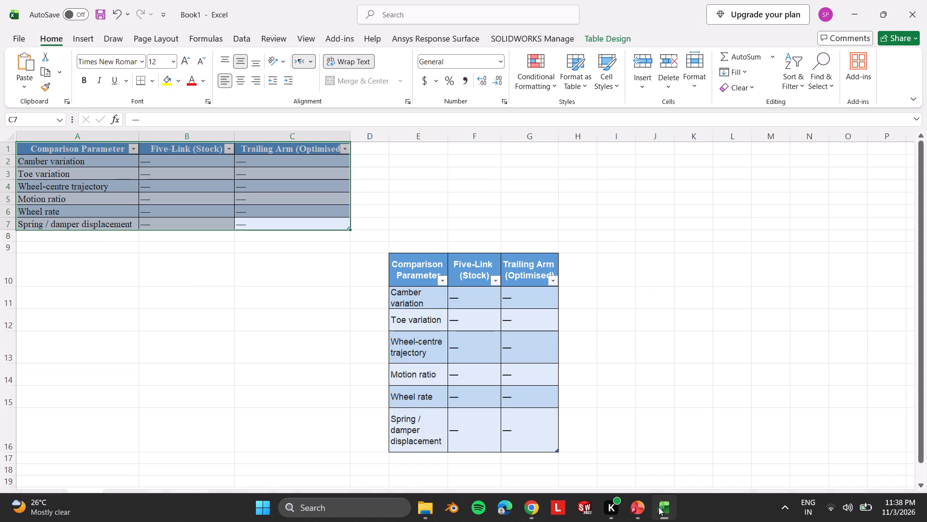
drag(387, 246, 501, 362)
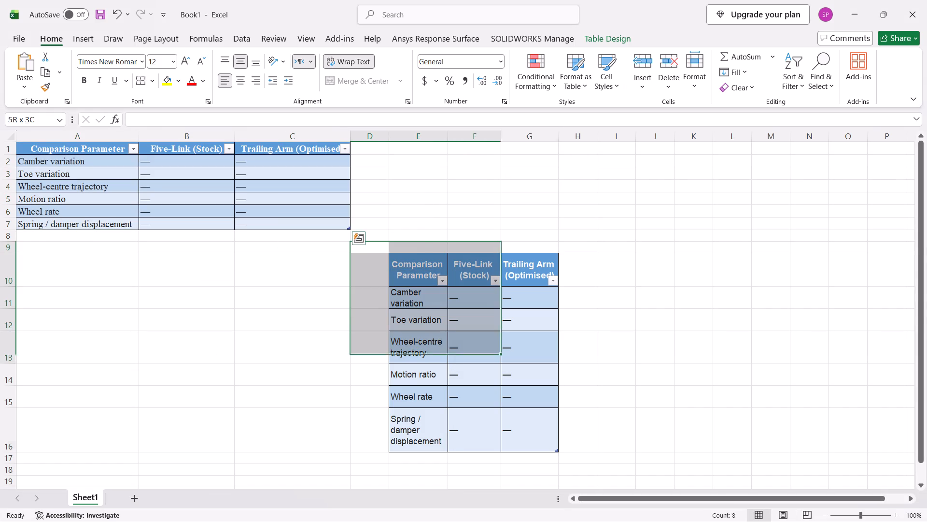
drag(501, 362, 583, 443)
key(Delete)
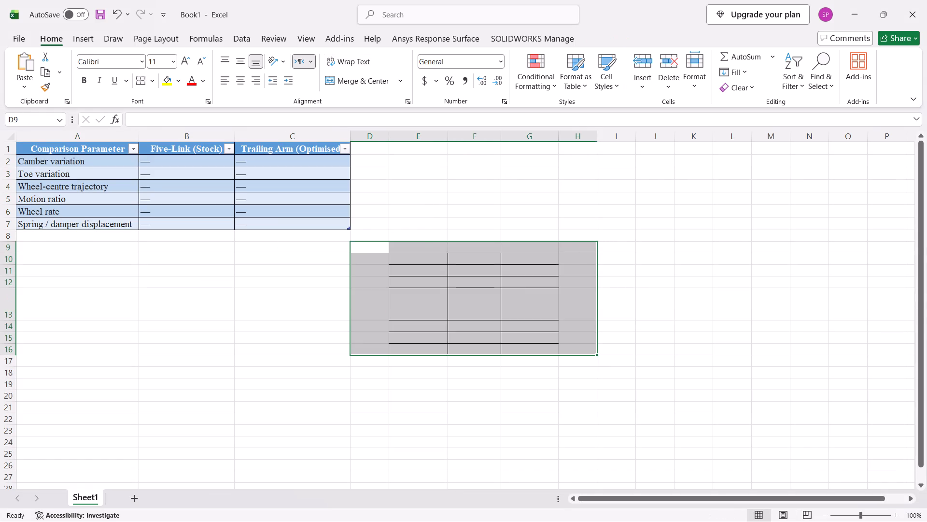
click(464, 215)
click(373, 150)
drag(390, 245, 460, 304)
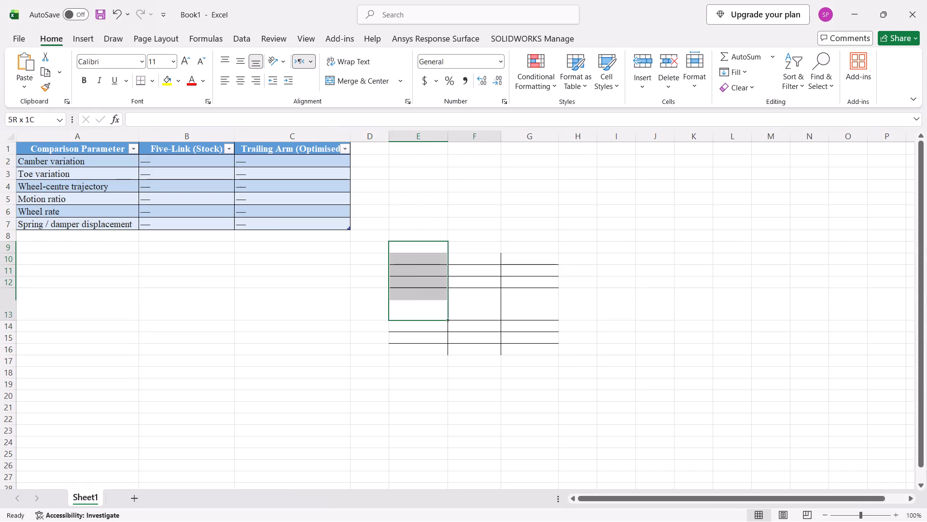
drag(460, 304, 553, 384)
key(Delete)
key(Delete)
key(Delete)
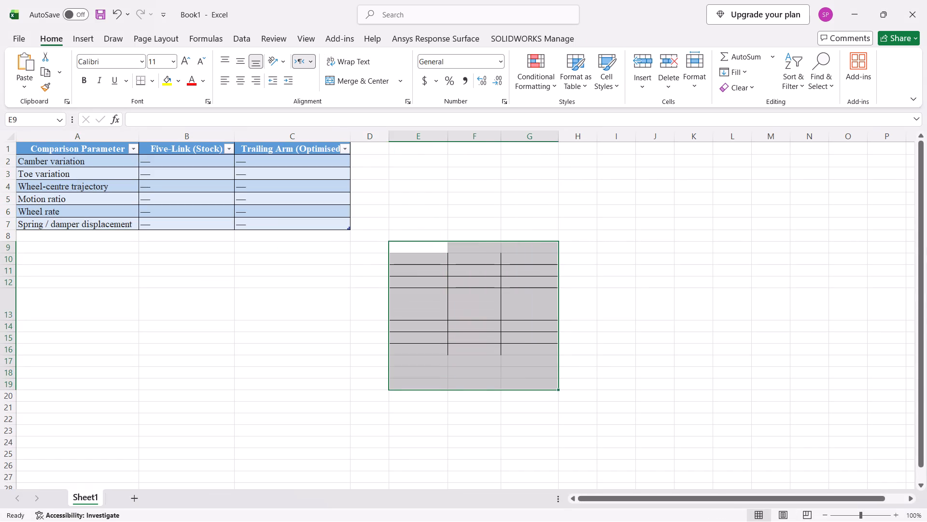
key(Delete)
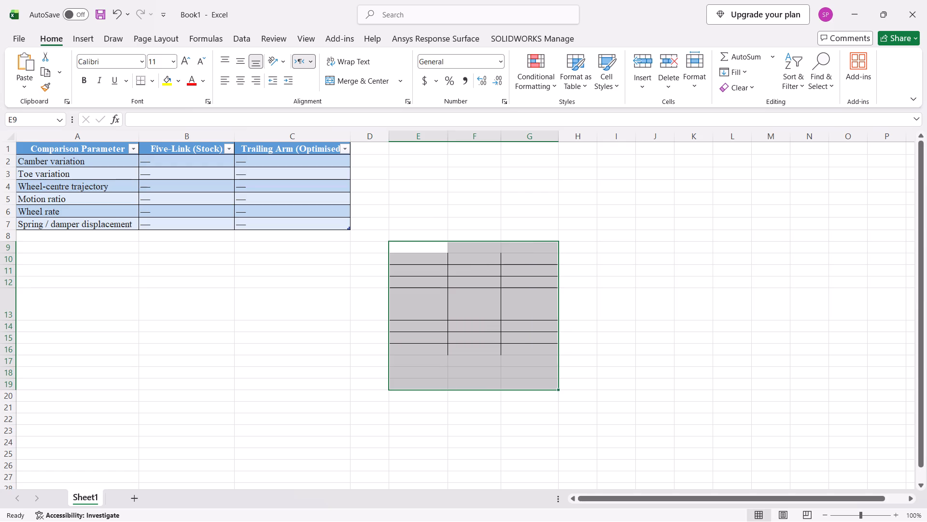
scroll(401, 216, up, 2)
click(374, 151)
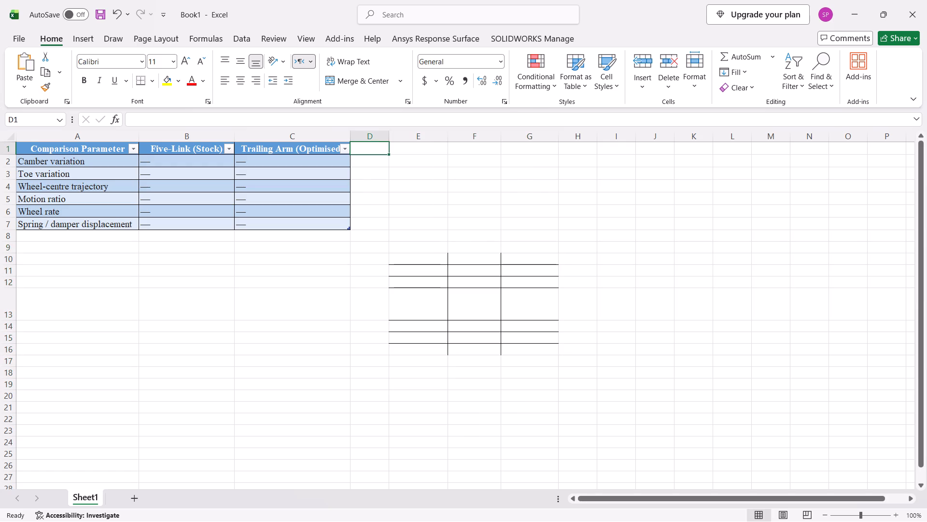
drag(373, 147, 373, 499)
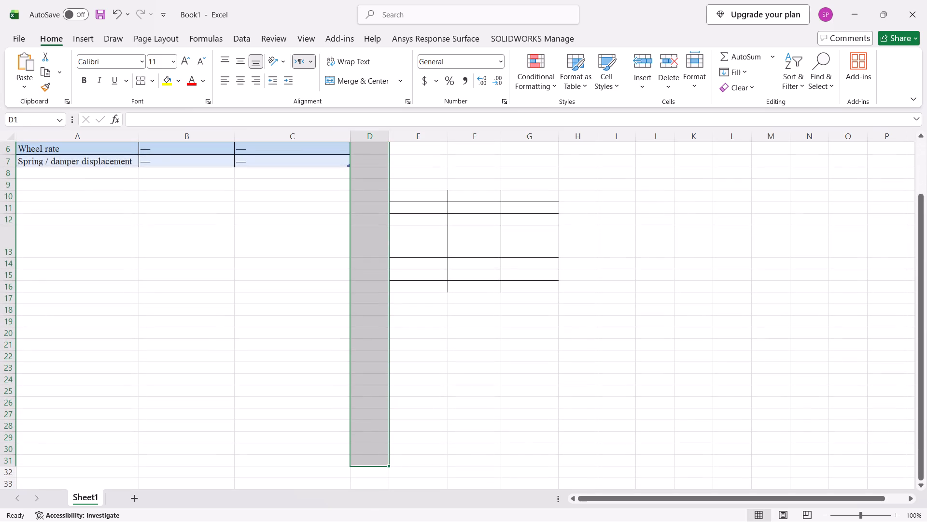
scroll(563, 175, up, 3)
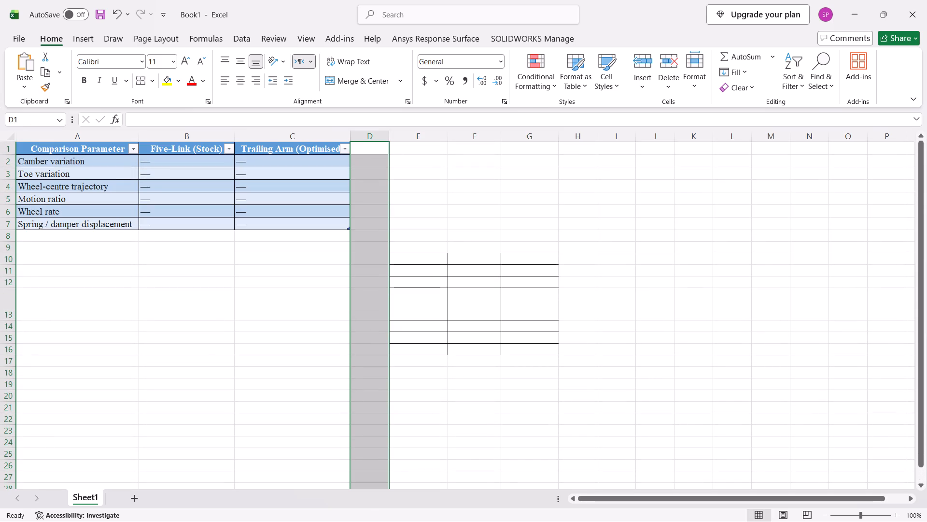
Paste the copied Design Variable and Role table into the sheet starting at cell E10.
click(408, 257)
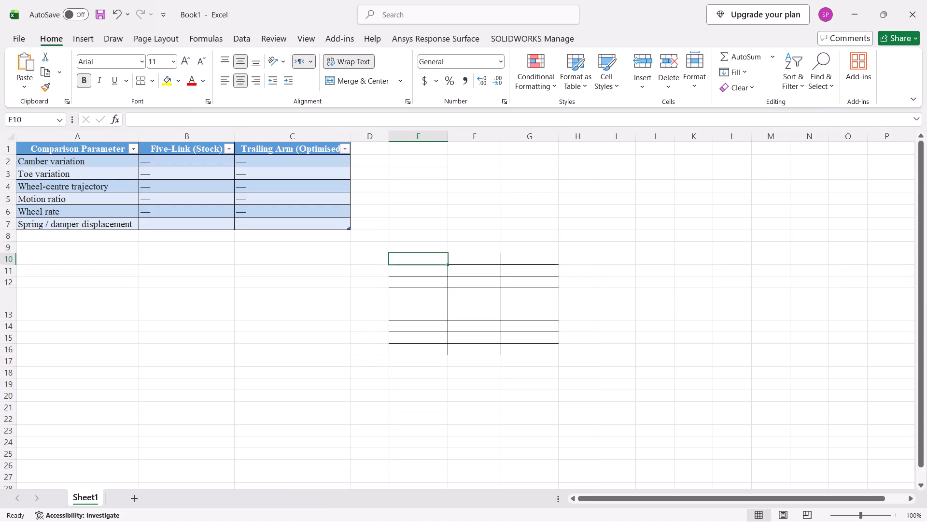
key(ctrl+v)
scroll(510, 319, down, 1)
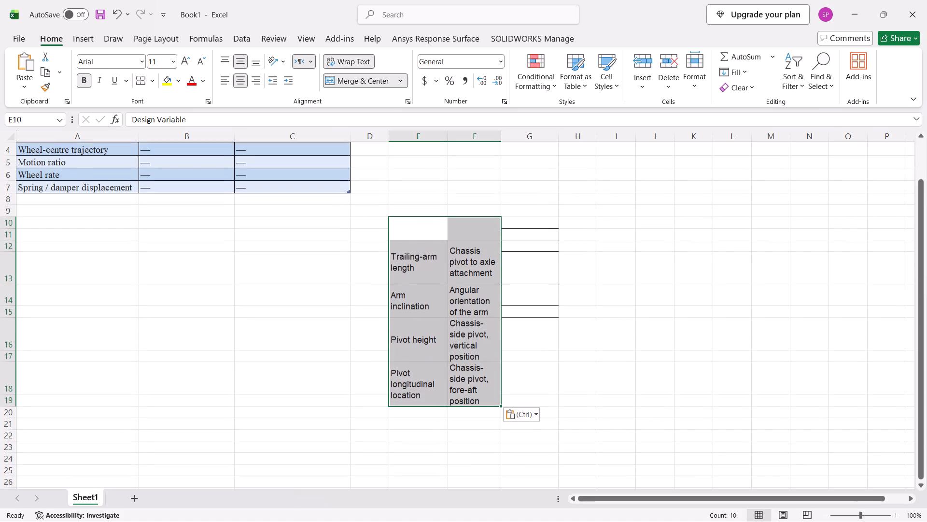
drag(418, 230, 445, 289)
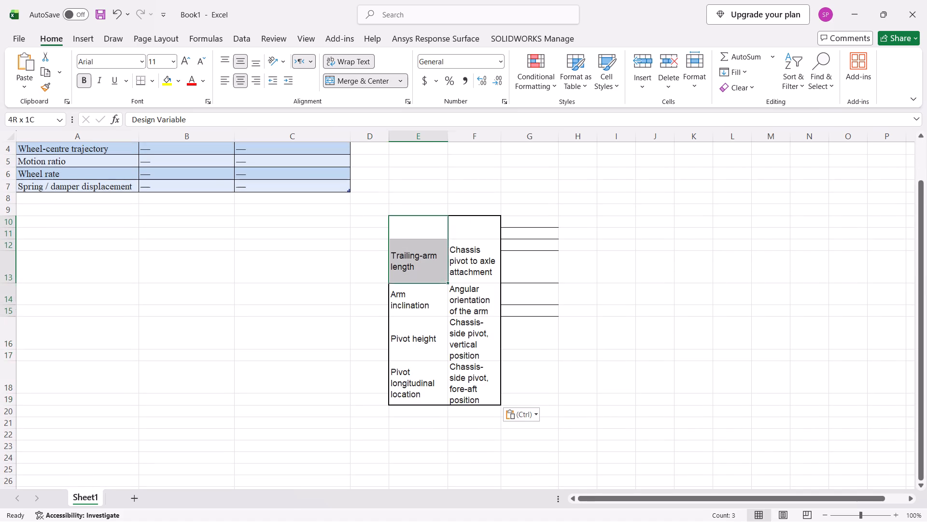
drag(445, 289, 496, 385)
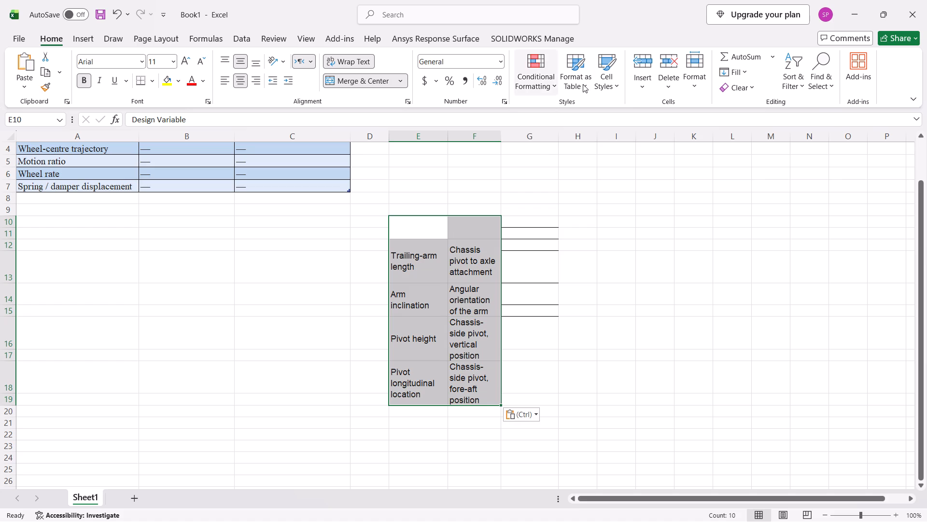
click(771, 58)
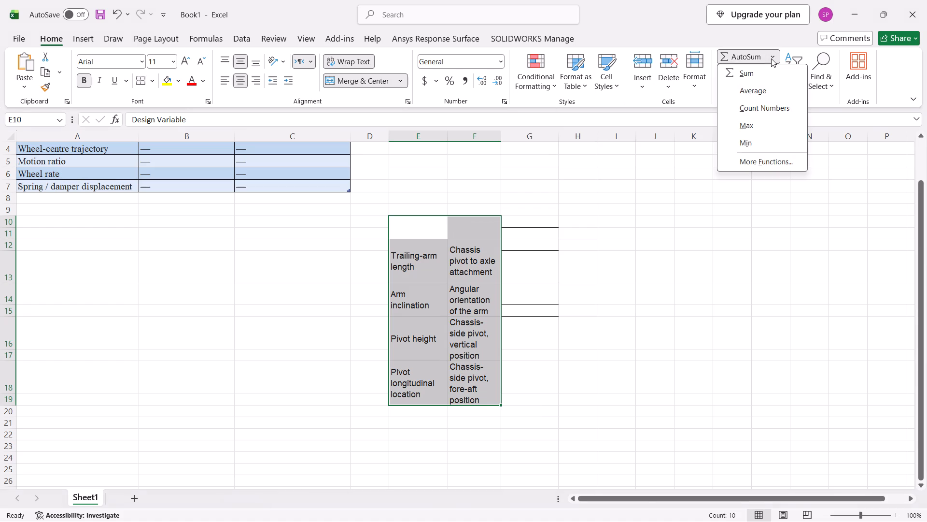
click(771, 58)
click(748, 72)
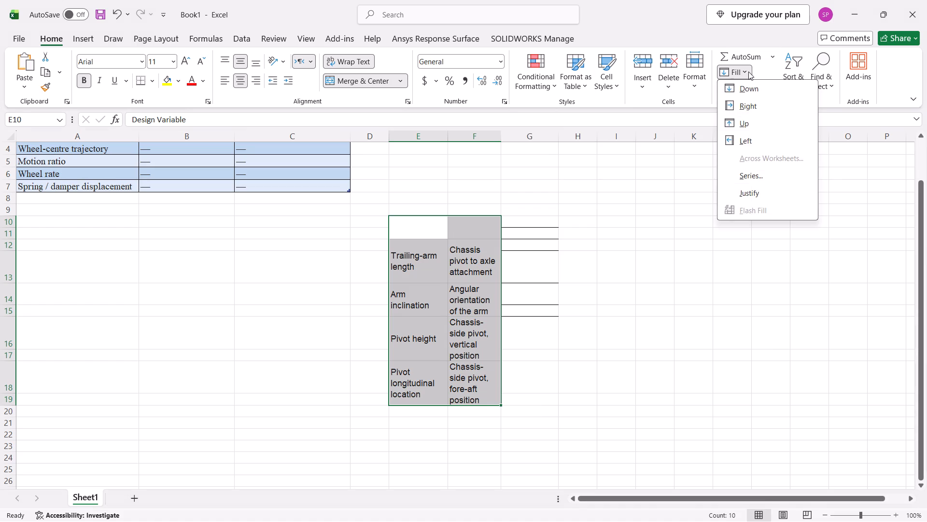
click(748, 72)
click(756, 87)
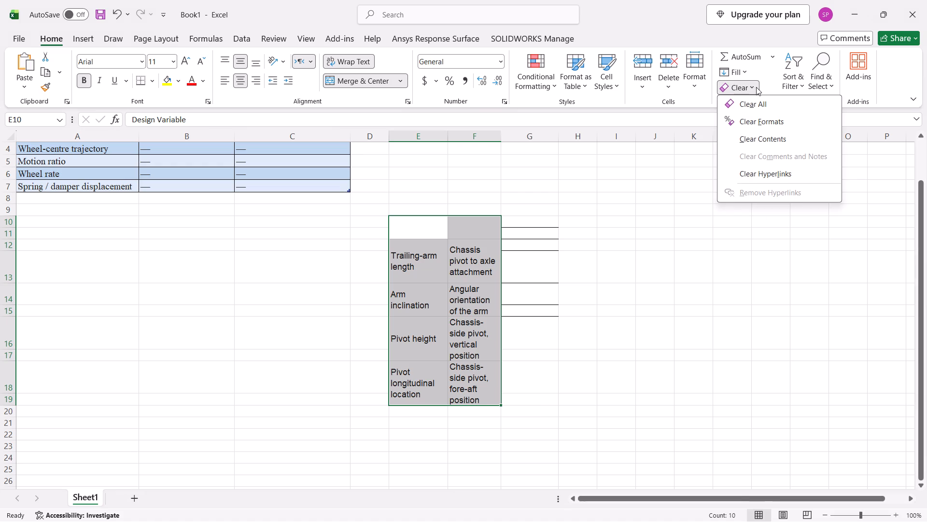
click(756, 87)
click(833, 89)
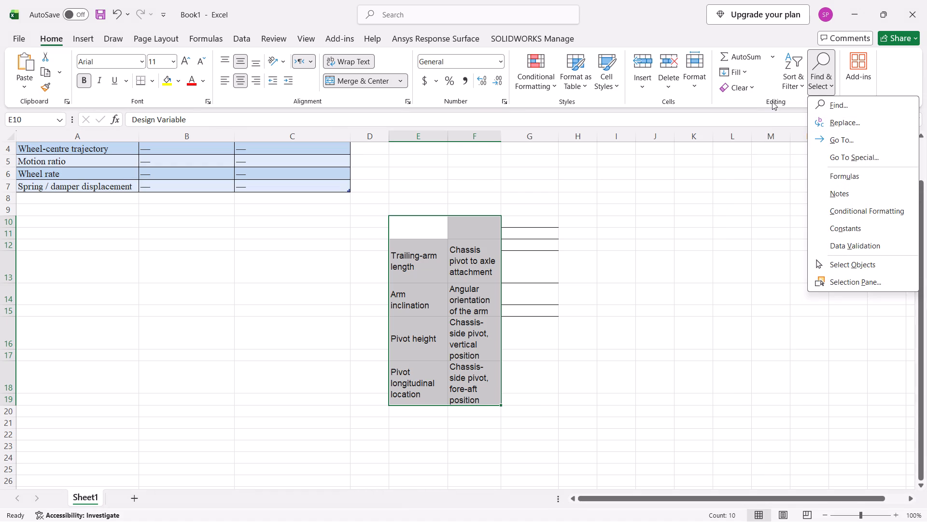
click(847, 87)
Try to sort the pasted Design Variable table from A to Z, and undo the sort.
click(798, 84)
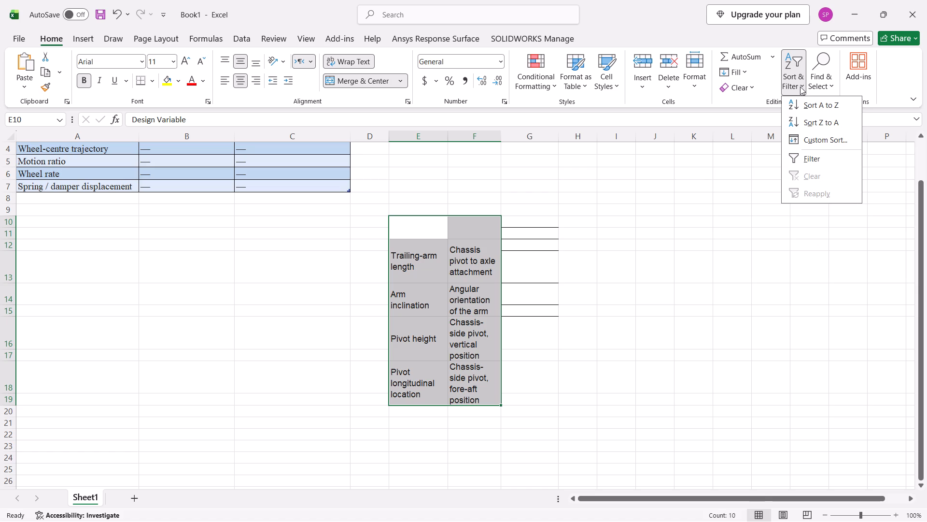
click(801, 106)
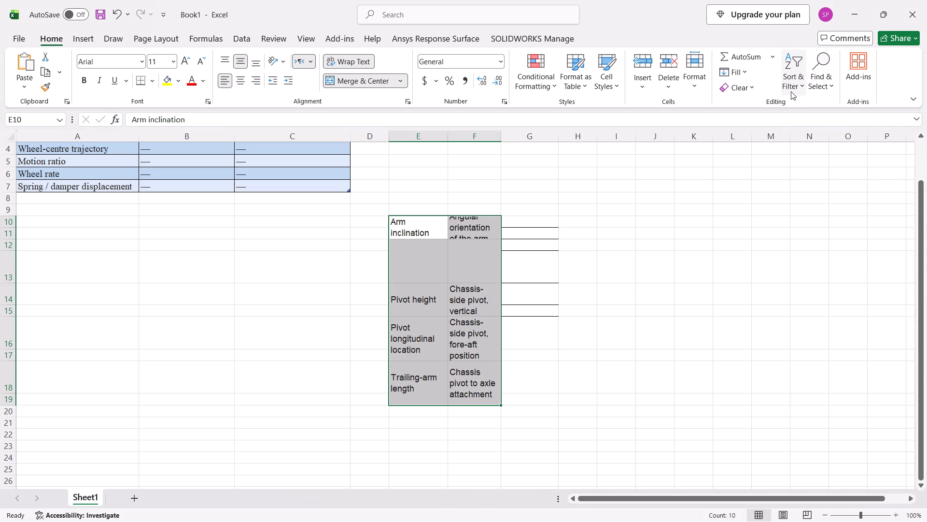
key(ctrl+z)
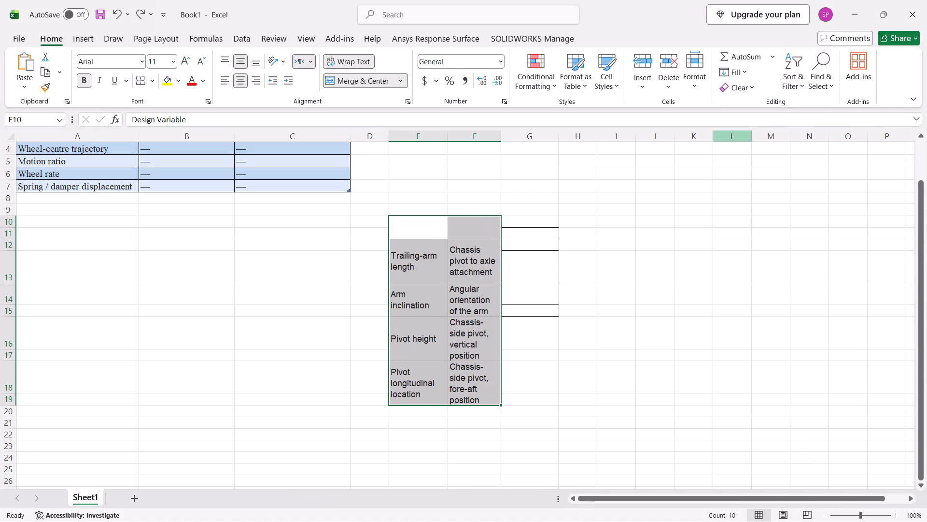
Format the pasted Design Variable range E10 to F19 as a table using the light blue Medium style with banded rows.
click(424, 228)
drag(424, 228, 494, 367)
click(567, 313)
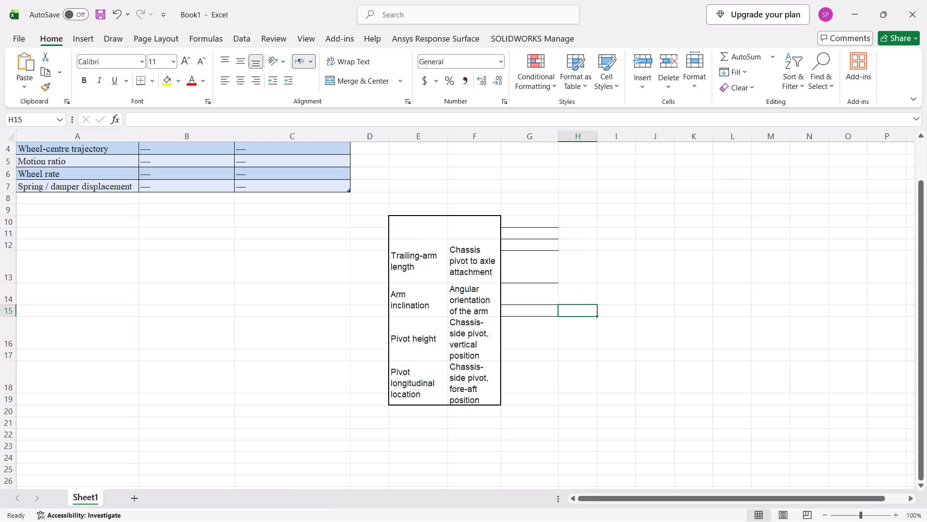
drag(422, 229, 465, 394)
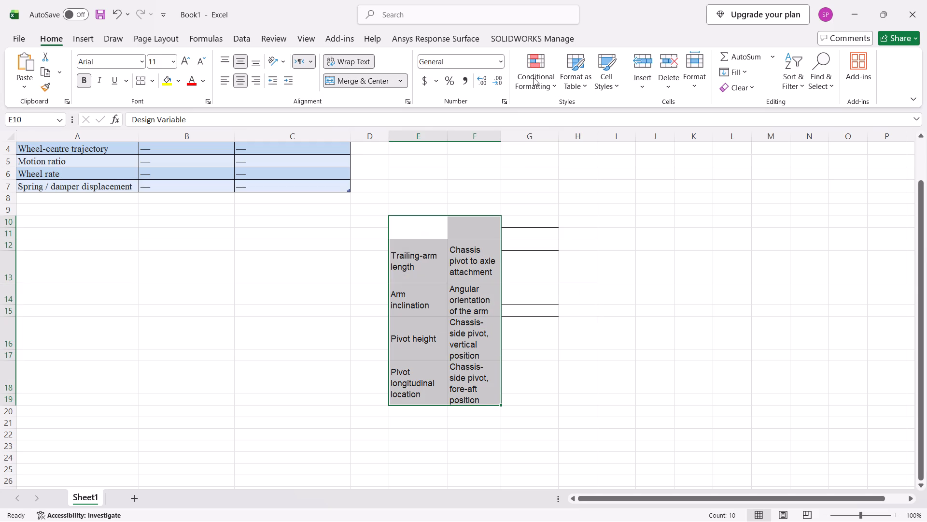
click(577, 91)
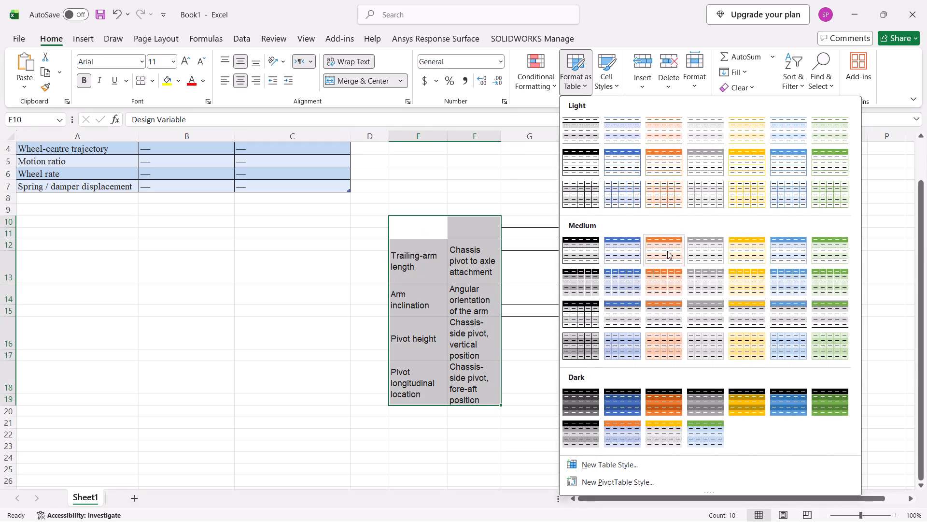
click(790, 288)
click(353, 285)
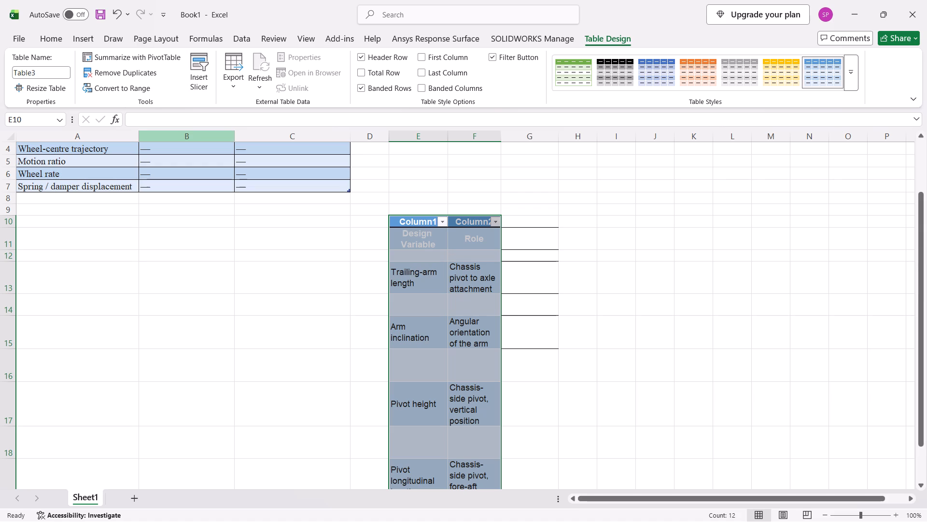
AutoFit columns E and F and rows 10 to 19 to the contents of the Design Variable table.
double_click(390, 139)
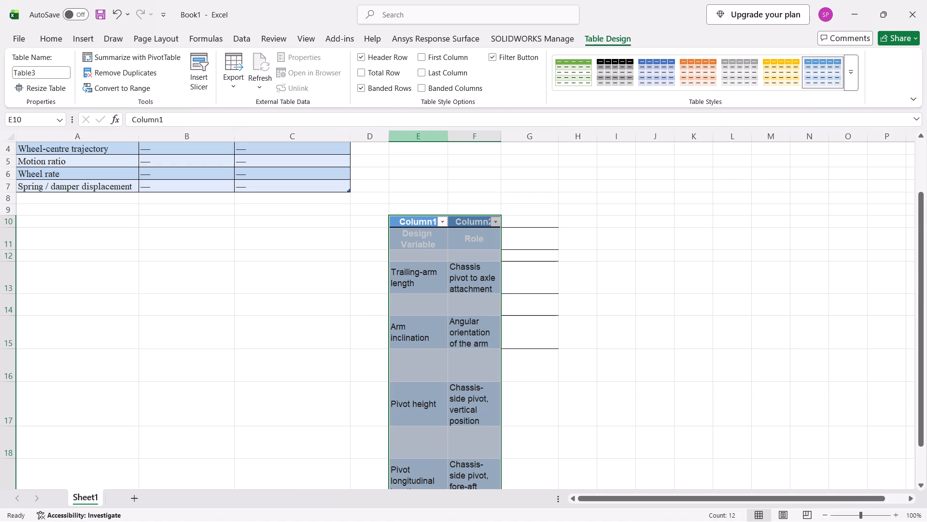
double_click(447, 139)
double_click(503, 138)
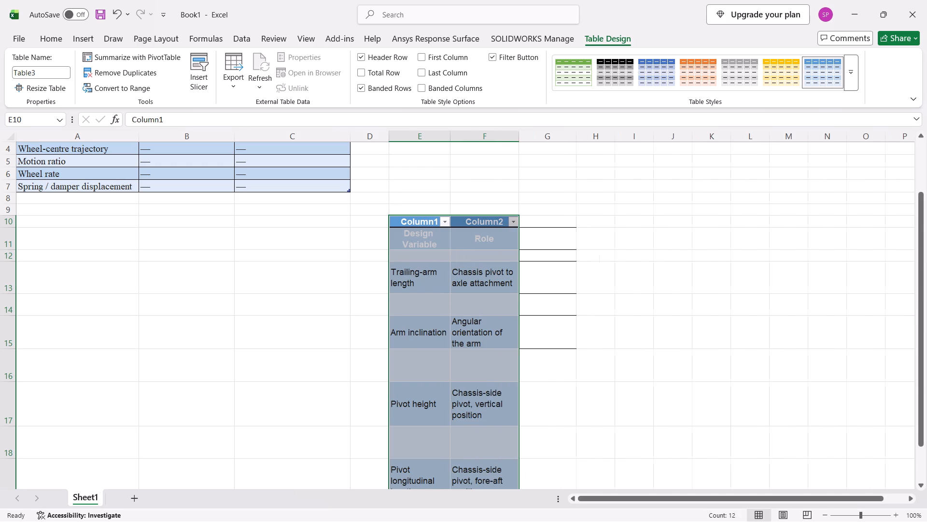
double_click(10, 226)
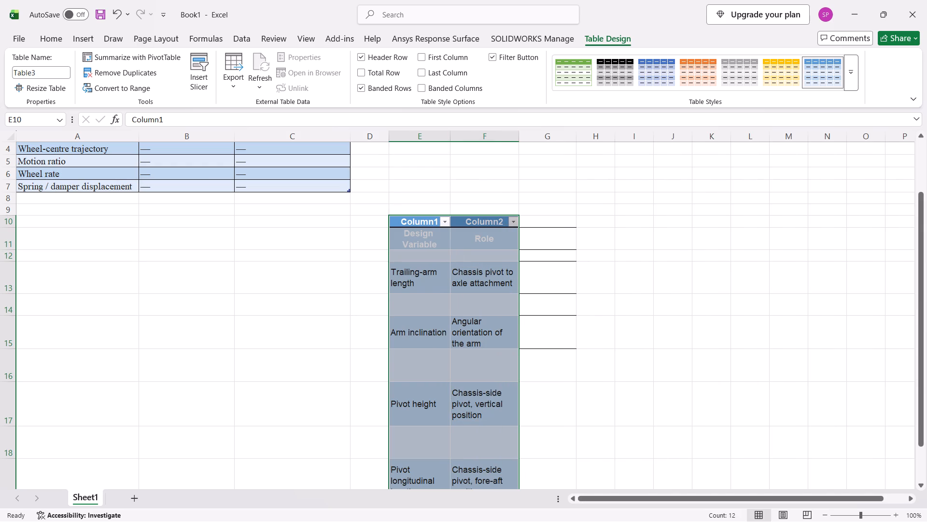
double_click(12, 248)
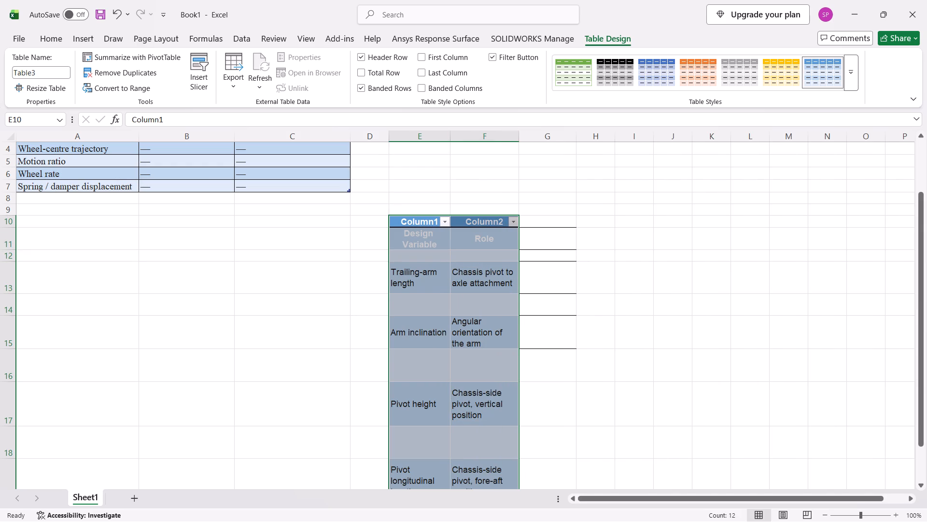
double_click(10, 262)
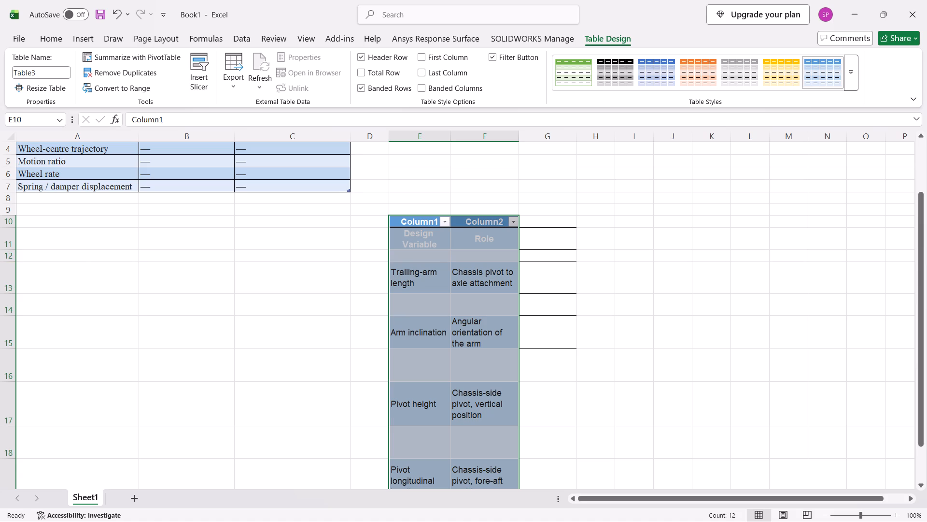
double_click(9, 293)
double_click(14, 307)
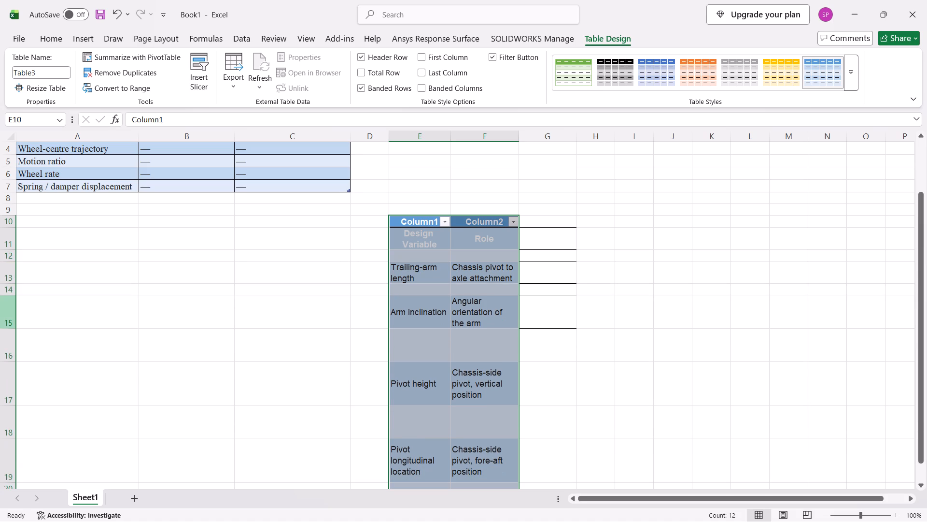
double_click(13, 328)
double_click(12, 330)
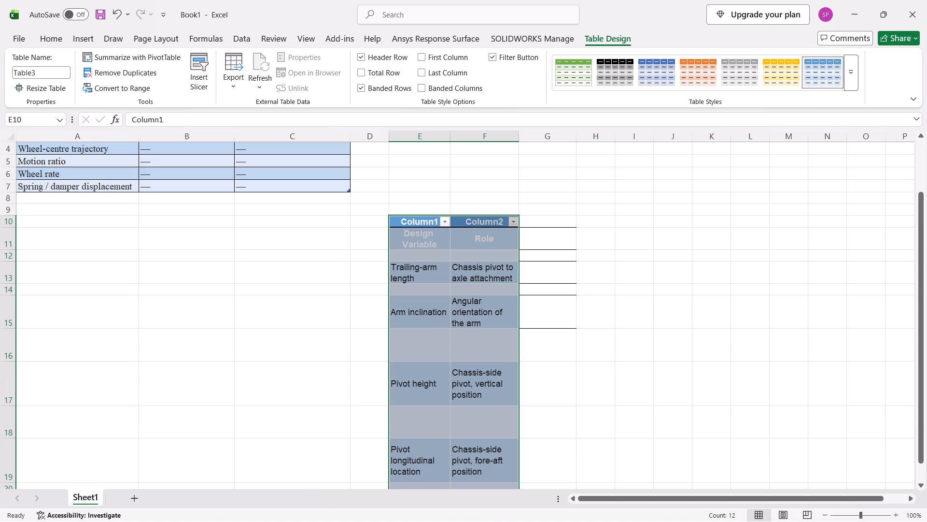
double_click(8, 360)
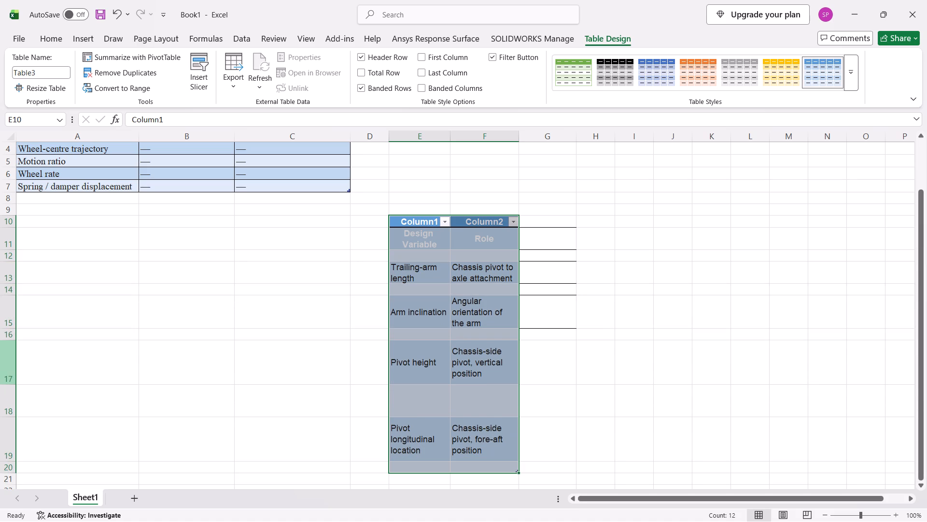
double_click(8, 383)
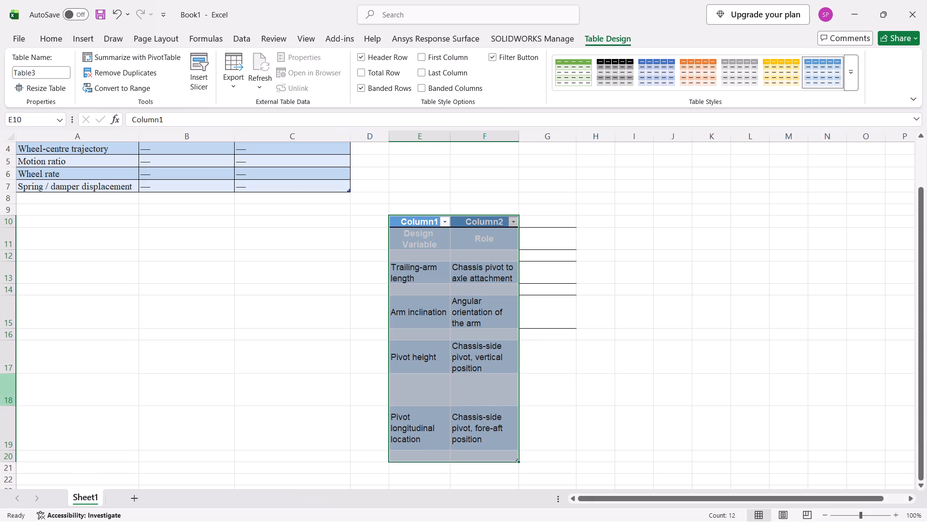
double_click(9, 404)
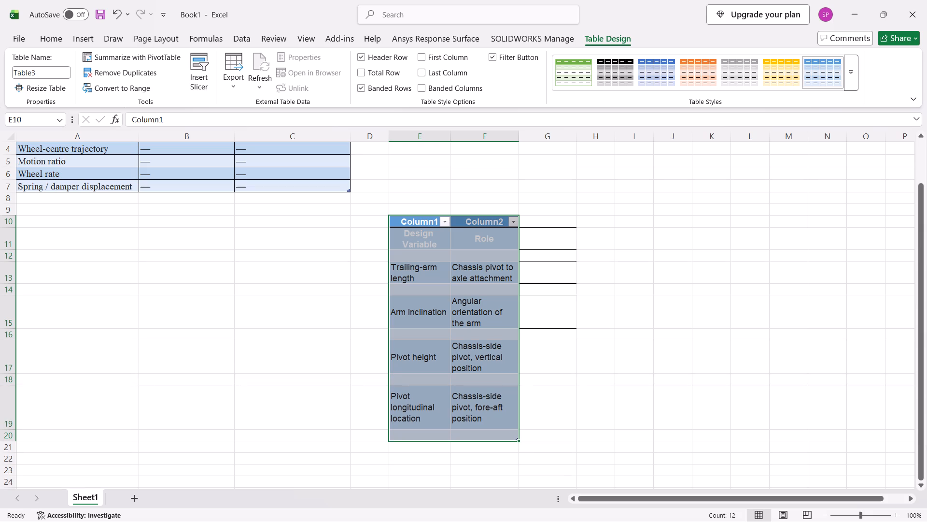
double_click(11, 428)
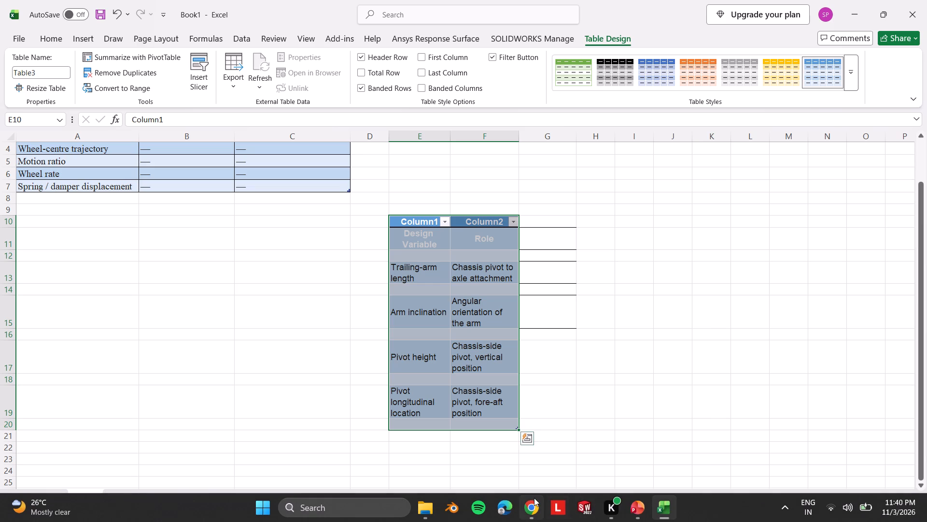
Switch to the trailing-arm suspension poster in Canva and examine the layout and tables on both pages.
click(532, 514)
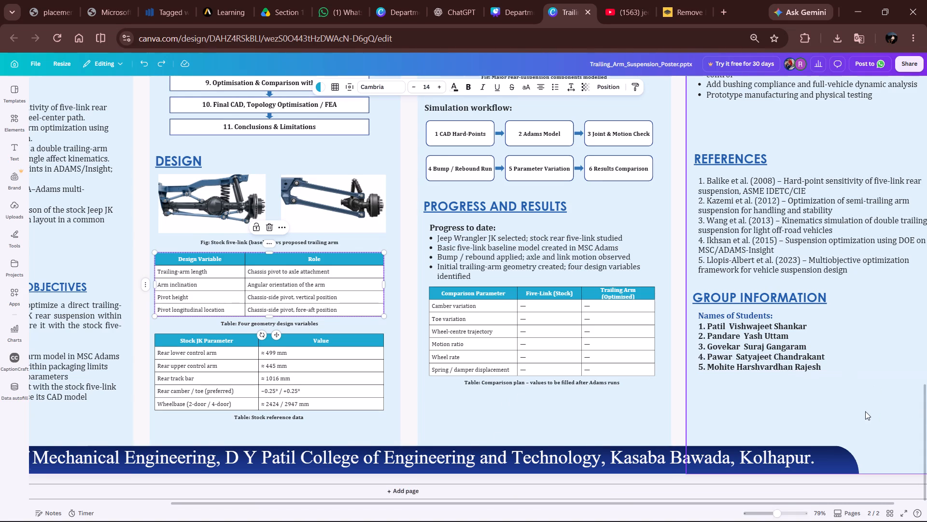
scroll(865, 411, up, 1)
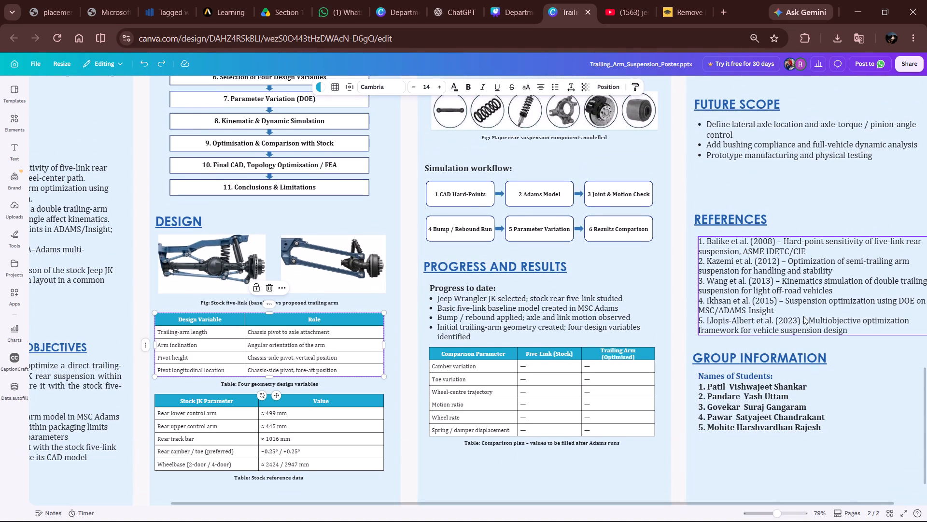
scroll(803, 316, left, 1)
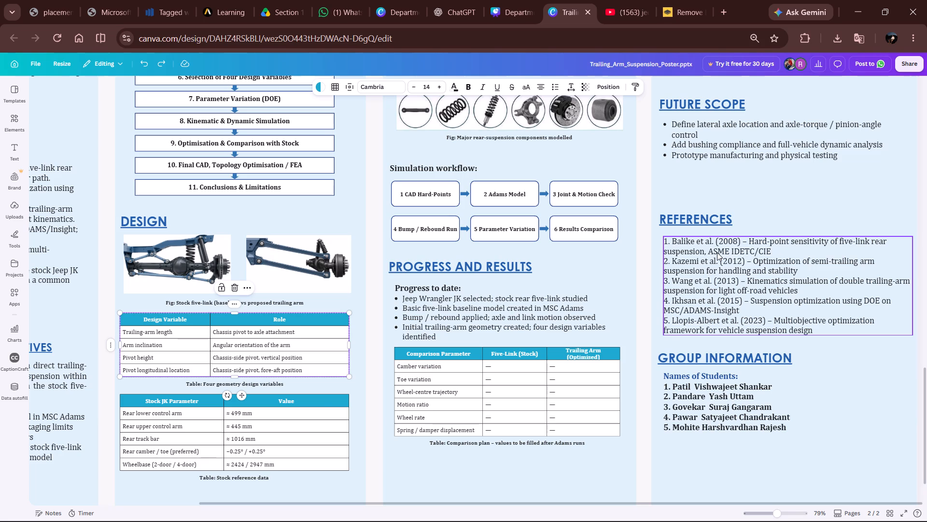
scroll(717, 252, right, 3)
scroll(717, 252, up, 2)
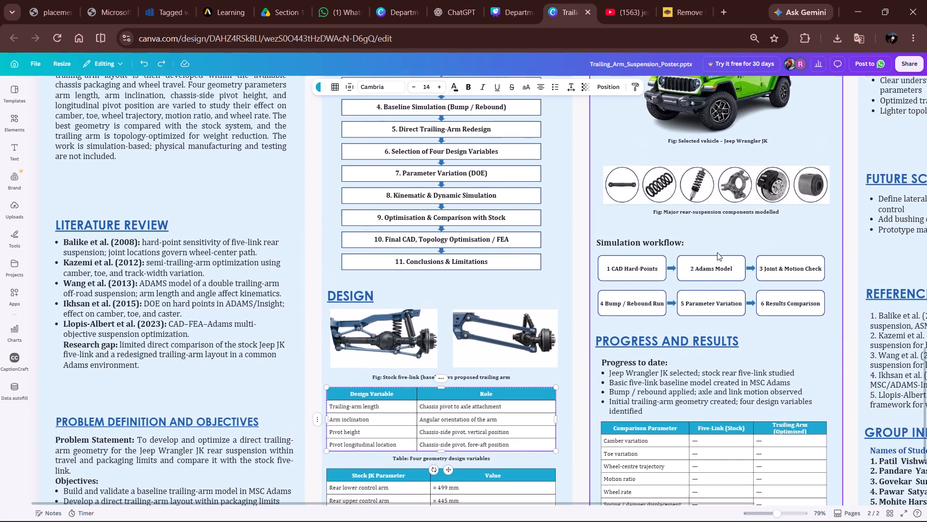
scroll(717, 252, up, 4)
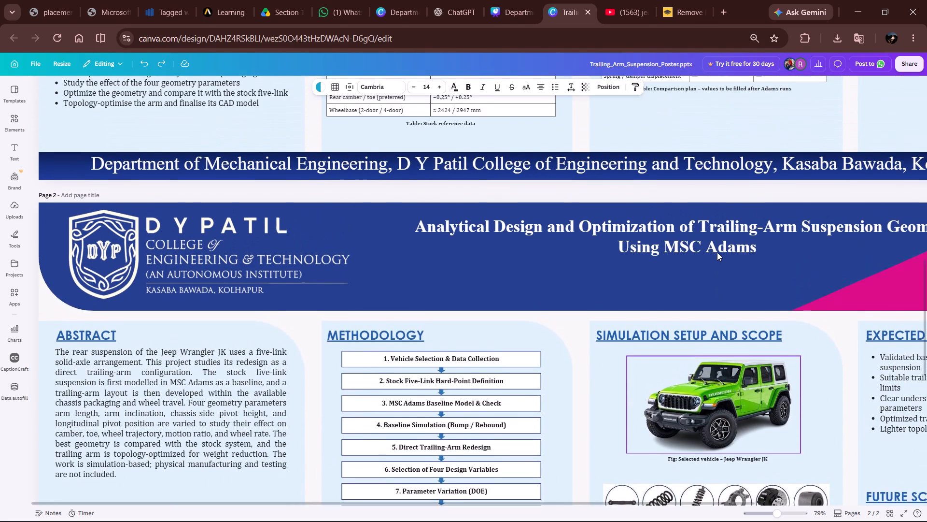
scroll(717, 252, up, 4)
scroll(717, 252, left, 2)
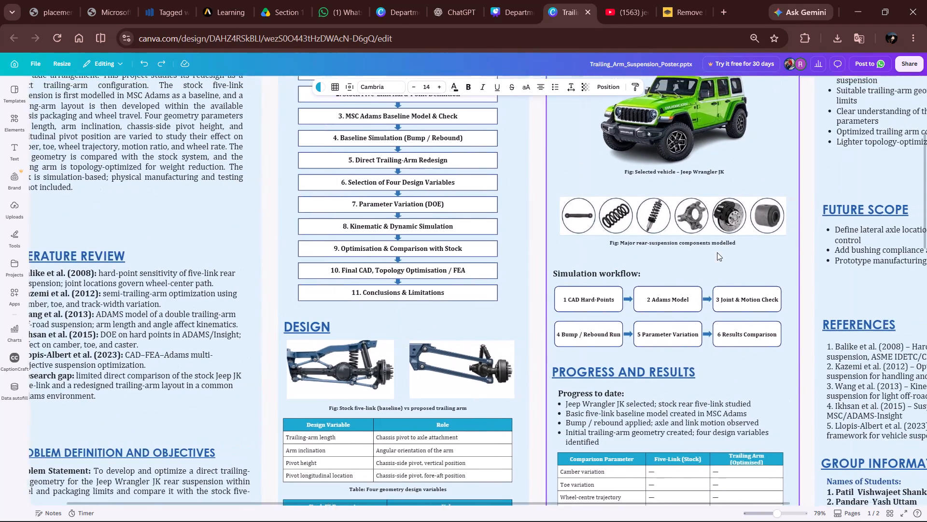
scroll(717, 252, left, 1)
scroll(717, 252, right, 2)
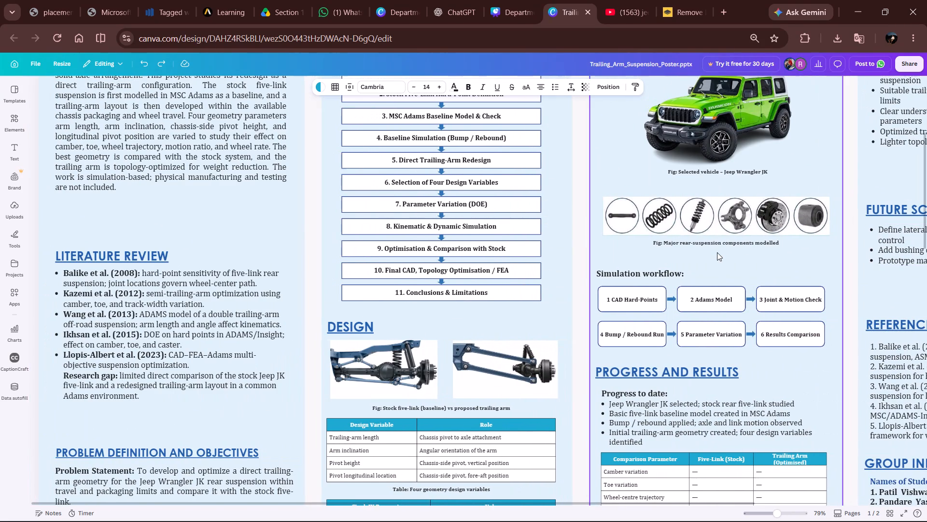
scroll(717, 252, down, 1)
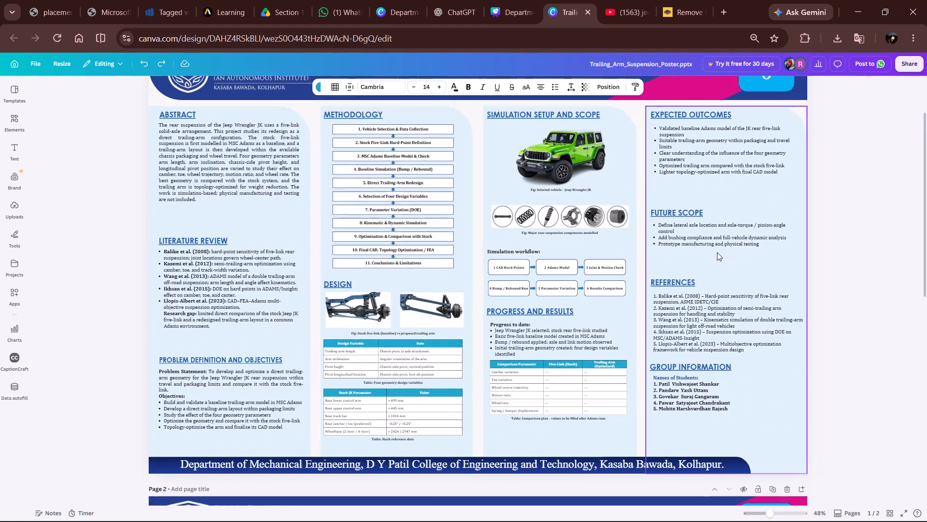
scroll(717, 252, up, 1)
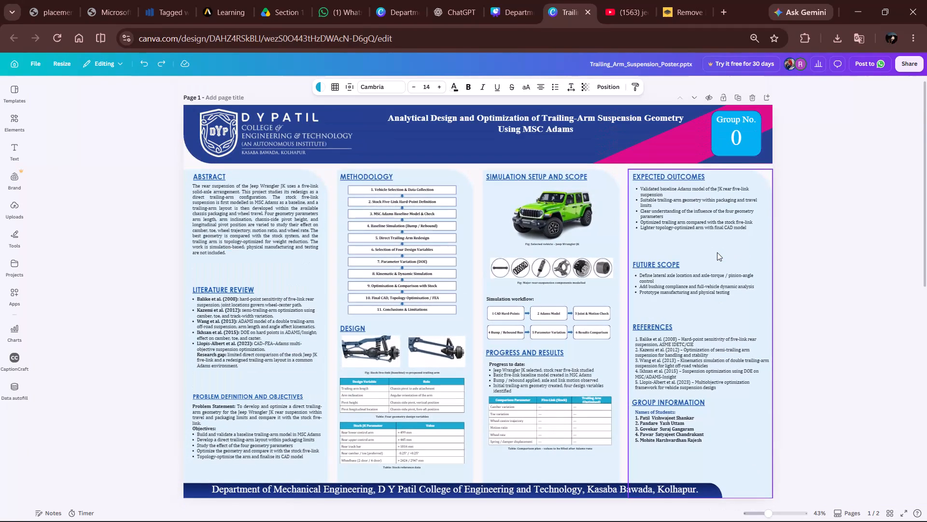
scroll(846, 299, down, 5)
scroll(846, 299, up, 2)
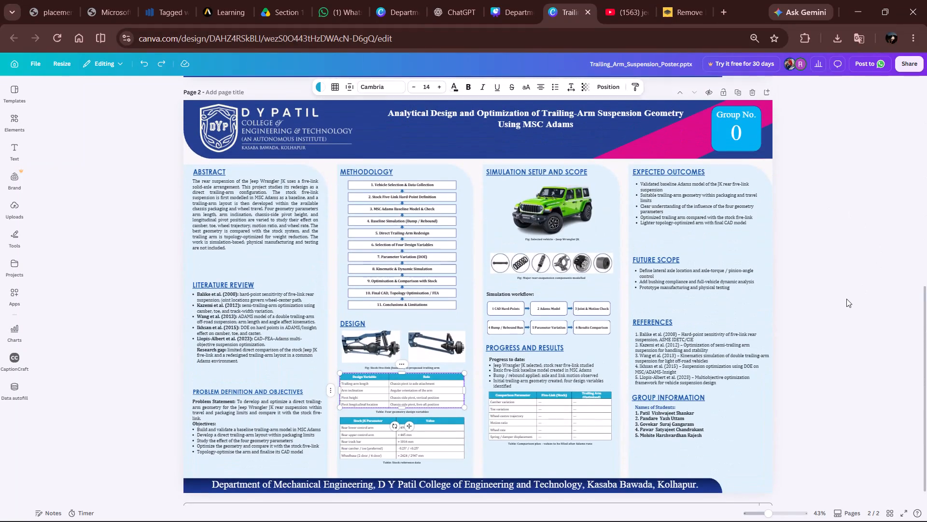
scroll(846, 299, up, 3)
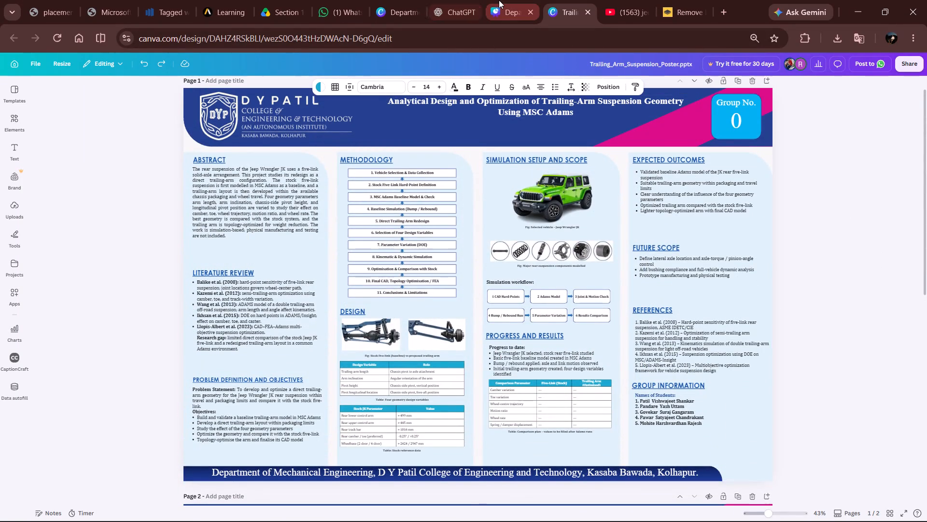
Open the Department of Mechanical Engineering presentation in Canva and review its slides from the outline through the work completion schedule.
click(499, 0)
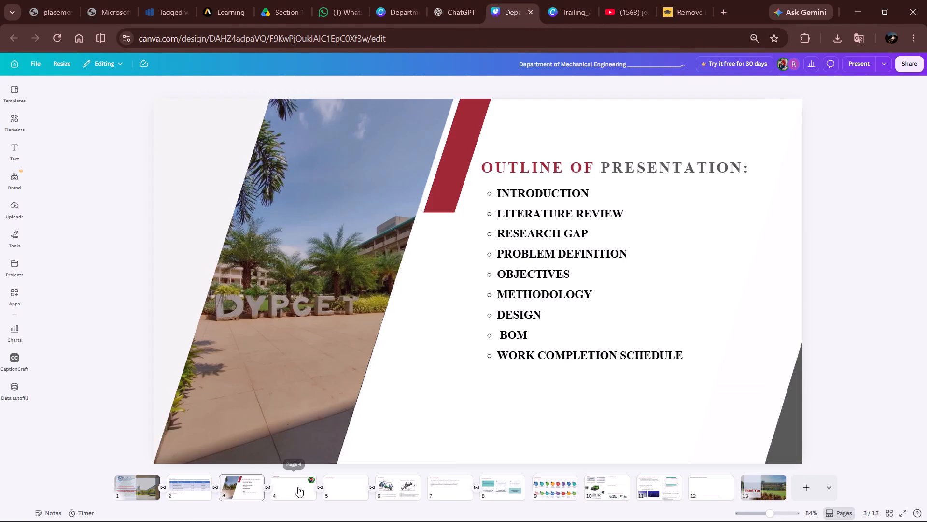
click(298, 487)
click(351, 484)
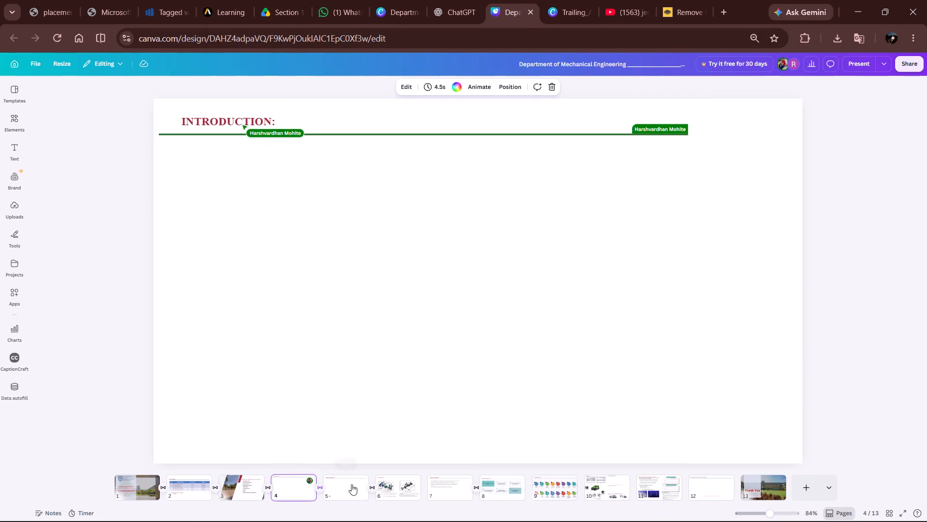
click(425, 484)
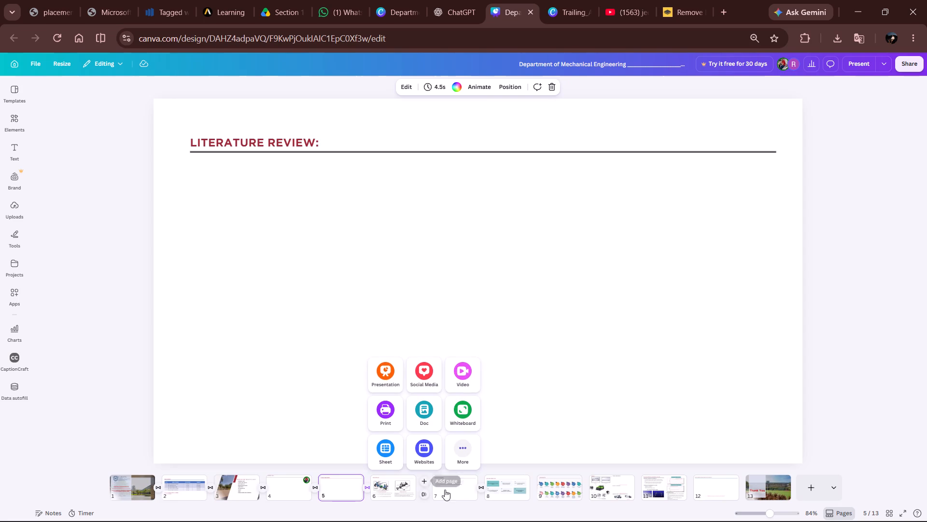
click(456, 491)
click(508, 491)
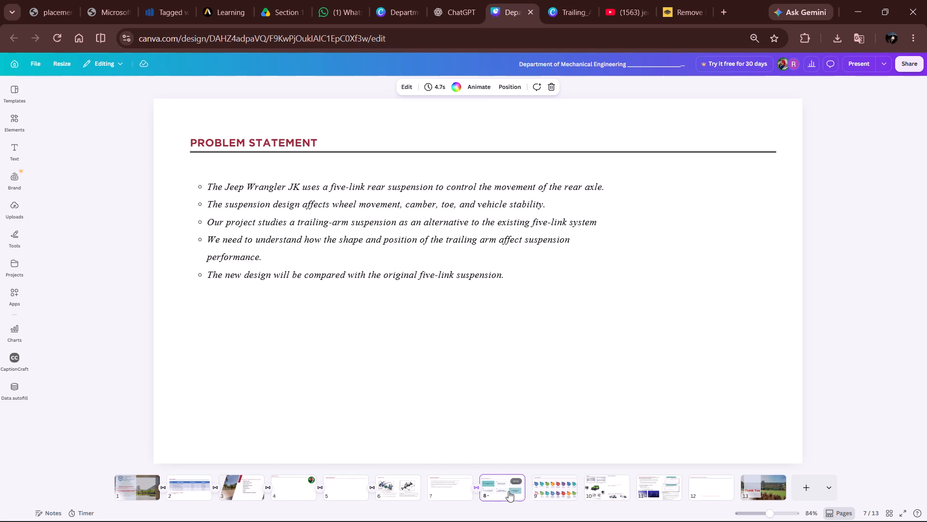
click(243, 493)
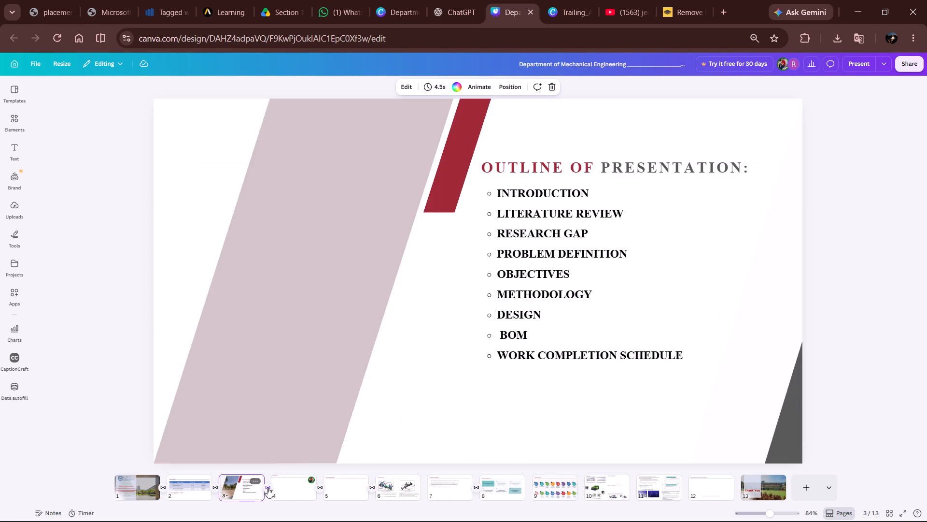
click(303, 484)
click(352, 485)
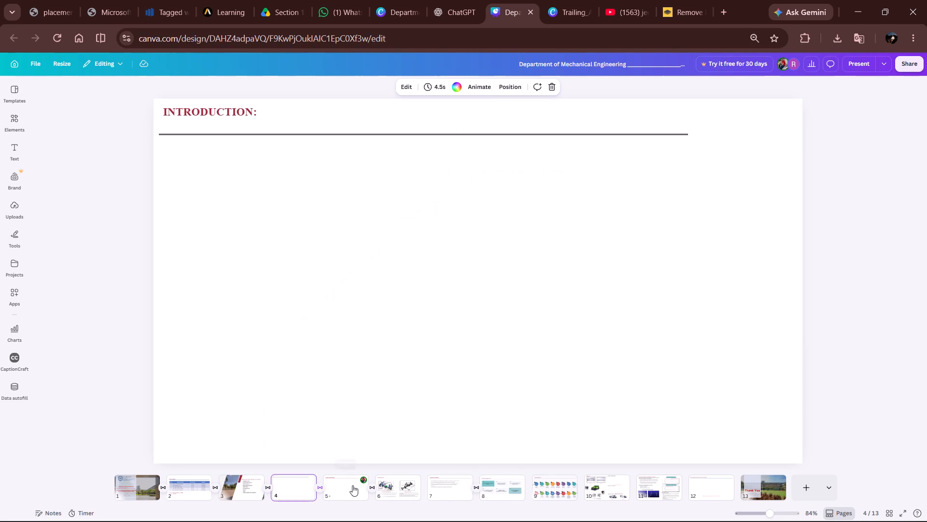
click(305, 479)
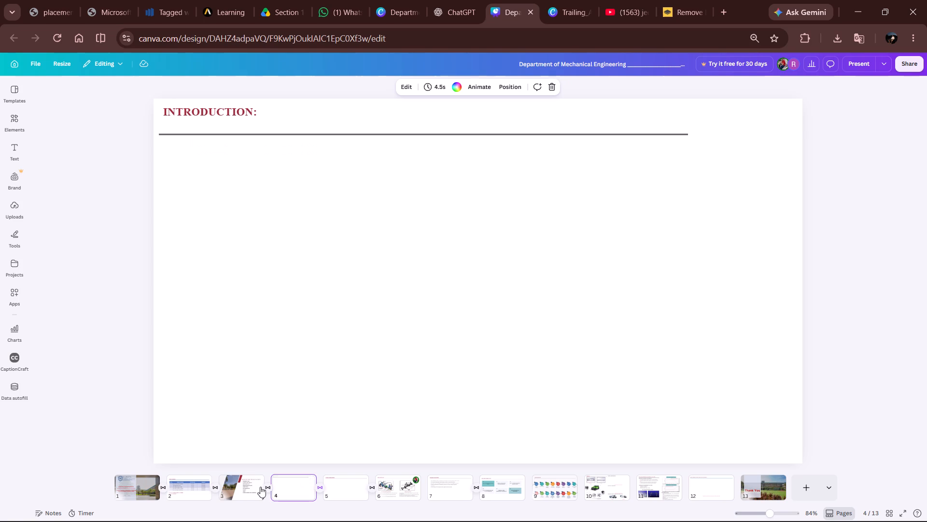
click(257, 487)
click(311, 477)
click(343, 484)
click(392, 479)
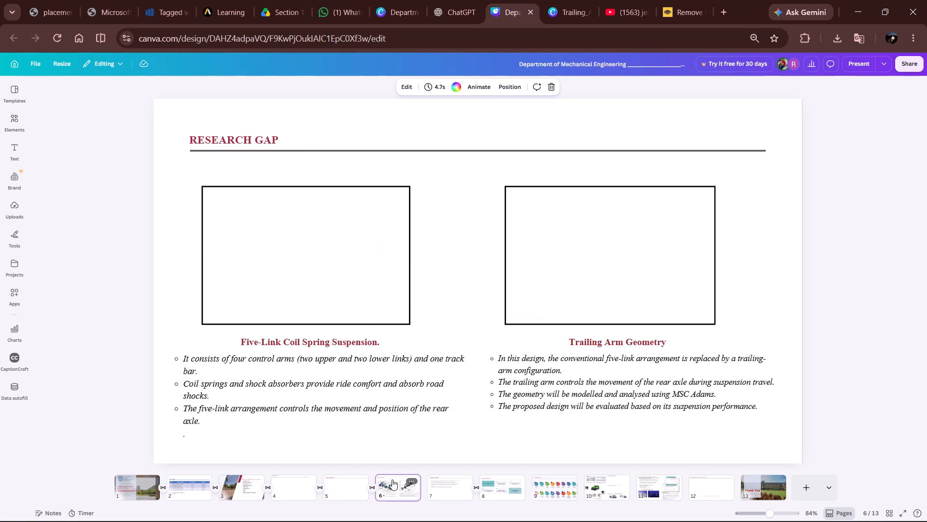
click(434, 491)
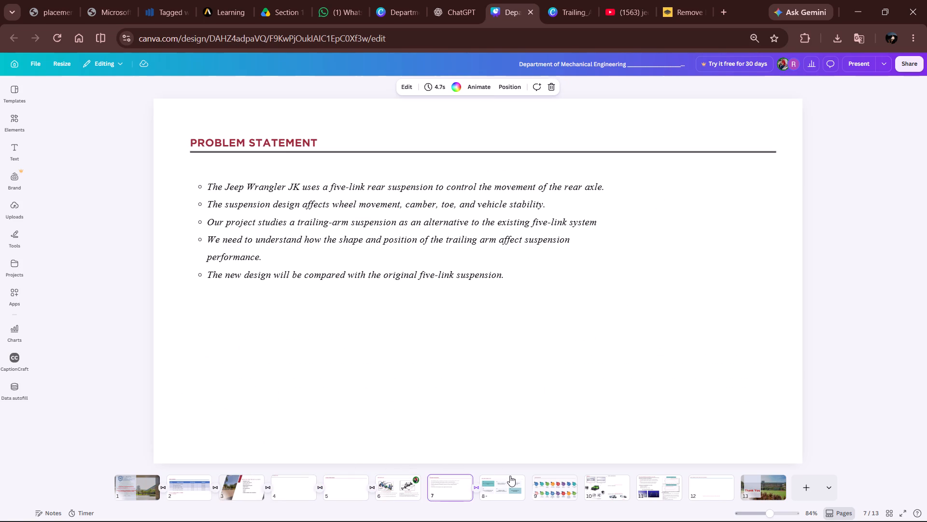
click(501, 488)
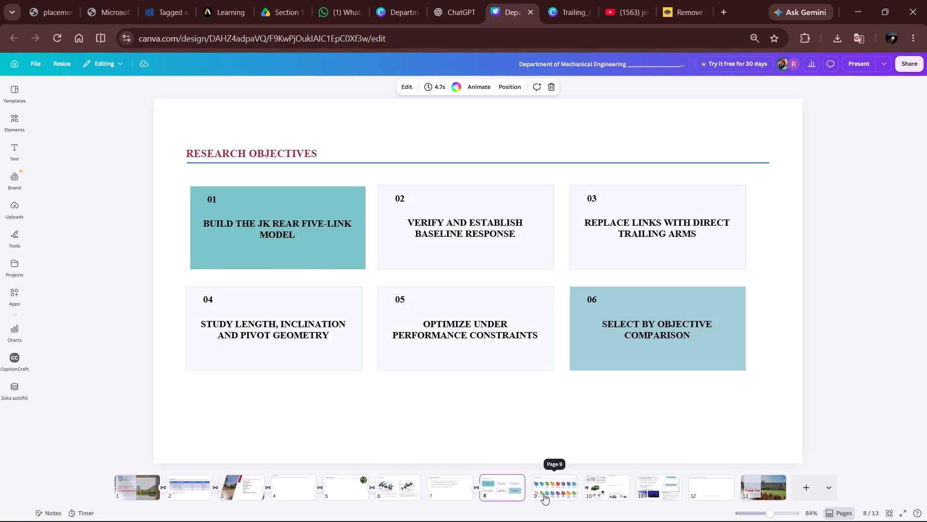
click(544, 494)
click(599, 483)
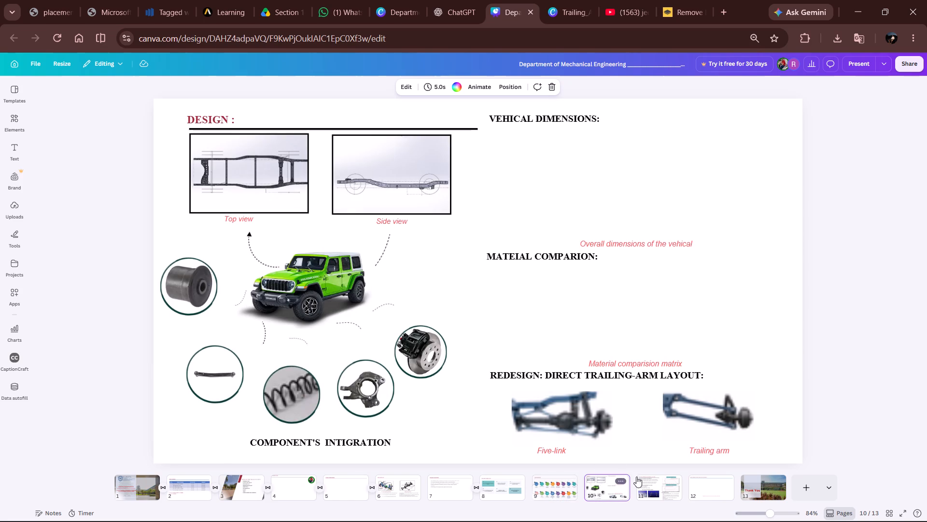
click(657, 476)
click(712, 480)
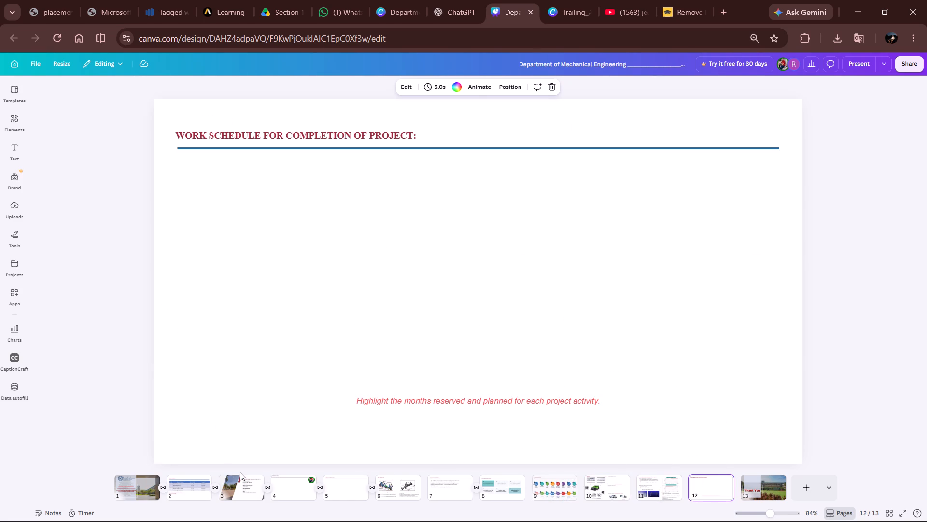
Skim the Department of Mechanical Engineering presentation from the title slide to the Thank You slide and return to the title slide.
click(186, 479)
click(138, 482)
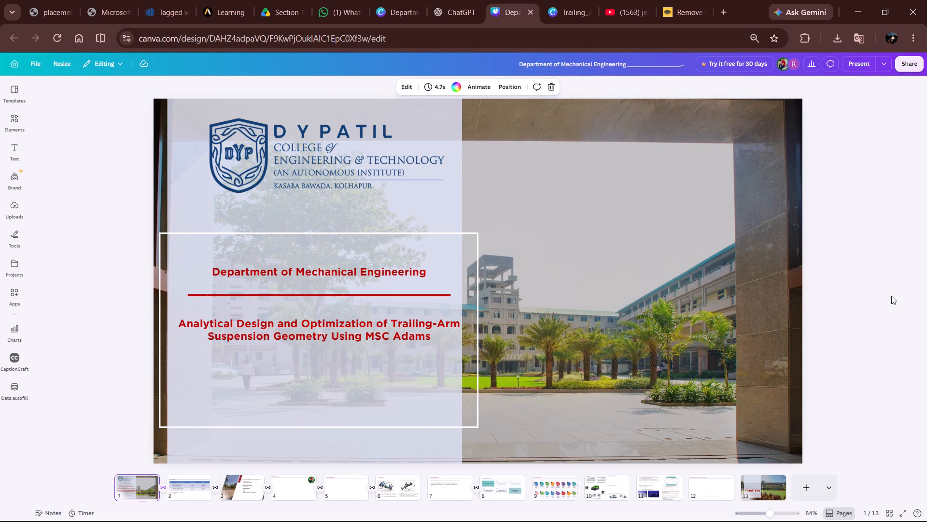
key(Right)
key(Right)
key(Right)
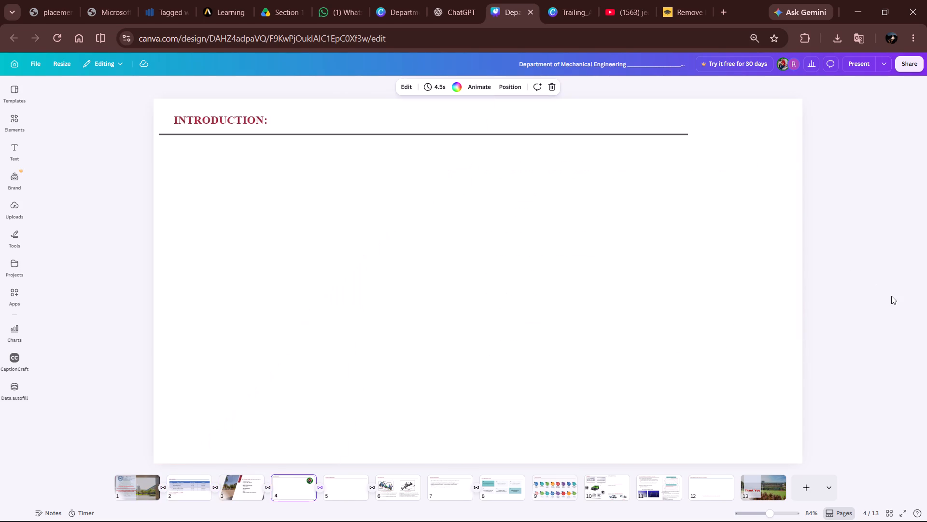
key(Right)
key(Right)
key(Left)
key(Left)
key(Left)
key(Left)
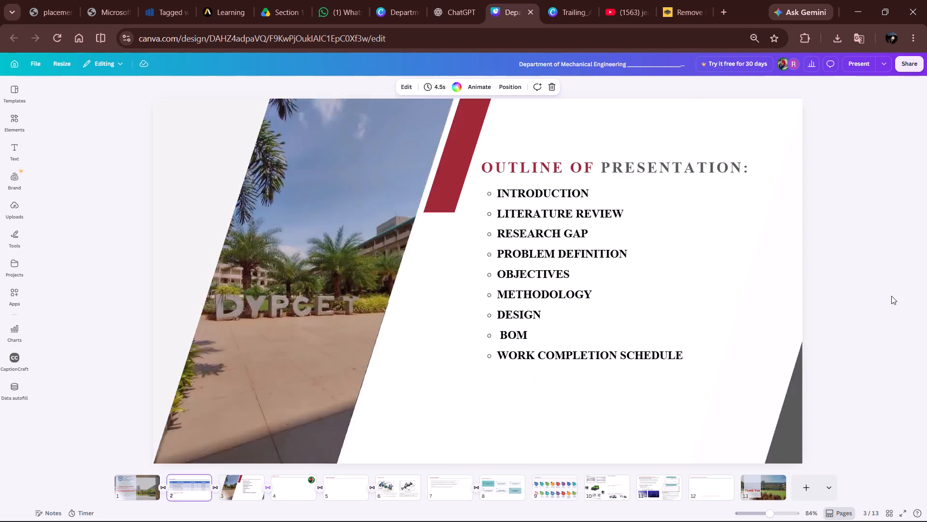
key(Left)
key(Right)
key(Right)
key(Right)
key(Right)
key(Right)
key(Right)
key(Right)
key(Right)
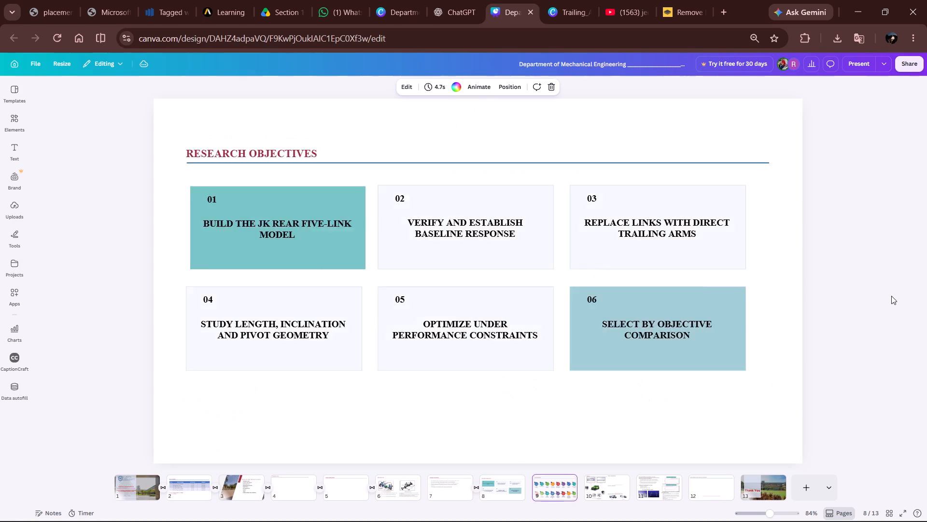
key(Right)
key(Right)
key(Right)
key(Right)
key(Right)
key(Right)
key(Left)
key(Left)
key(Left)
key(Left)
key(Left)
key(Left)
key(Left)
key(Left)
key(Left)
key(Left)
key(Left)
key(Left)
key(Left)
key(Left)
key(Left)
key(Left)
key(Left)
key(Left)
key(Left)
key(Left)
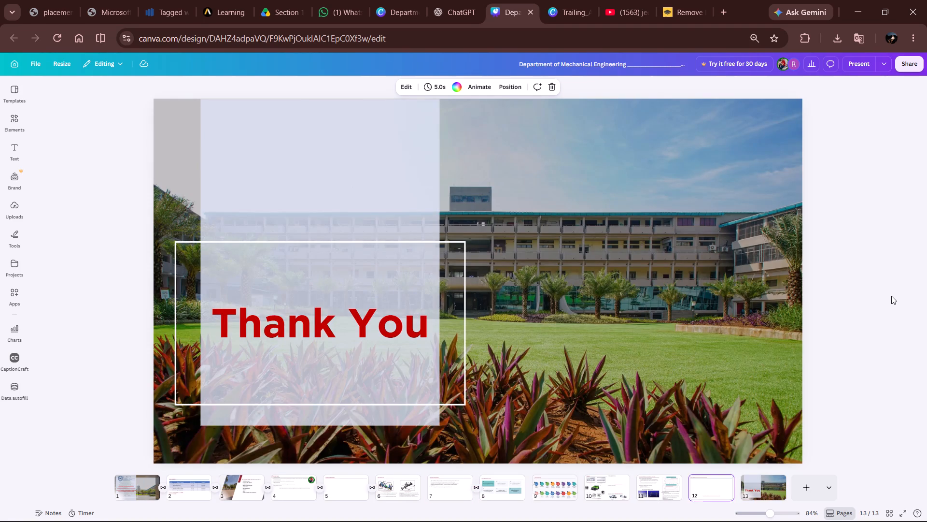
key(Left)
key(Left)
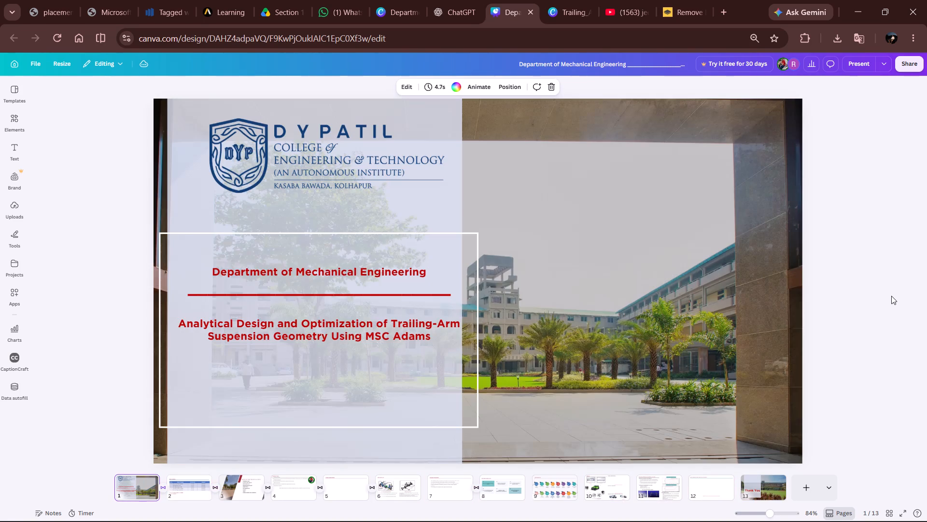
Review the slides in order from the title through the literature review, research objectives and methodology to the MSC Adams modeling and kinematic analysis slide.
key(Right)
key(Right)
key(Right)
key(Right)
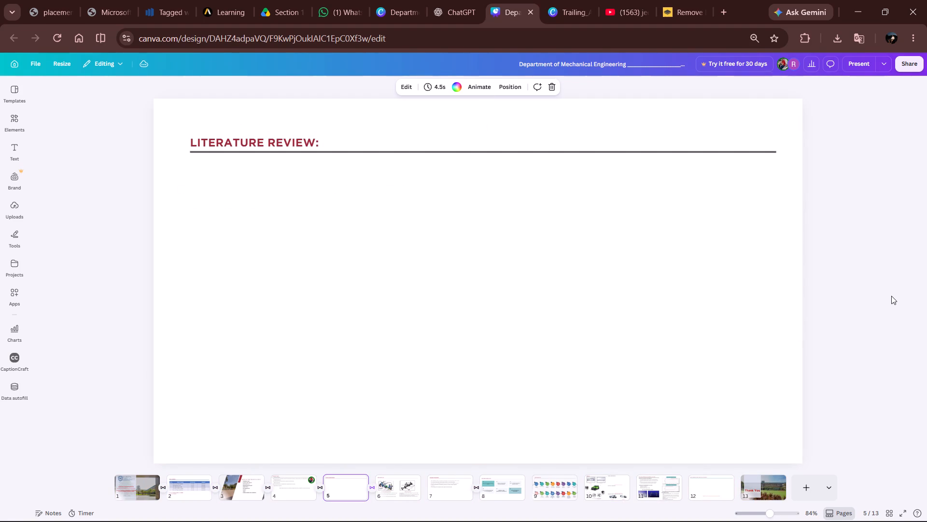
key(Right)
key(Right)
key(Right)
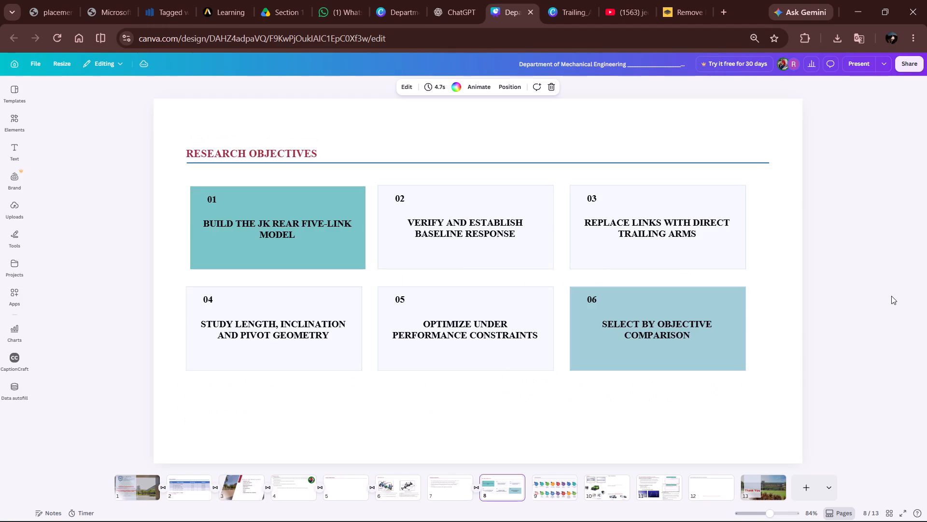
key(Right)
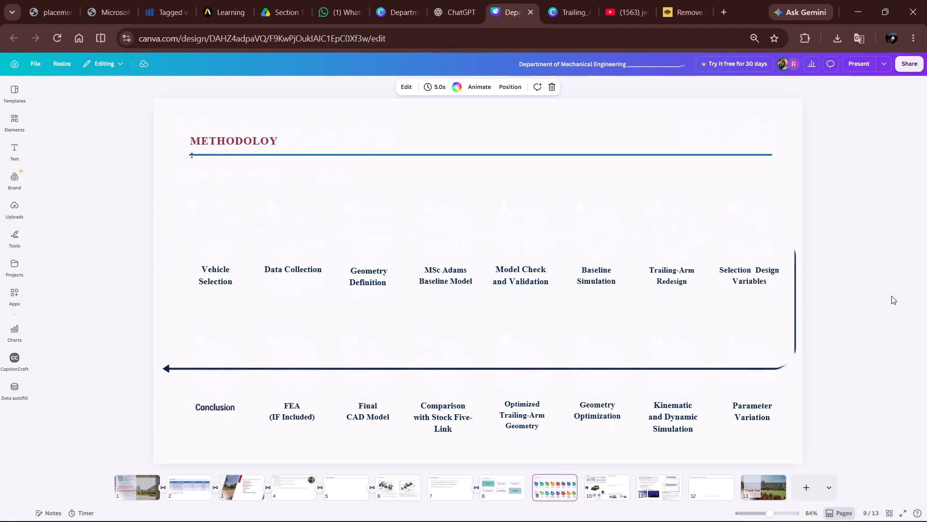
key(Right)
key(Right)
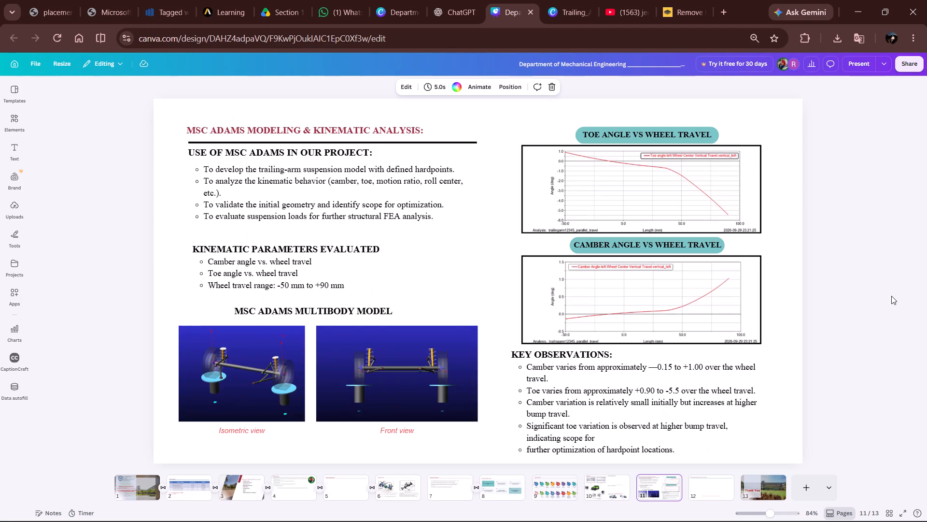
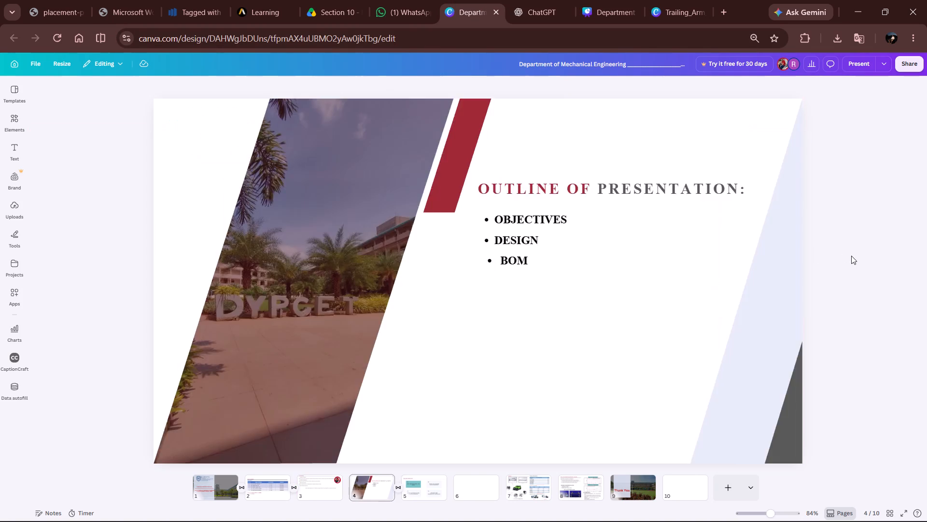
scroll(851, 256, up, 1)
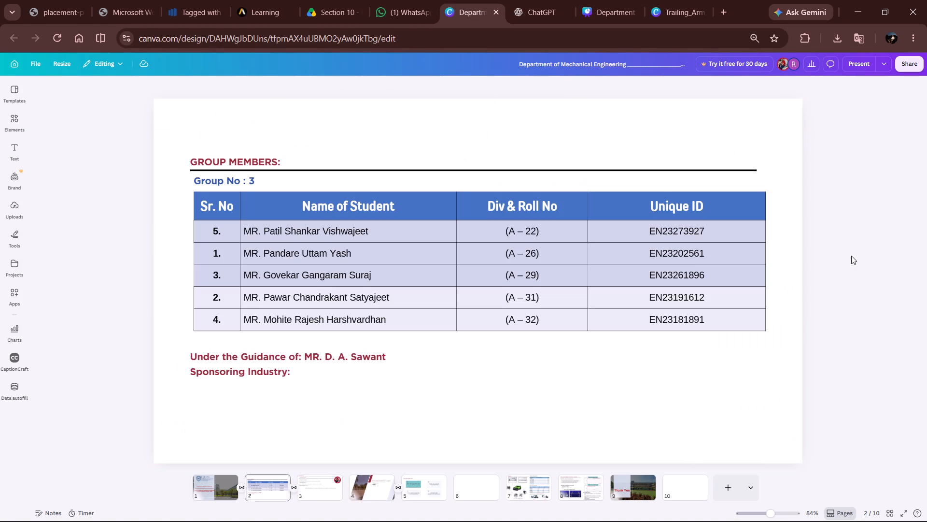
scroll(851, 256, up, 1)
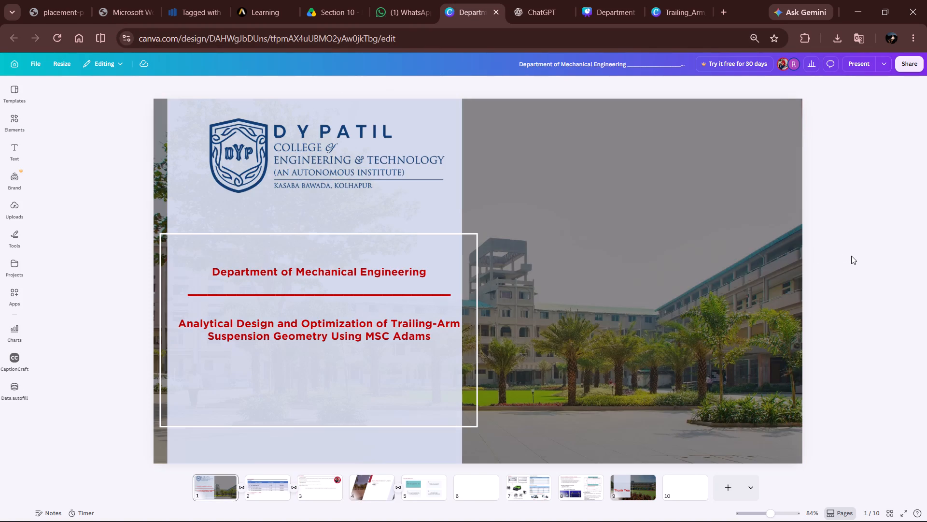
scroll(851, 256, up, 2)
scroll(851, 256, down, 1)
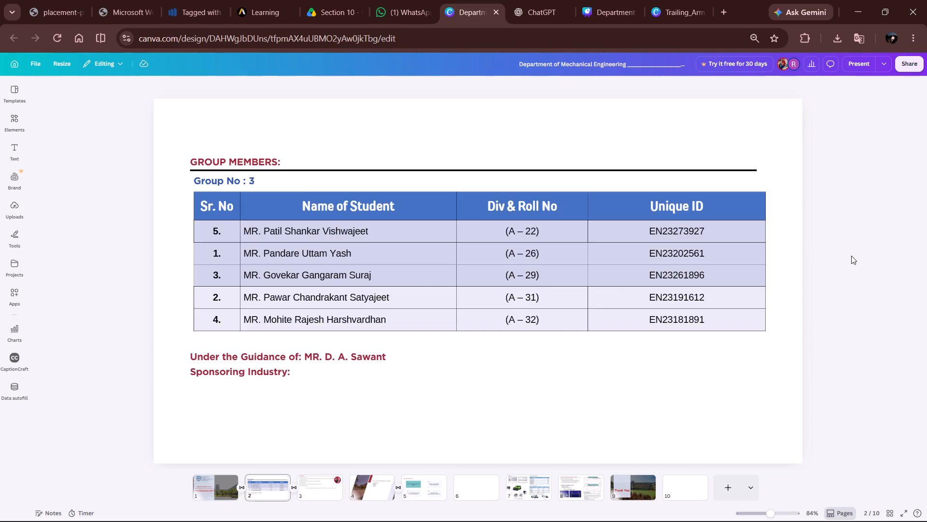
scroll(851, 256, down, 3)
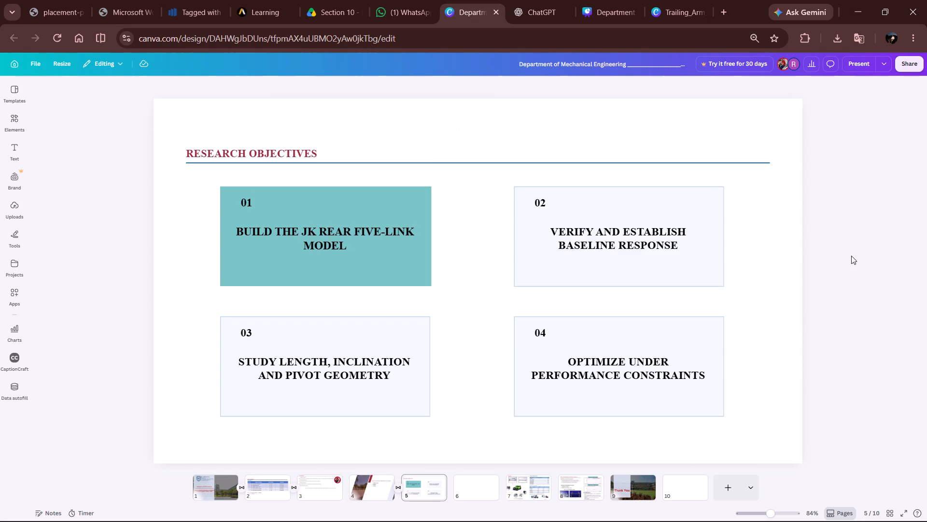
scroll(851, 256, down, 2)
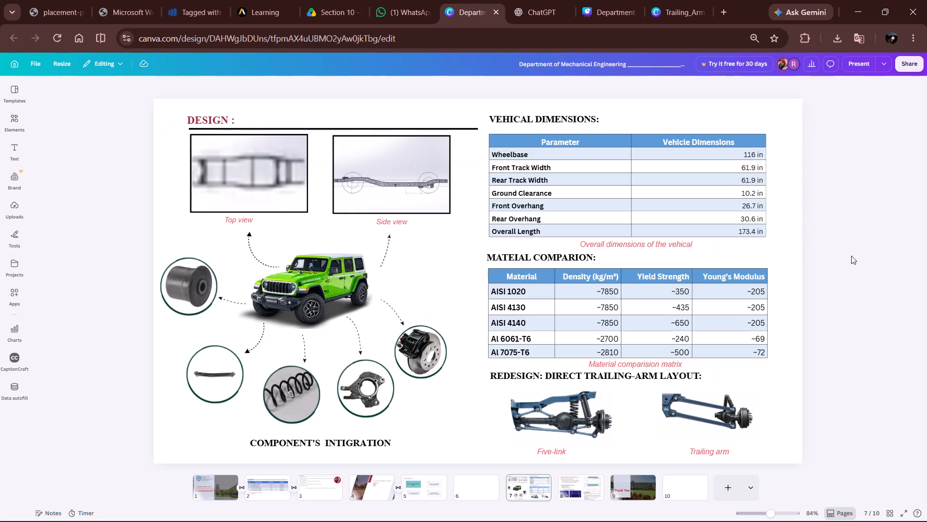
scroll(851, 256, down, 1)
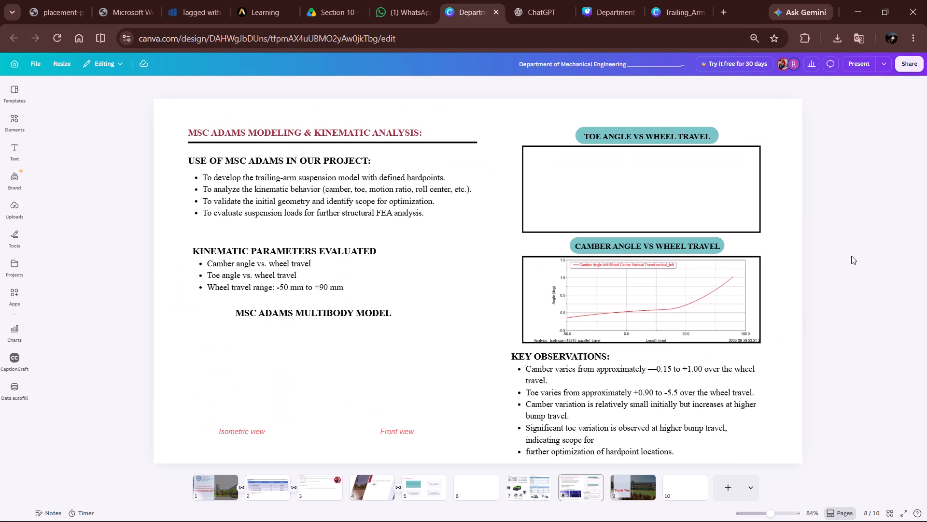
scroll(851, 256, down, 2)
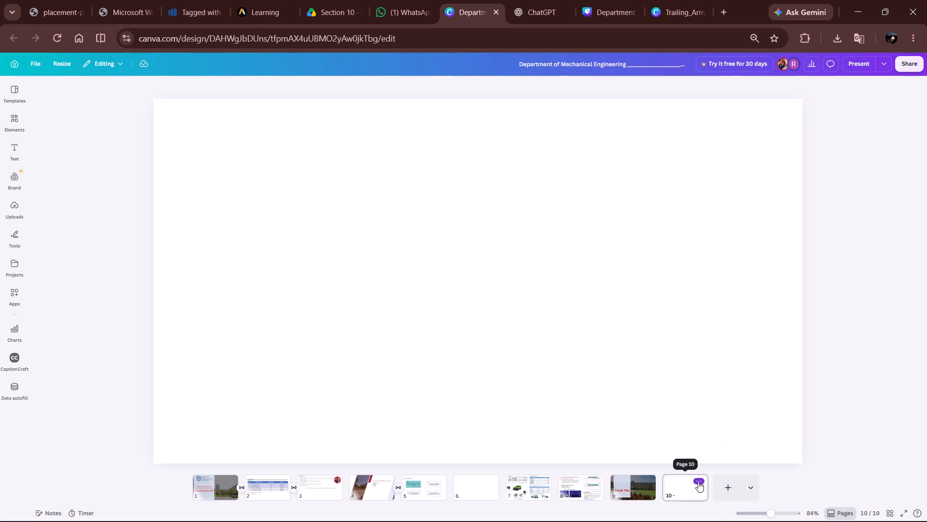
Delete the blank page 10 at the end of the presentation.
click(696, 482)
click(729, 348)
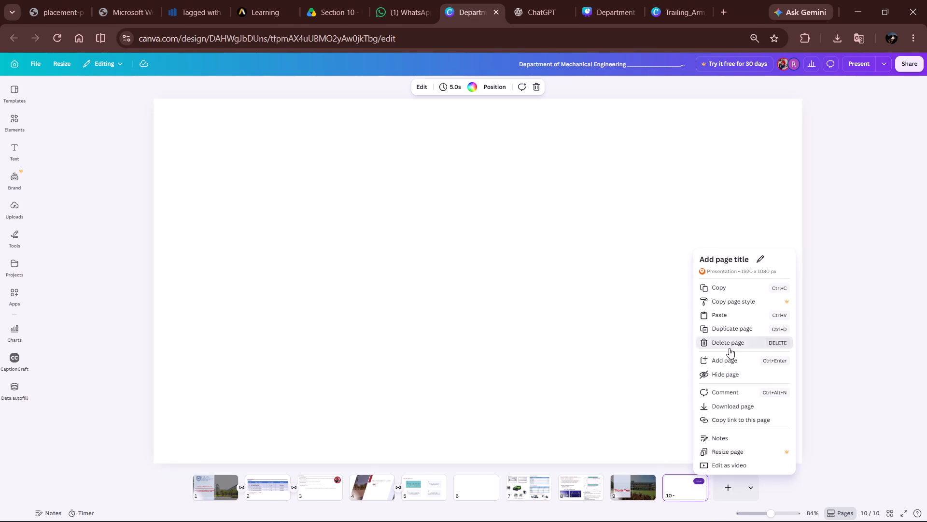
Go back through the MSC Adams, Design and blank pages to the Research Objectives slide.
click(616, 484)
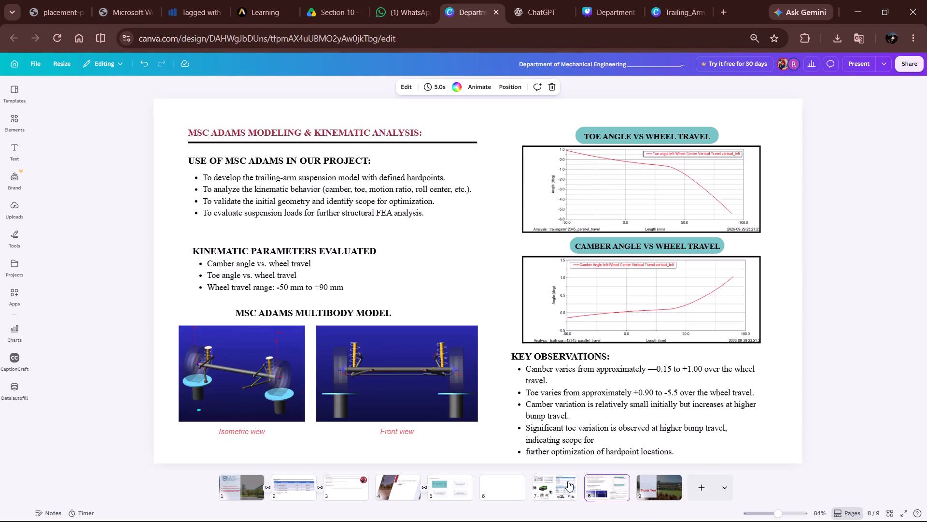
click(568, 481)
click(509, 479)
click(461, 481)
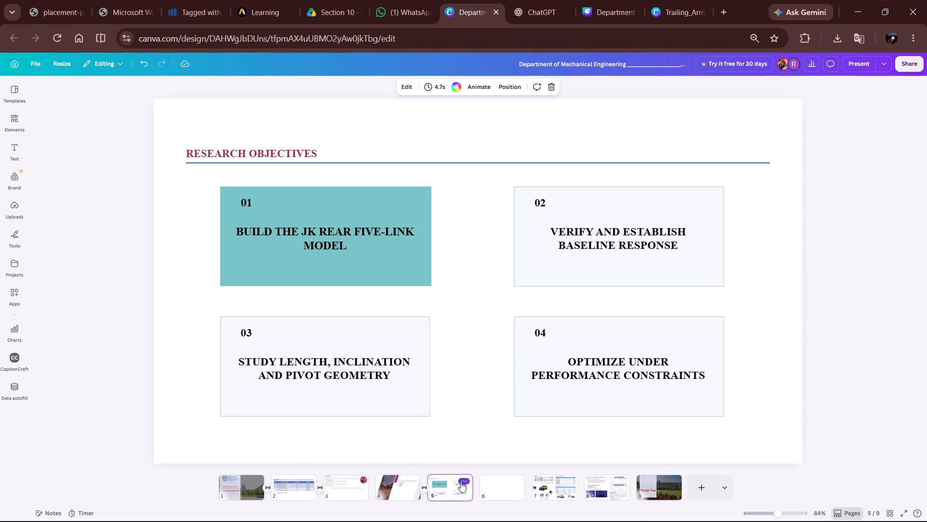
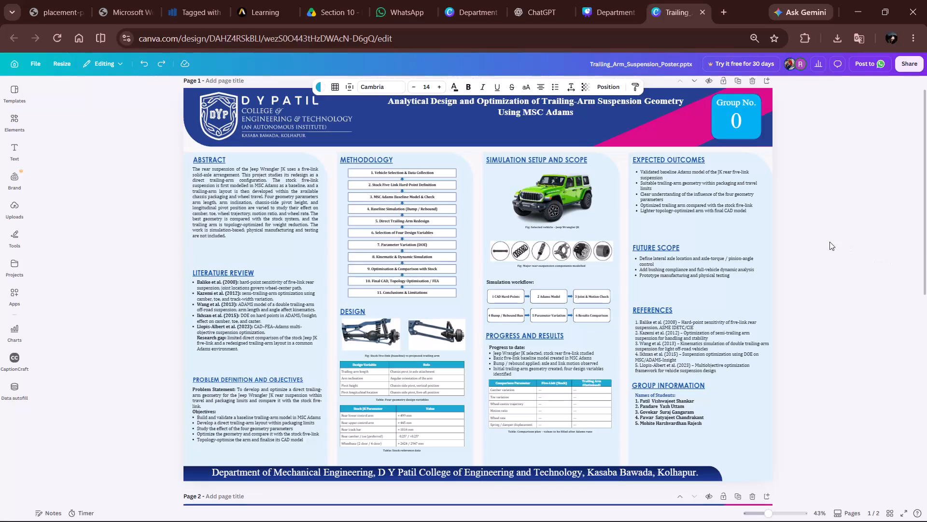
Look over the Trailing_Arm_Suspension_Poster design from page 1 through to page 2.
scroll(829, 242, down, 2)
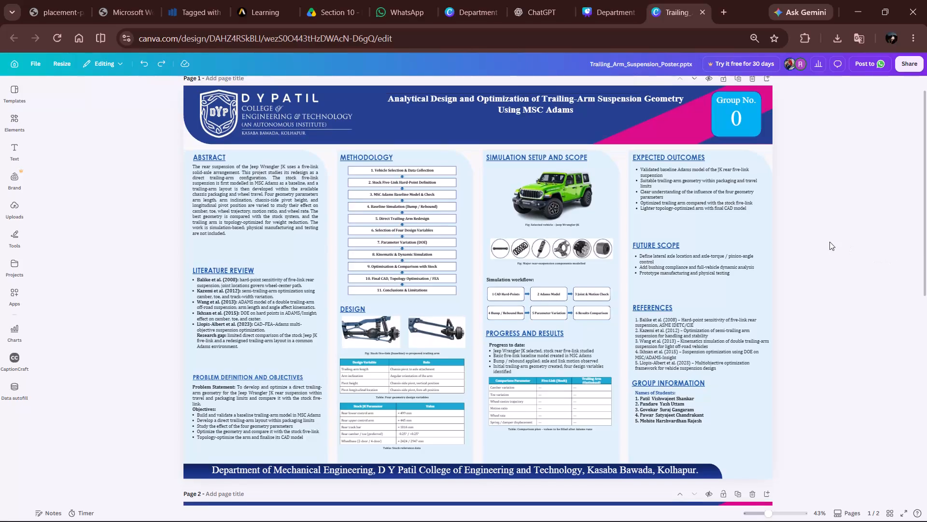